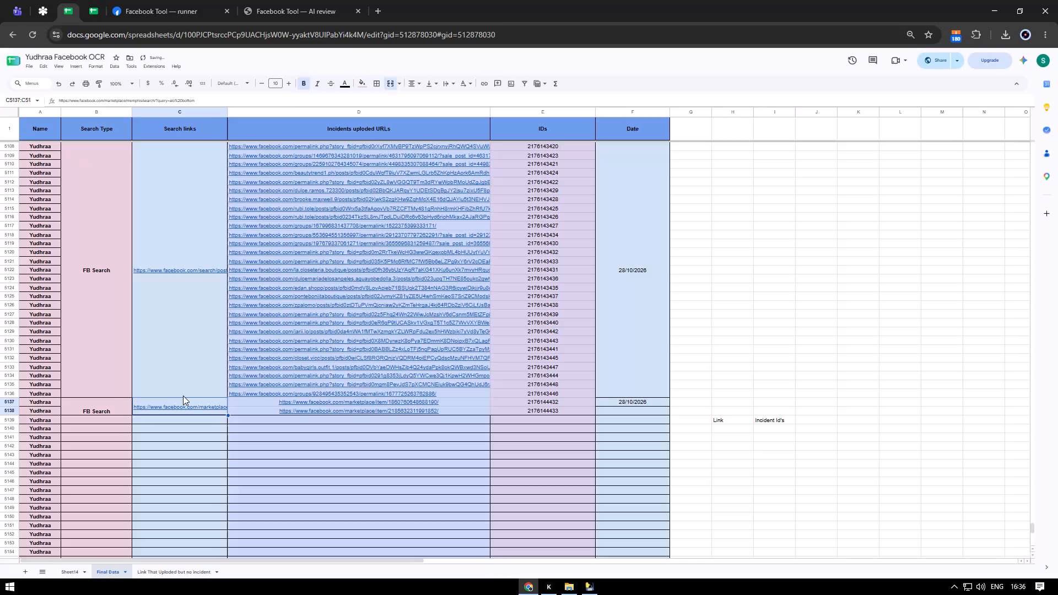
Merge the two Date cells for marketplace rows 5137 and 5138 into one cell.
{"action": "key", "text": "Right"}
{"action": "key", "text": "Right"}
{"action": "key", "text": "Right"}
{"action": "key", "text": "Right"}
{"action": "key", "text": "Left"}
{"action": "key", "text": "ctrl+shift+Up"}
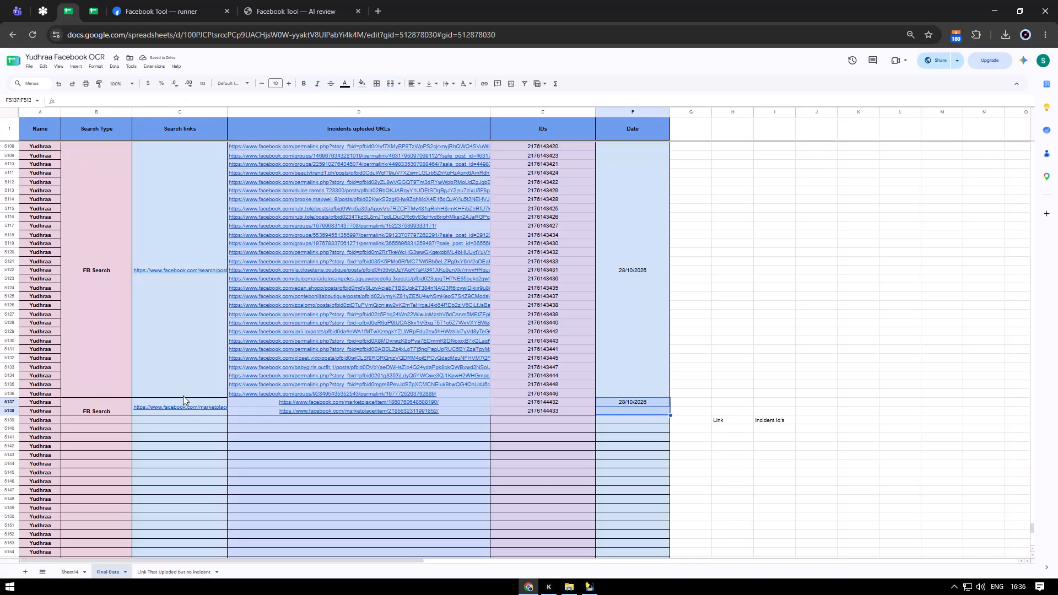
{"action": "key", "text": "alt+o"}
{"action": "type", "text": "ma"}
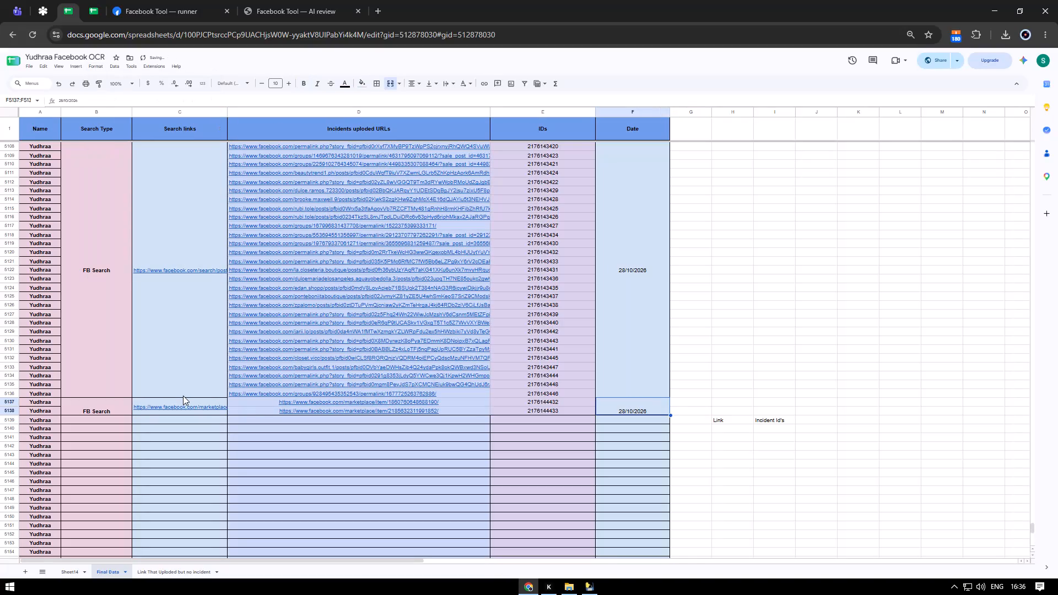
Vertically centre the merged FB Search cell and the merged Date cell in rows 5137–5138.
{"action": "left_click", "coordinate": [90, 407], "text": "shift"}
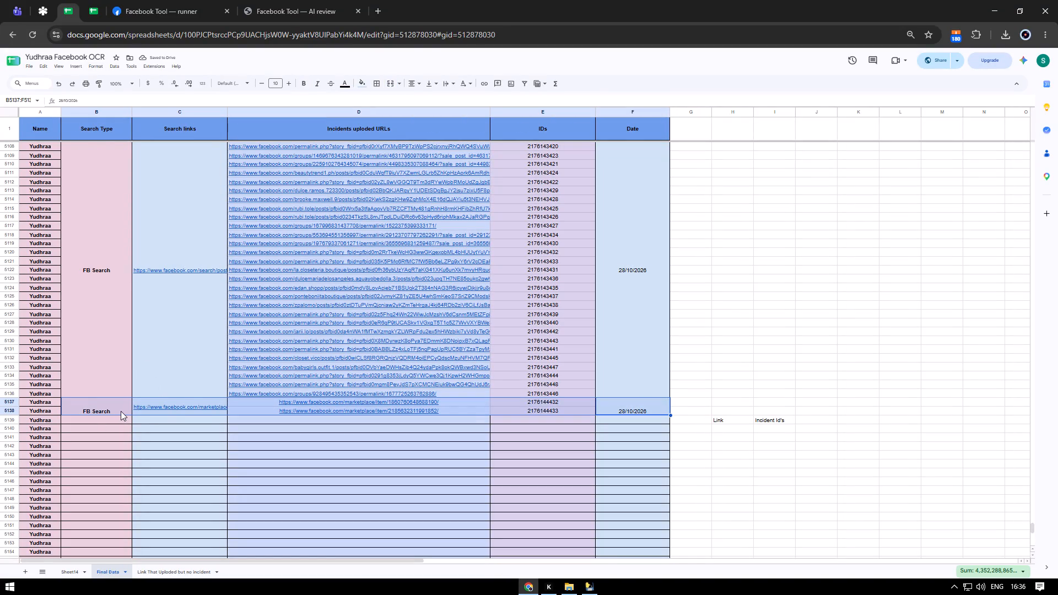
{"action": "left_click", "coordinate": [121, 411]}
{"action": "left_click", "coordinate": [609, 413], "text": "ctrl"}
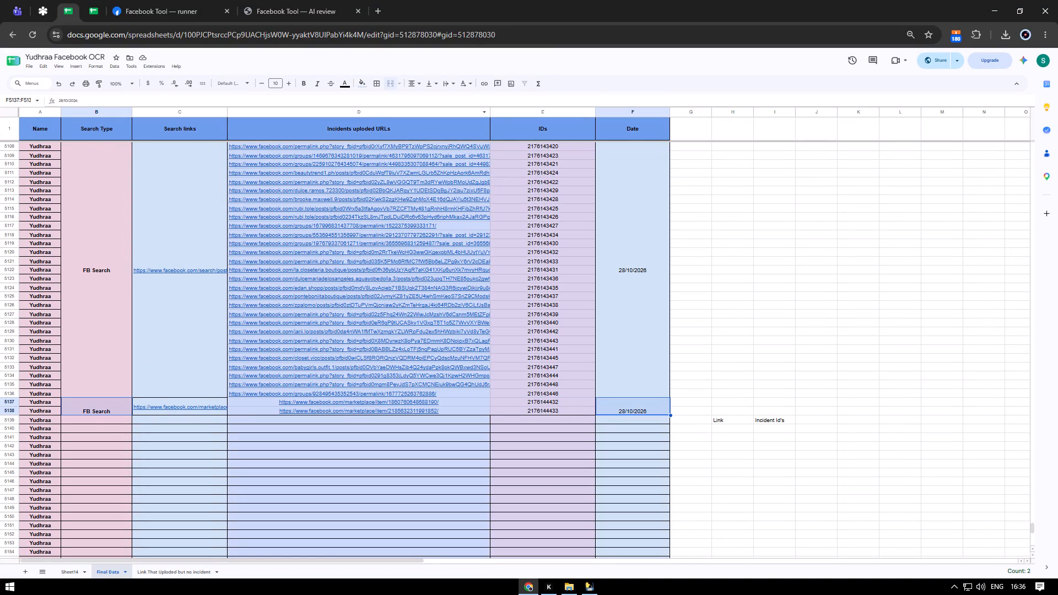
{"action": "left_click", "coordinate": [425, 84]}
{"action": "left_click", "coordinate": [446, 102]}
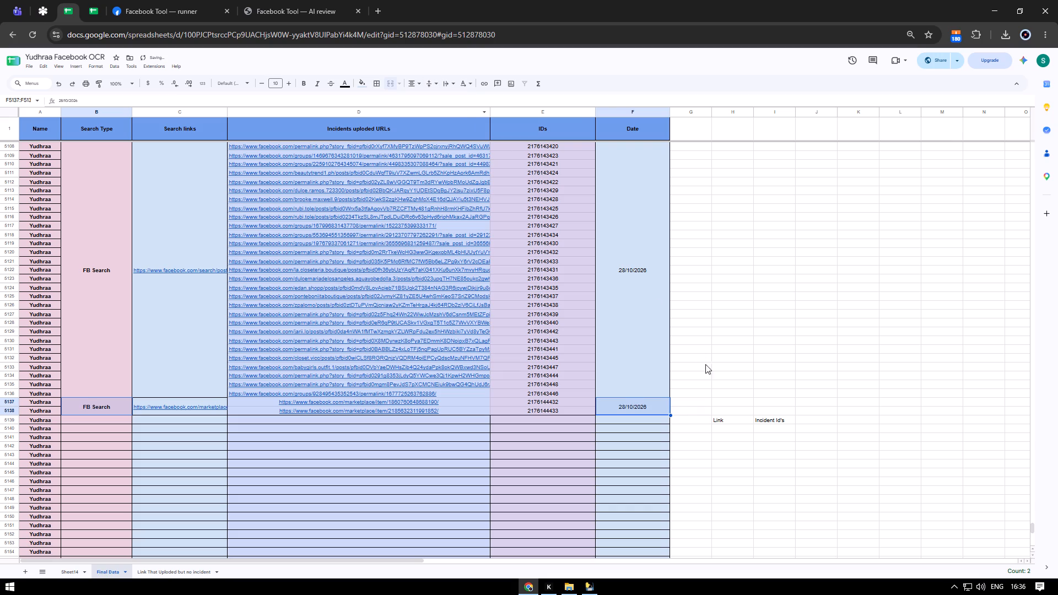
Delete the loose Link and Incident Id's labels beside the Final Data table.
{"action": "left_click_drag", "start_coordinate": [715, 397], "coordinate": [848, 489]}
{"action": "key", "text": "Delete"}
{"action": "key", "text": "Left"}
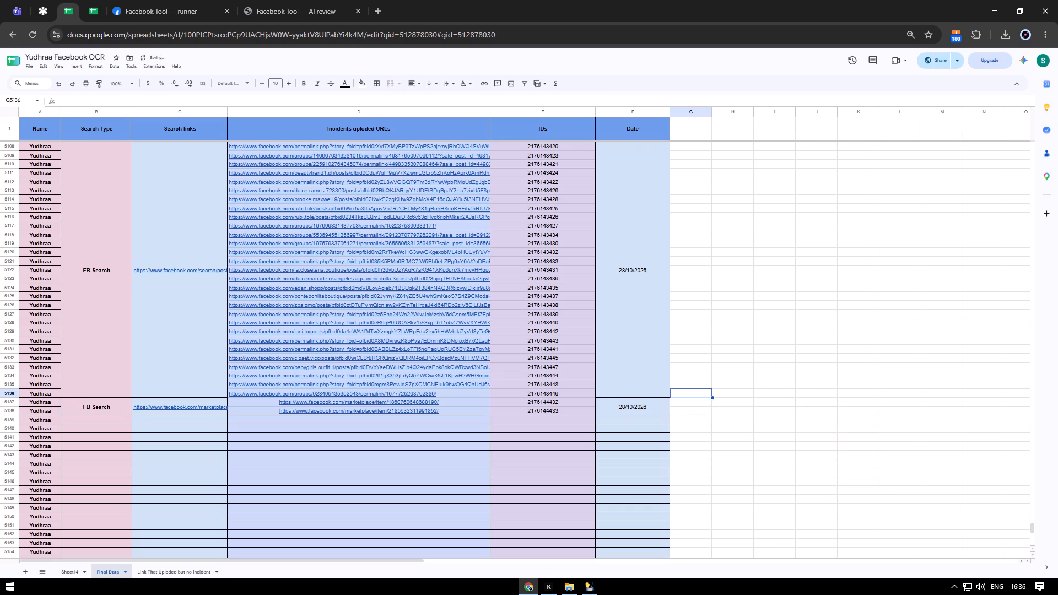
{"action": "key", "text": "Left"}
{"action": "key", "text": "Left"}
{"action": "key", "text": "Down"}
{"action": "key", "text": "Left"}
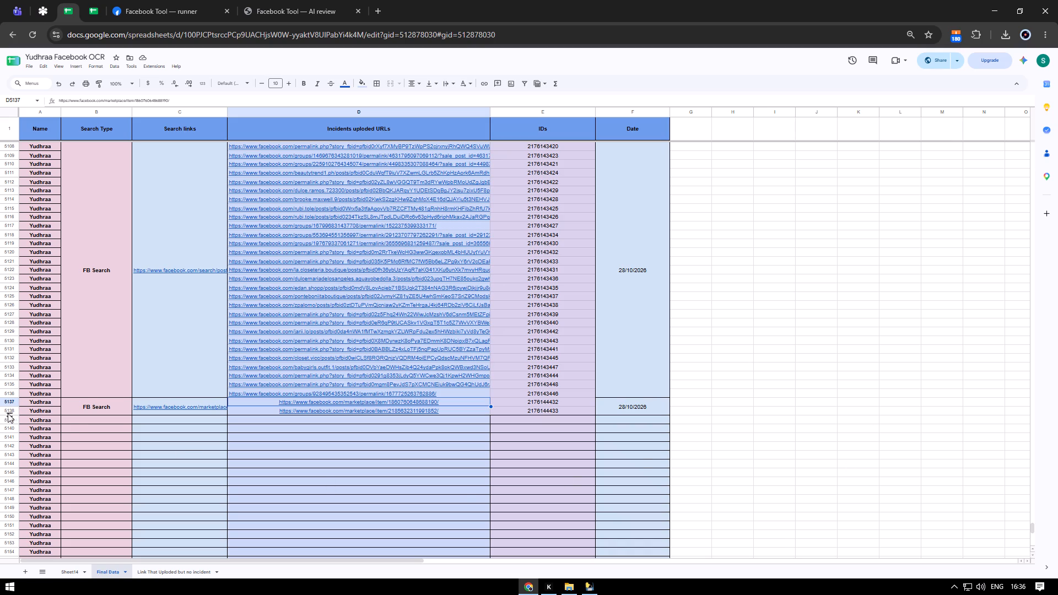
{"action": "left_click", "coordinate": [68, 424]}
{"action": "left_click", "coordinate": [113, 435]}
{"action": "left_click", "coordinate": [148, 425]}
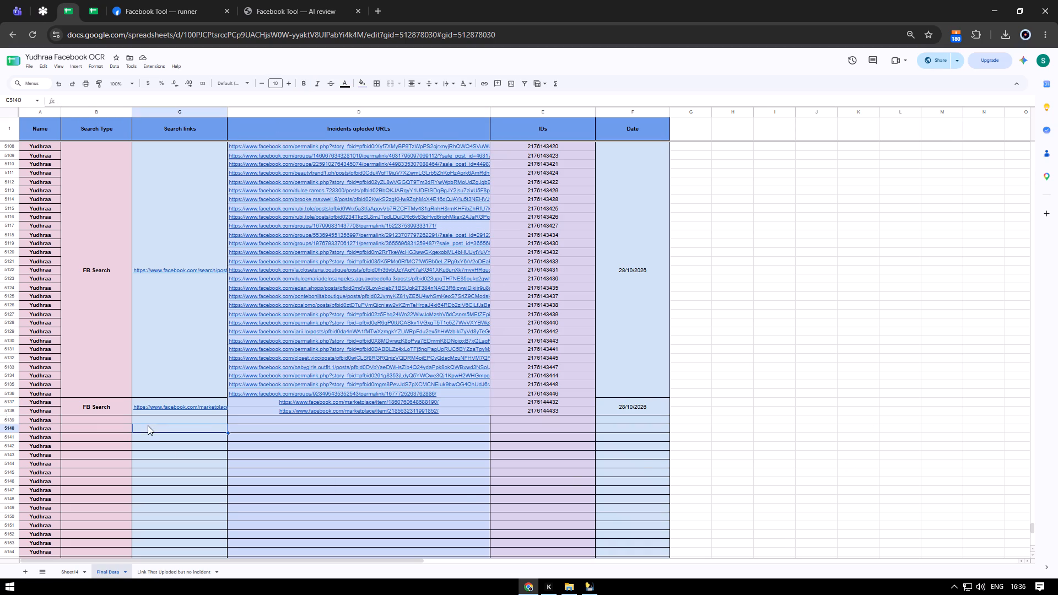
Close the Facebook Tool runner and AI review pages.
{"action": "middle_click", "coordinate": [192, 0]}
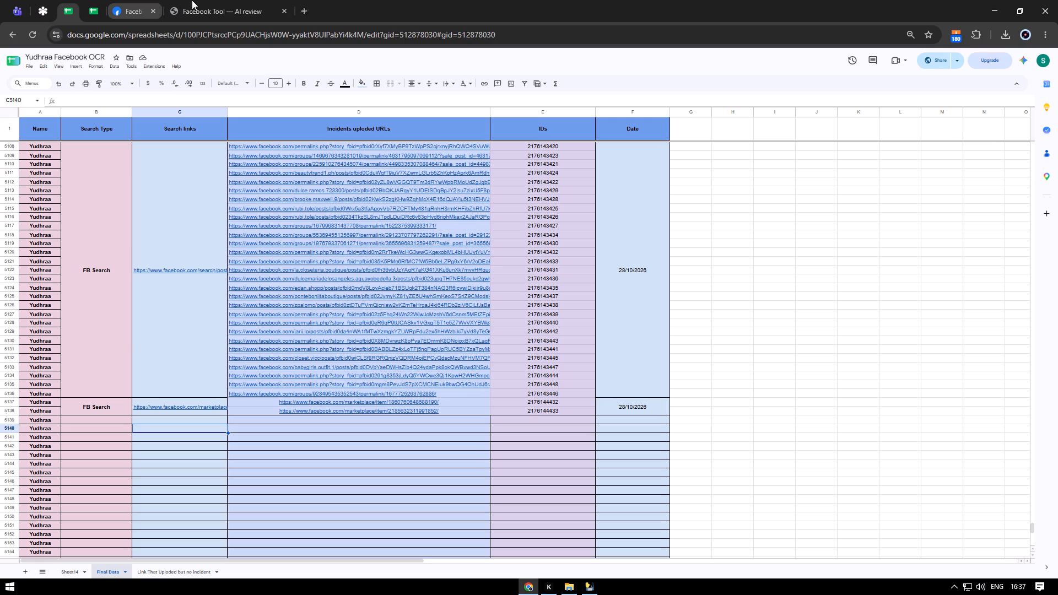
{"action": "middle_click", "coordinate": [192, 0]}
In the Alo FB US worksheet, copy the Pittsburgh entry from Contract through Search link in row 115 to empty row 124.
{"action": "left_click", "coordinate": [90, 0]}
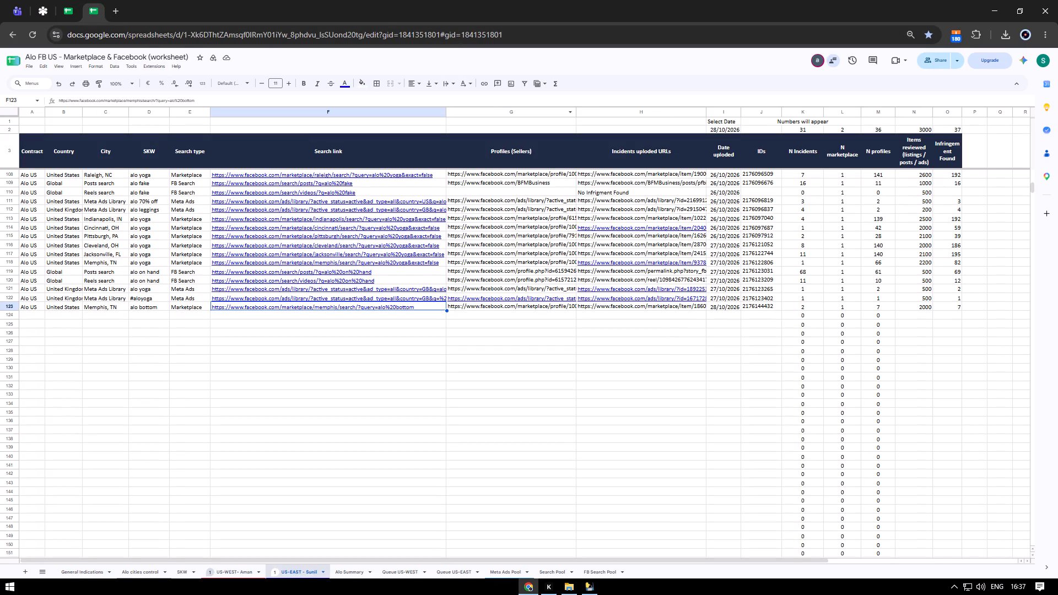
{"action": "key", "text": "Up"}
{"action": "key", "text": "Up"}
{"action": "key", "text": "Up"}
{"action": "key", "text": "Up"}
{"action": "key", "text": "Left"}
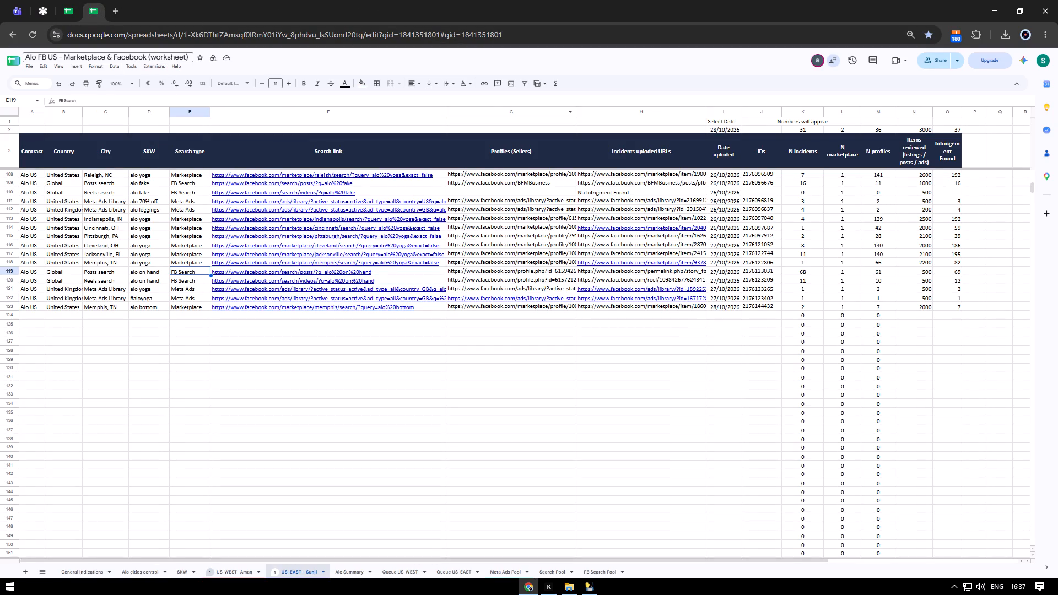
{"action": "key", "text": "Up"}
{"action": "key", "text": "Left"}
{"action": "key", "text": "Up"}
{"action": "key", "text": "Up"}
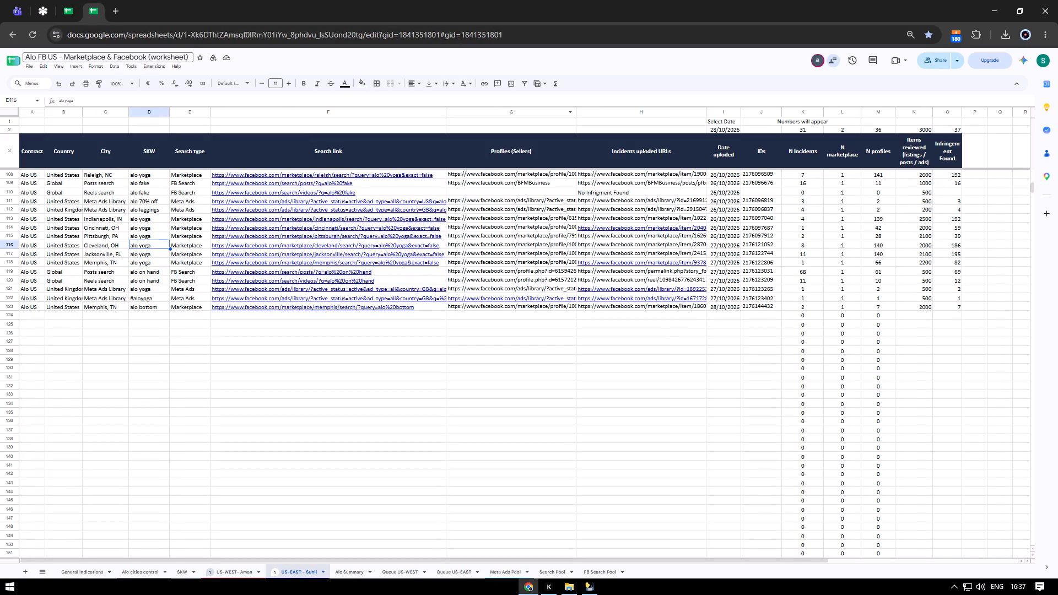
{"action": "key", "text": "Left"}
{"action": "key", "text": "Right"}
{"action": "key", "text": "Left"}
{"action": "key", "text": "Up"}
{"action": "key", "text": "Left"}
{"action": "key", "text": "Left"}
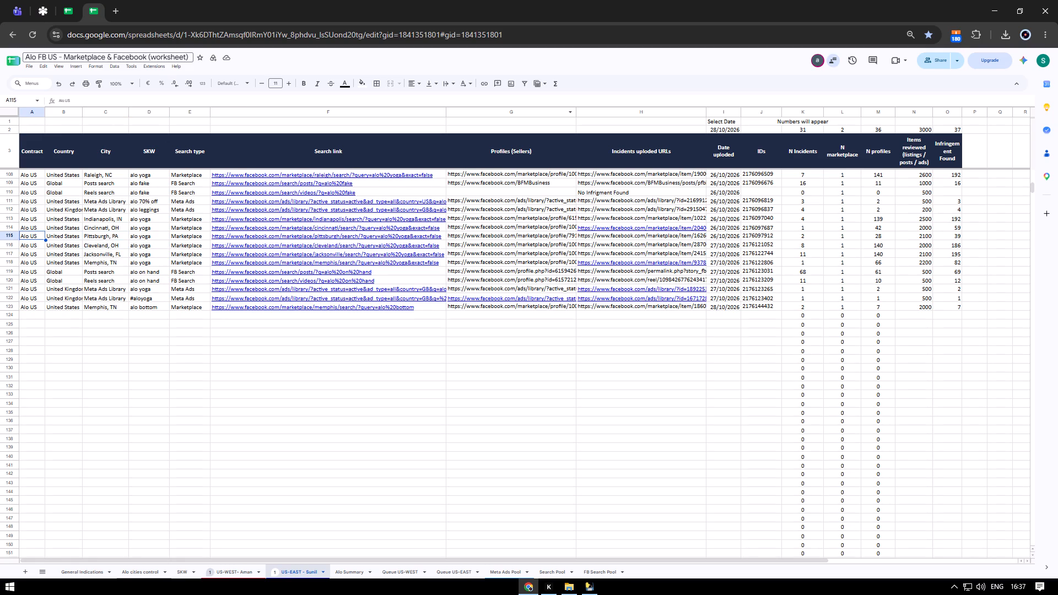
{"action": "key", "text": "ctrl+shift+Right"}
{"action": "key", "text": "shift+Left"}
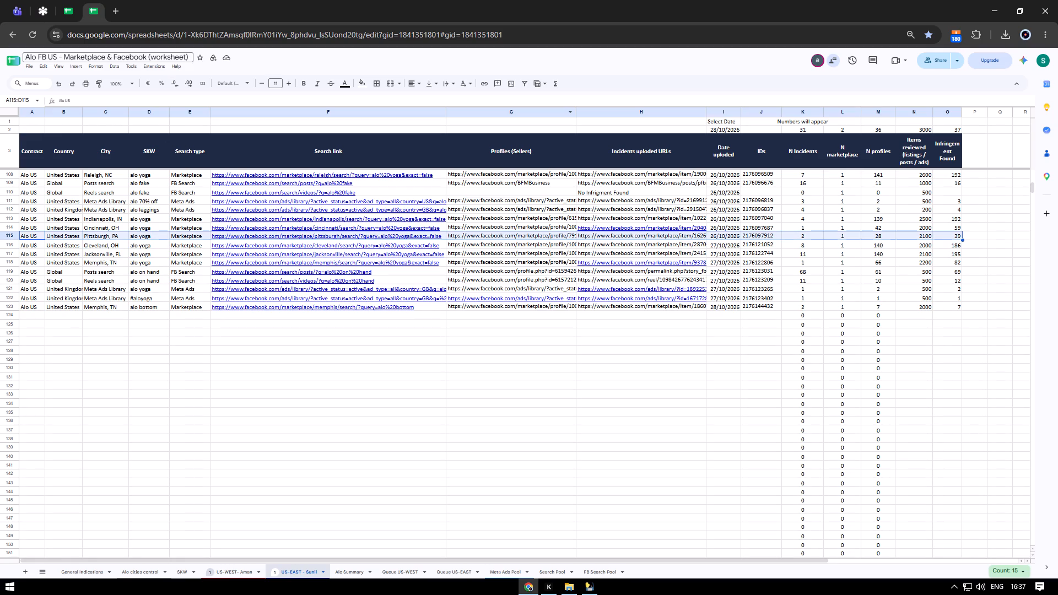
{"action": "key", "text": "shift+Left"}
{"action": "key", "text": "shift+Left"}
{"action": "key", "text": "shift+Left"}
{"action": "key", "text": "shift+Left"}
{"action": "key", "text": "shift+Left"}
{"action": "key", "text": "shift+Left"}
{"action": "key", "text": "shift+Left"}
{"action": "key", "text": "shift+Left"}
{"action": "key", "text": "shift+Left"}
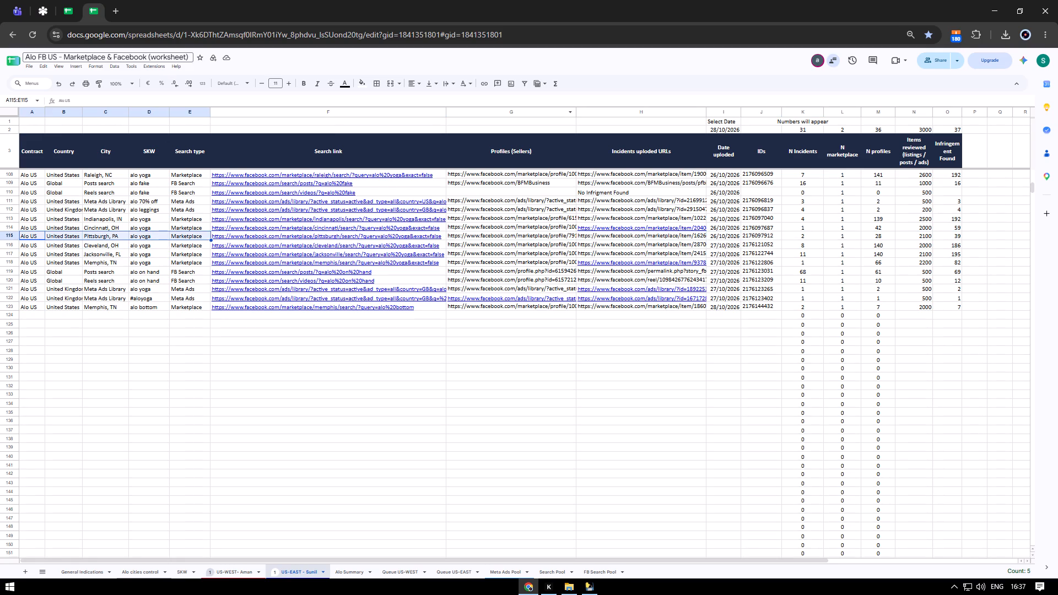
{"action": "key", "text": "shift+Right"}
{"action": "key", "text": "ctrl+c"}
{"action": "key", "text": "ctrl+Down"}
{"action": "key", "text": "Down"}
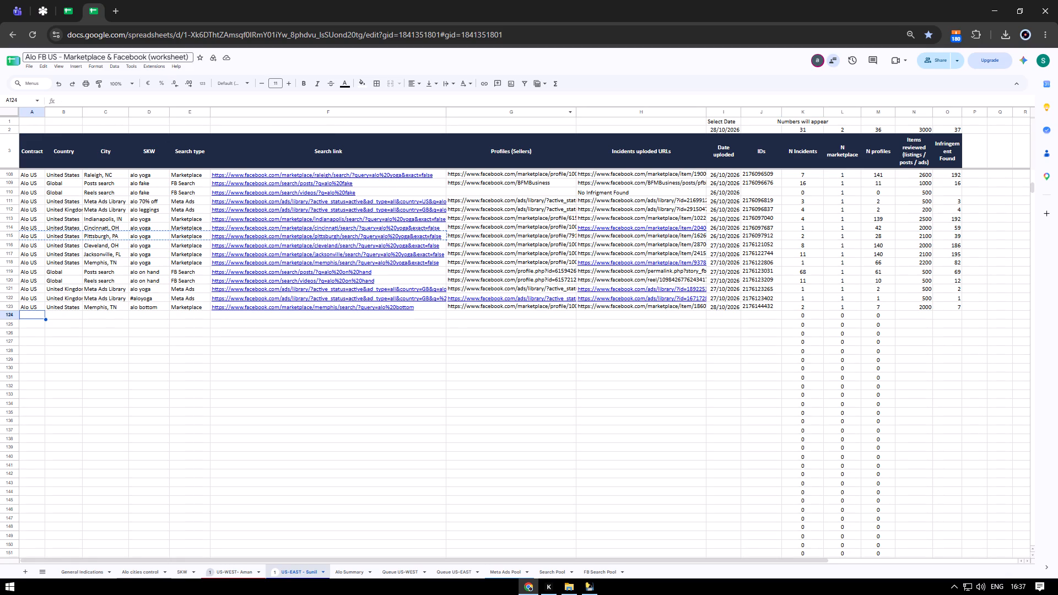
{"action": "key", "text": "ctrl+v"}
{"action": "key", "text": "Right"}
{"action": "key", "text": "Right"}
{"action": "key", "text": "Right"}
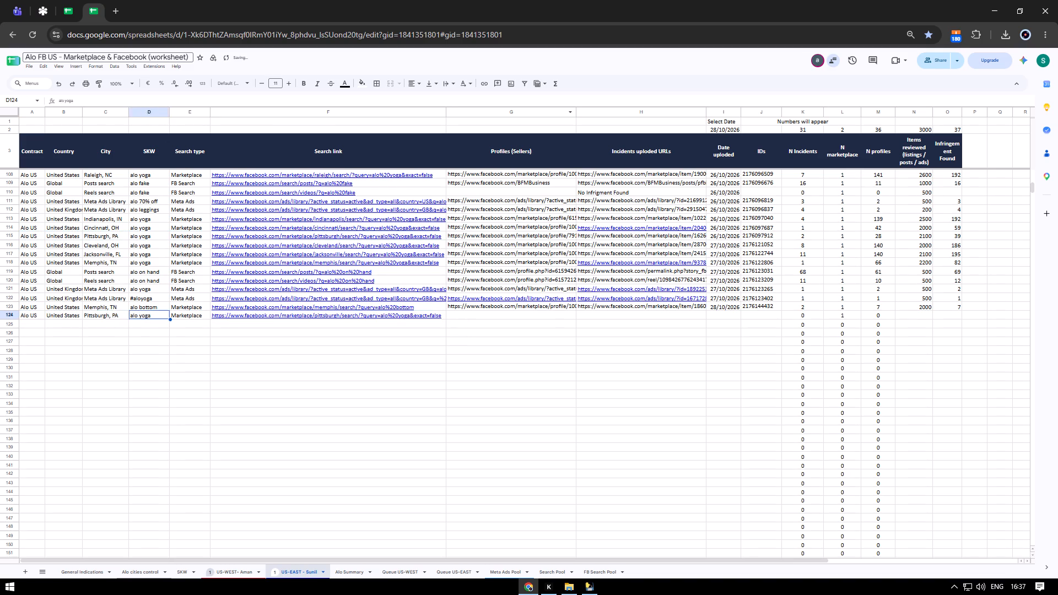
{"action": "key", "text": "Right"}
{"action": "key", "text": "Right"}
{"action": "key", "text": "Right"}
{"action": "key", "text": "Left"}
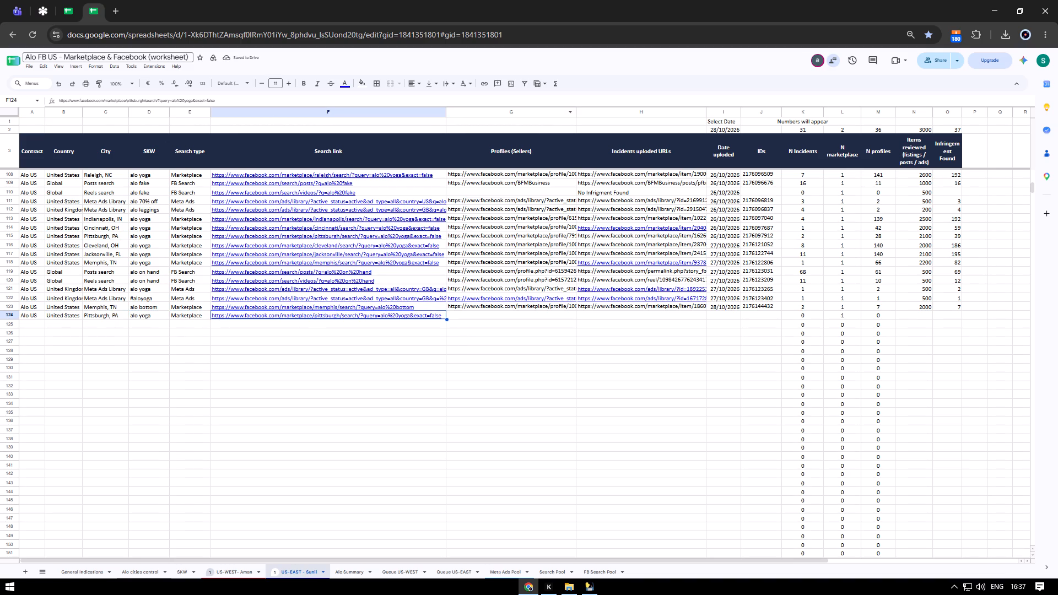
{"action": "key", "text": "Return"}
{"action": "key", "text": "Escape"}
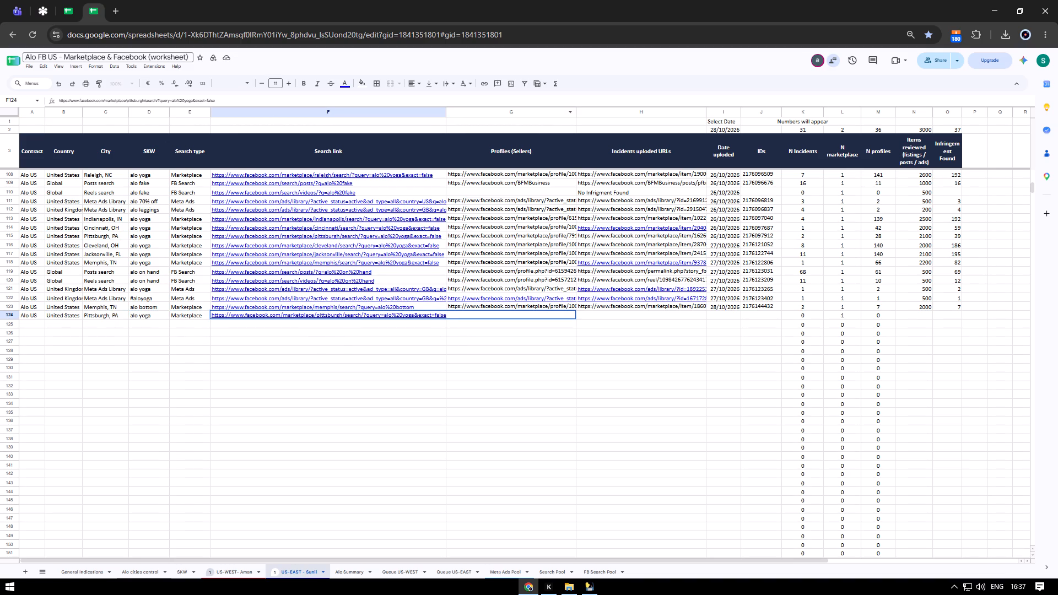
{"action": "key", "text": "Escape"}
Change the SKW keyword in row 124 to "alo yoga haul".
{"action": "key", "text": "Left"}
{"action": "key", "text": "Left"}
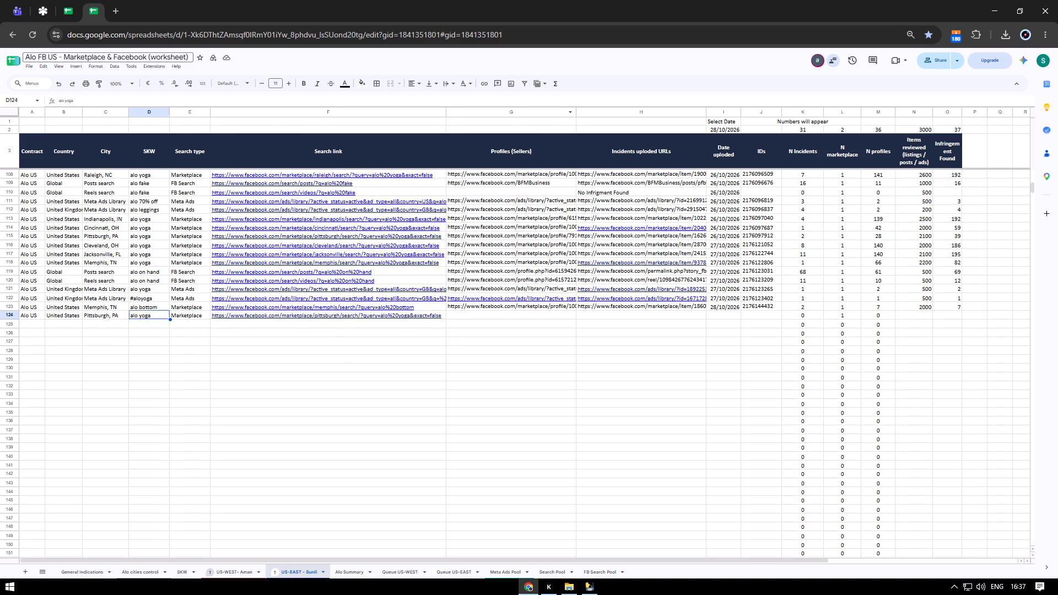
{"action": "key", "text": "Return"}
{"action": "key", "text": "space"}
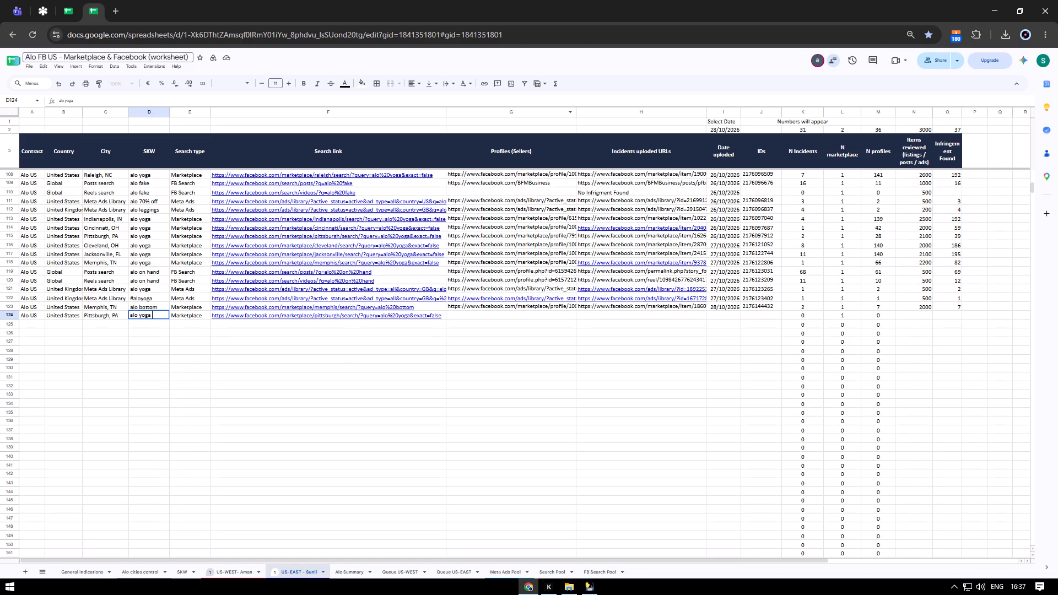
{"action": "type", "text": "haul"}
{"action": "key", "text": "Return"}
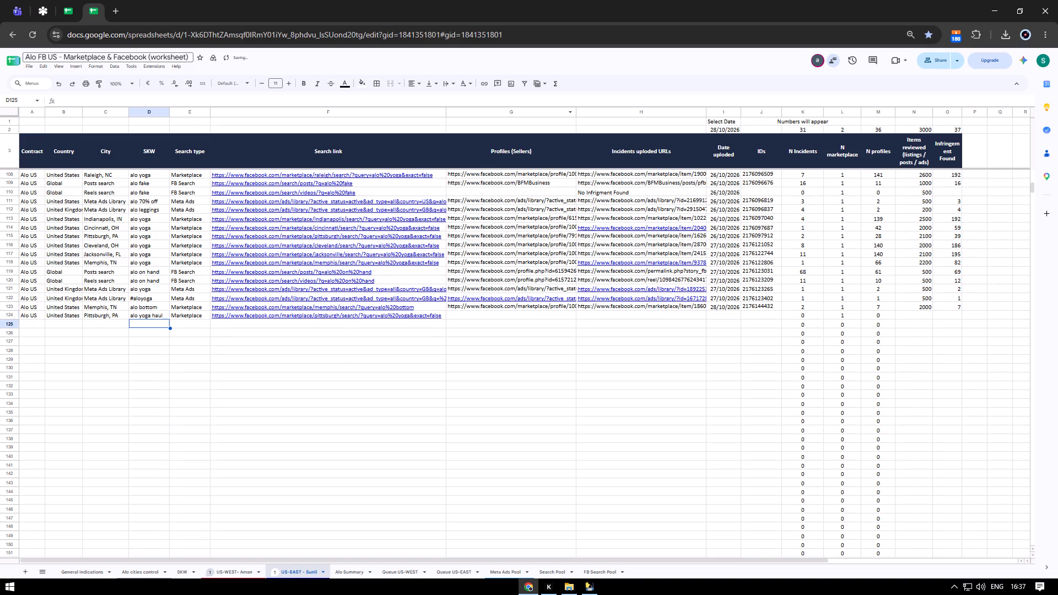
Open the Pittsburgh Marketplace search link from row 124.
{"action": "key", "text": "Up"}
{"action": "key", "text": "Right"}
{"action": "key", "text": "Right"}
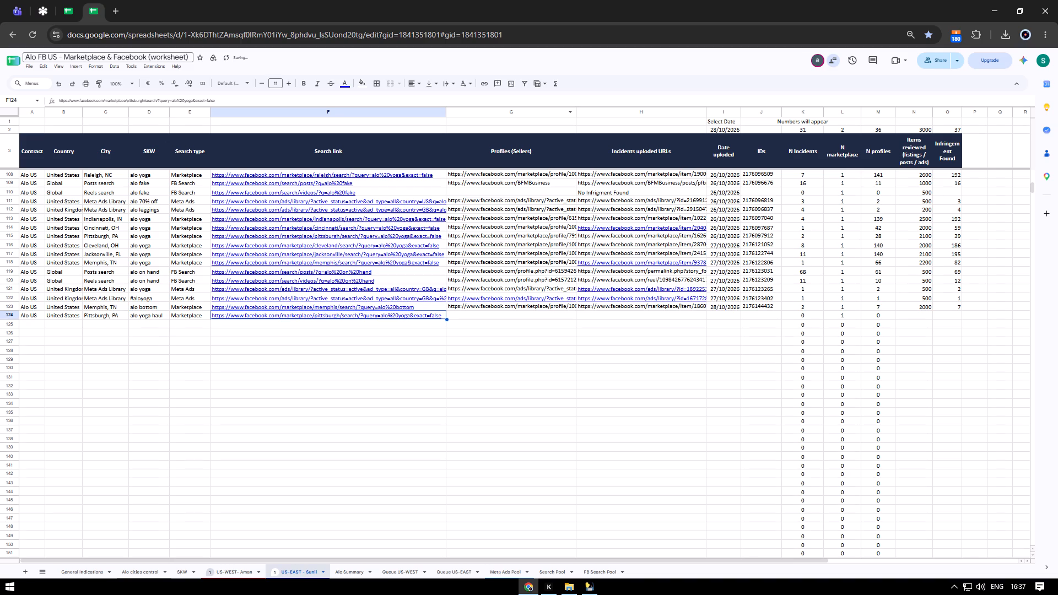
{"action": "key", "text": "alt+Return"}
Change the query in the Pittsburgh Marketplace address to "alo yoga haul", keeping exact=false, and load the search.
{"action": "left_click", "coordinate": [352, 33]}
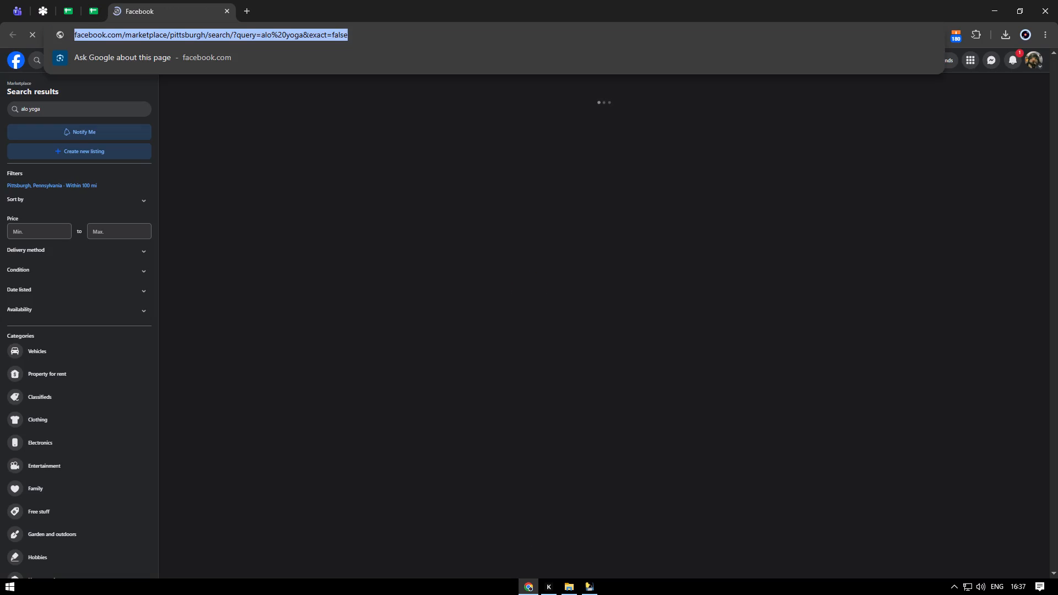
{"action": "key", "text": "Right"}
{"action": "key", "text": "Left"}
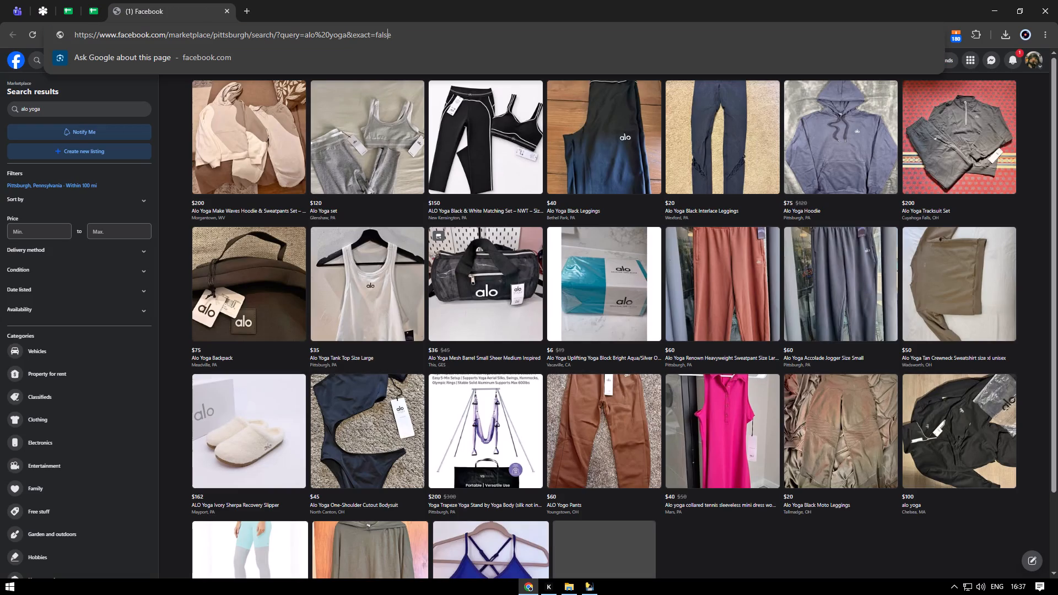
{"action": "key", "text": "Left"}
{"action": "key", "text": "Left"}
{"action": "key", "text": "Left"}
{"action": "key", "text": "Left"}
{"action": "key", "text": "Left"}
{"action": "key", "text": "Left"}
{"action": "key", "text": "Left"}
{"action": "key", "text": "Left"}
{"action": "key", "text": "Left"}
{"action": "key", "text": "Left"}
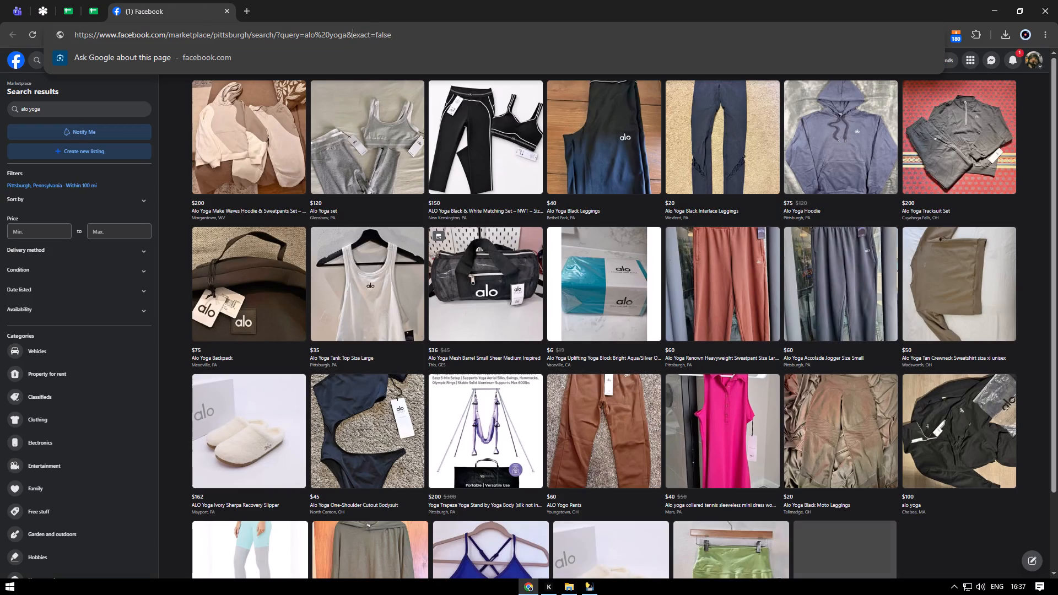
{"action": "key", "text": "Left"}
{"action": "key", "text": "Left"}
{"action": "key", "text": "Right"}
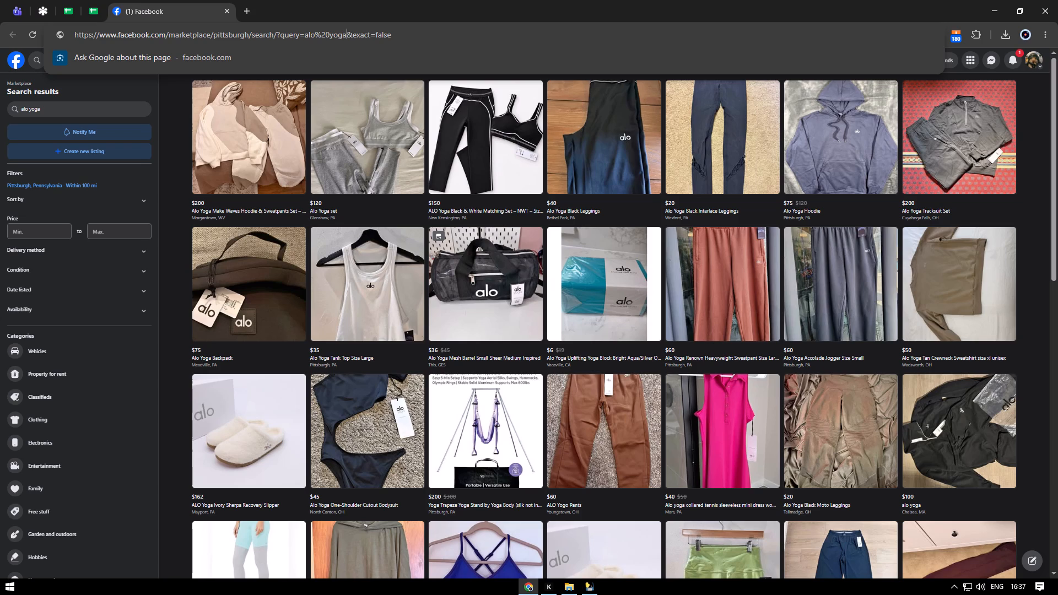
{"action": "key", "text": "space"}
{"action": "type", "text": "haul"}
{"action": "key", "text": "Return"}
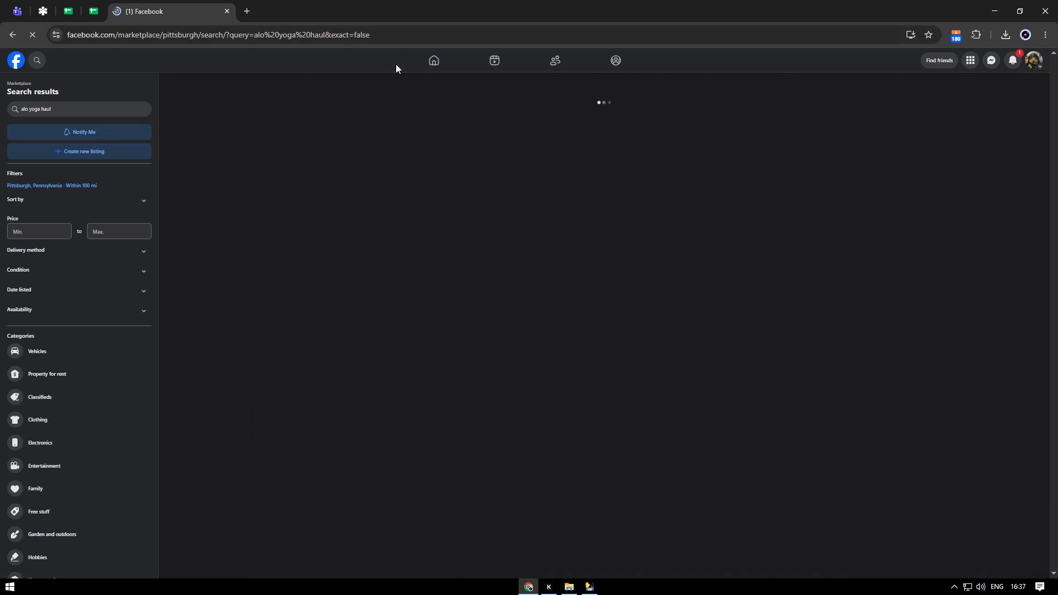
Copy the alo yoga haul search address and open the Facebook Tool's runner page.
{"action": "left_click", "coordinate": [415, 31]}
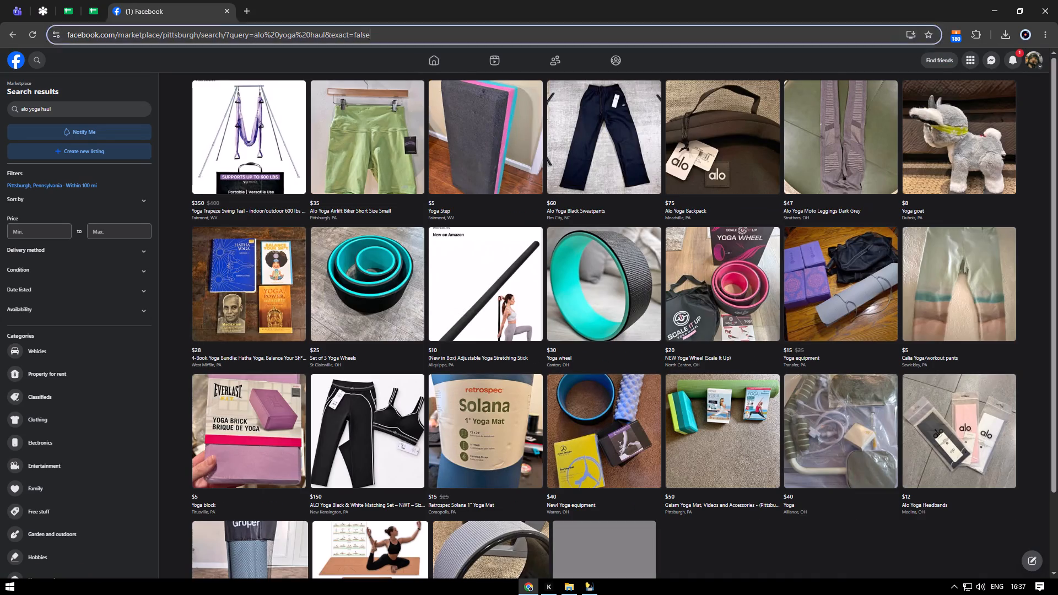
{"action": "key", "text": "ctrl+c"}
{"action": "key", "text": "ctrl+c"}
{"action": "key", "text": "ctrl+d"}
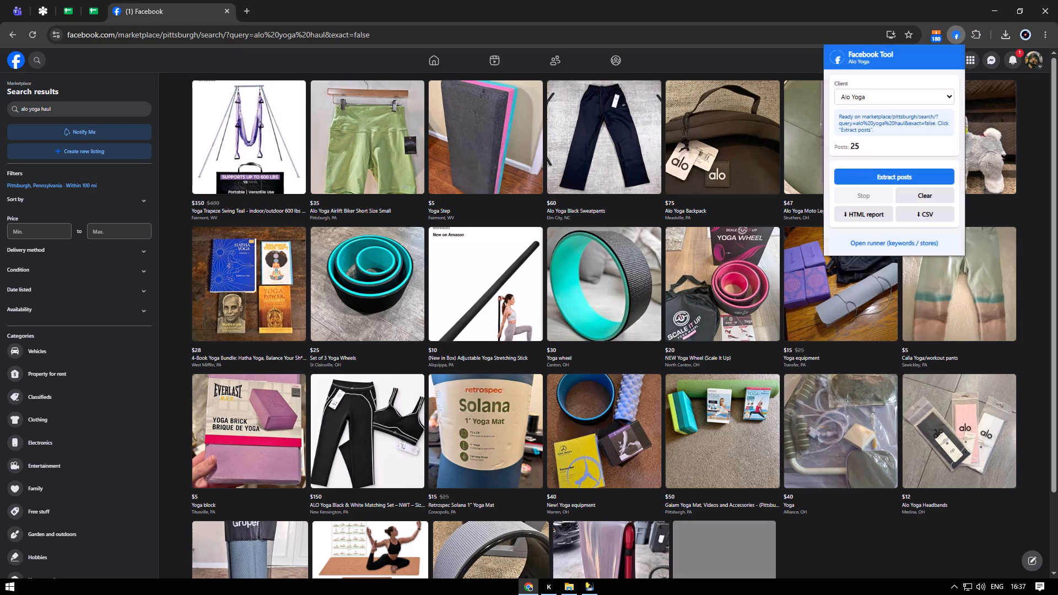
{"action": "key", "text": "shift+Tab"}
{"action": "key", "text": "Return"}
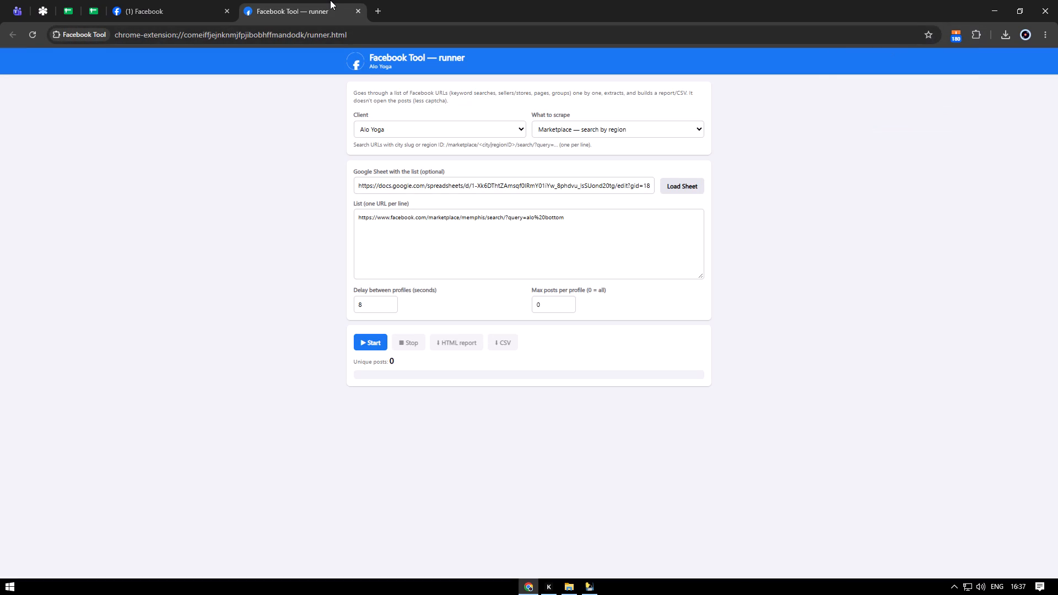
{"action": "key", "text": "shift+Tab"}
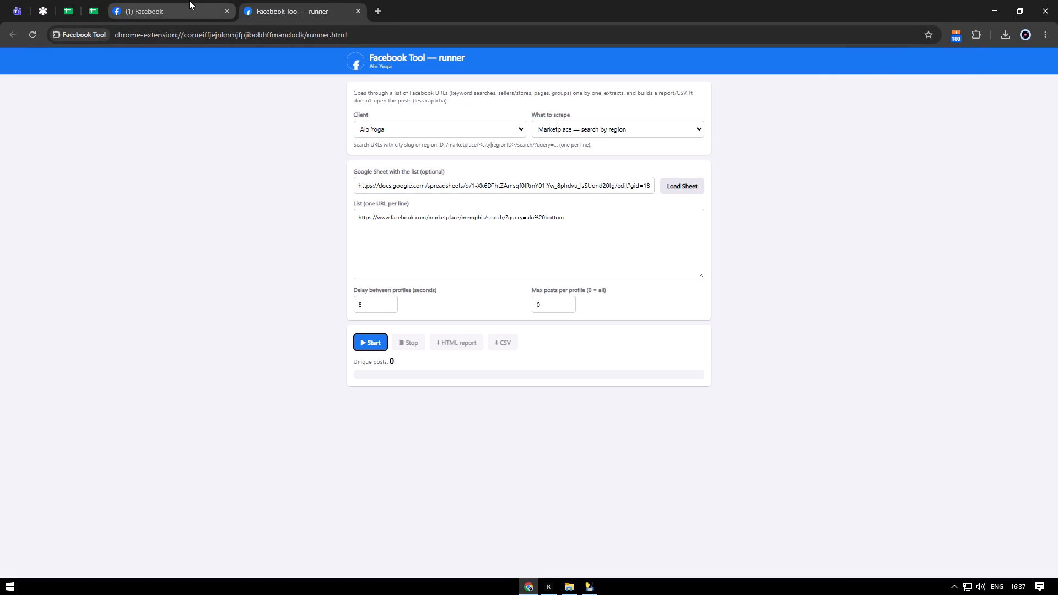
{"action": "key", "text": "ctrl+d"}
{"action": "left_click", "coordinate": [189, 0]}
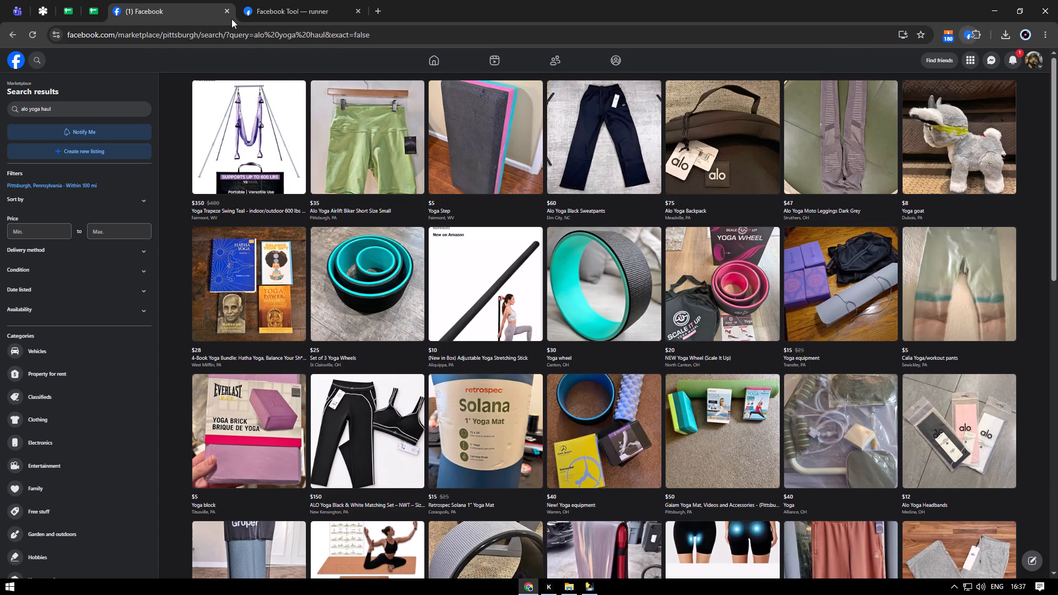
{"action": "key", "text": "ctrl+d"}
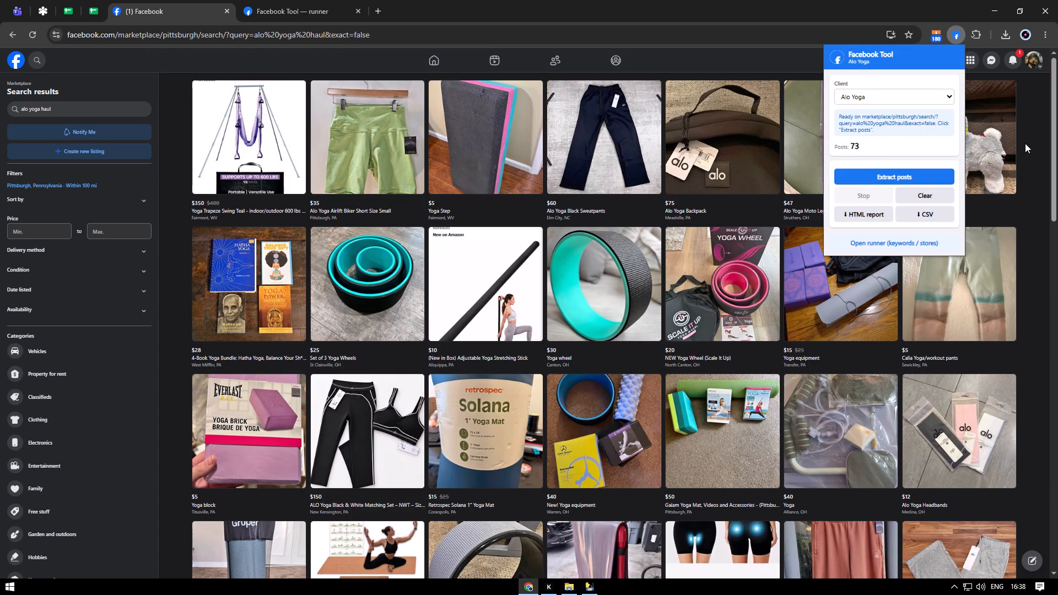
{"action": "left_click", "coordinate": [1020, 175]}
Replace the Memphis address in the runner's URL list with the Pittsburgh alo yoga haul search address.
{"action": "left_click", "coordinate": [277, 0]}
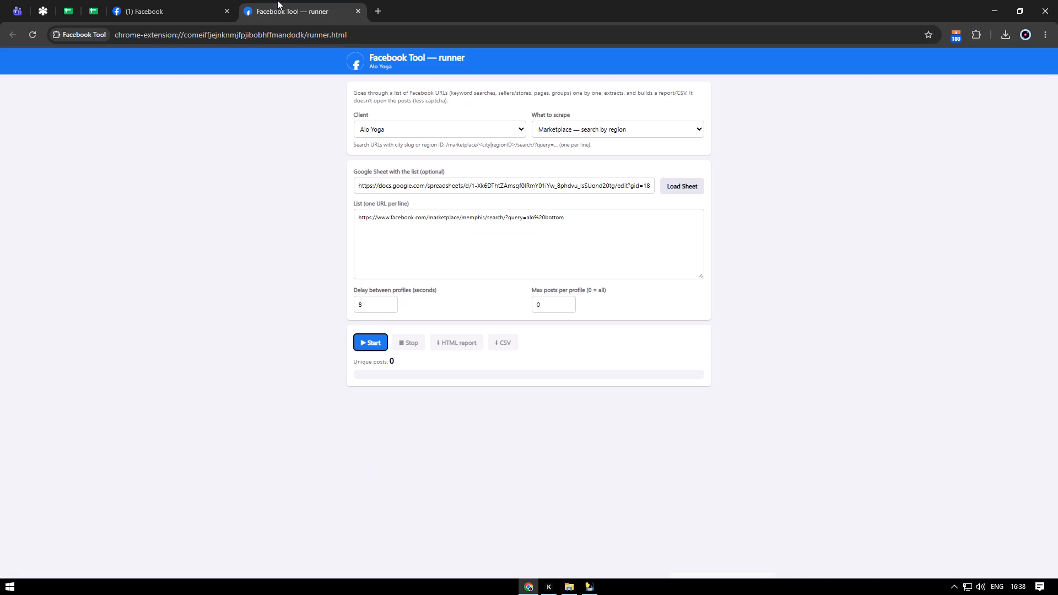
{"action": "left_click_drag", "start_coordinate": [592, 229], "coordinate": [338, 224]}
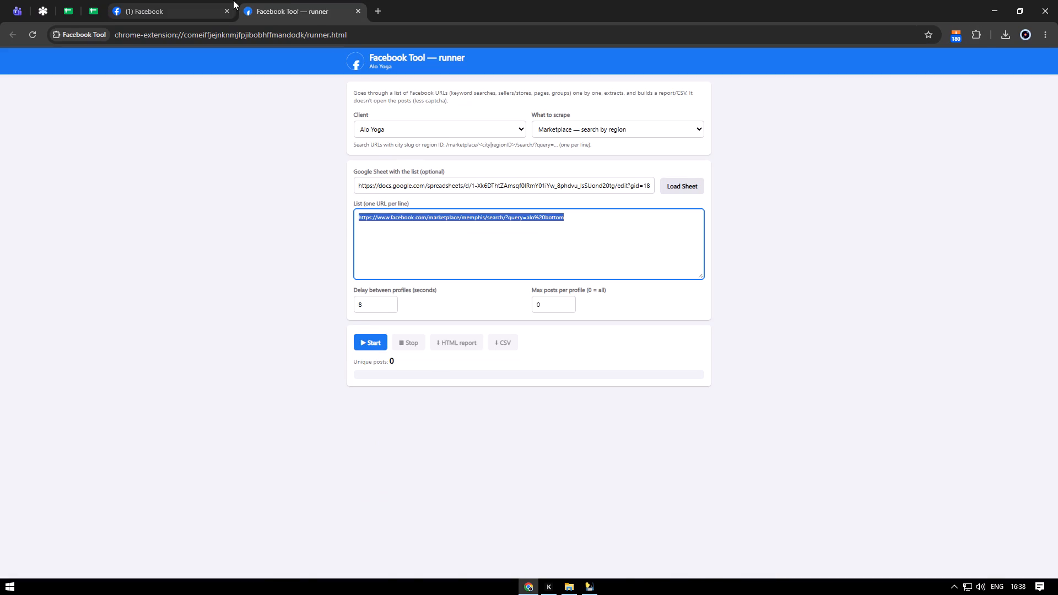
{"action": "left_click", "coordinate": [233, 0]}
{"action": "left_click", "coordinate": [303, 40]}
{"action": "key", "text": "ctrl+c"}
{"action": "left_click", "coordinate": [295, 0]}
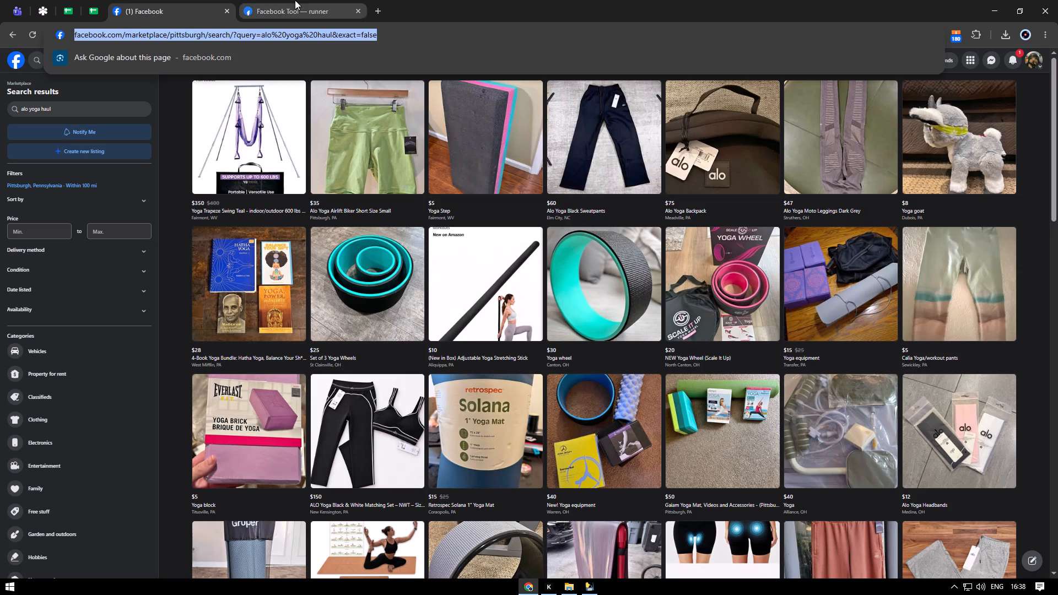
{"action": "key", "text": "ctrl+v"}
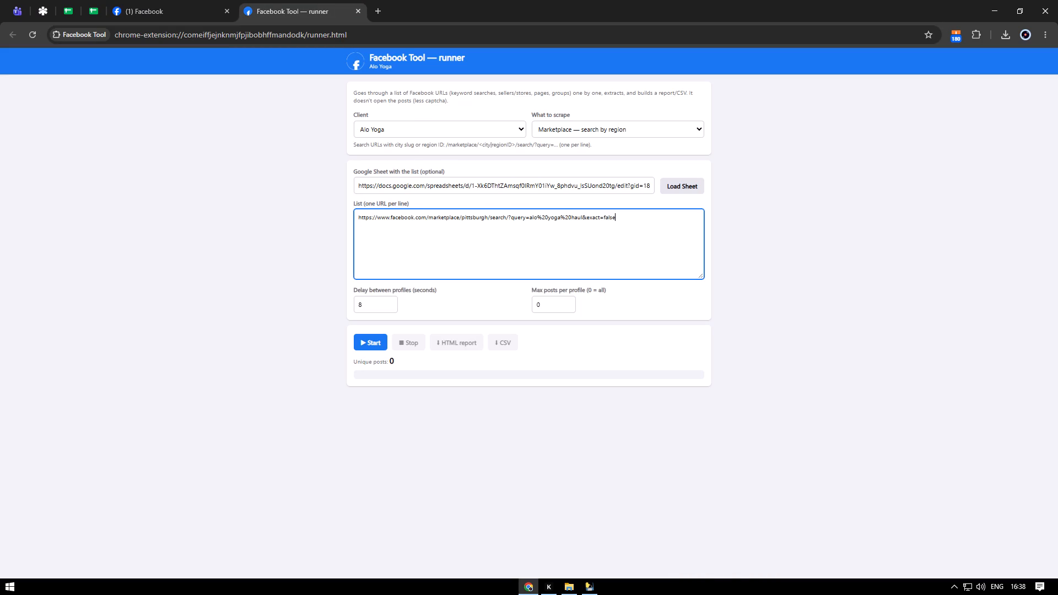
Set the maximum posts per profile to 1000 and start the runner.
{"action": "left_click_drag", "start_coordinate": [549, 309], "coordinate": [515, 309]}
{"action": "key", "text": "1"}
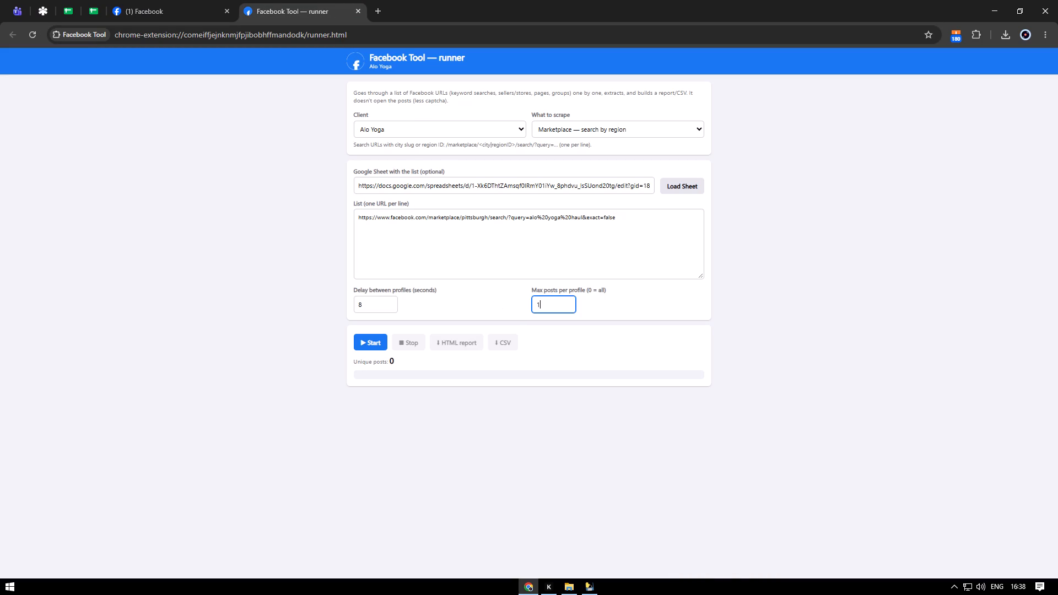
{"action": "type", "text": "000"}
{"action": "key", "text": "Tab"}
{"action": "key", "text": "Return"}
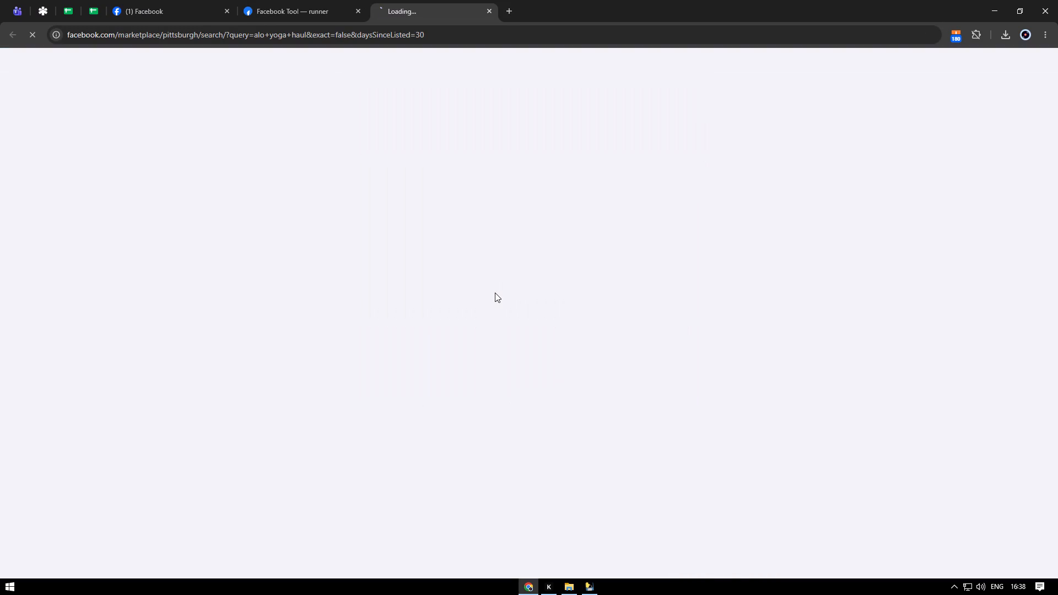
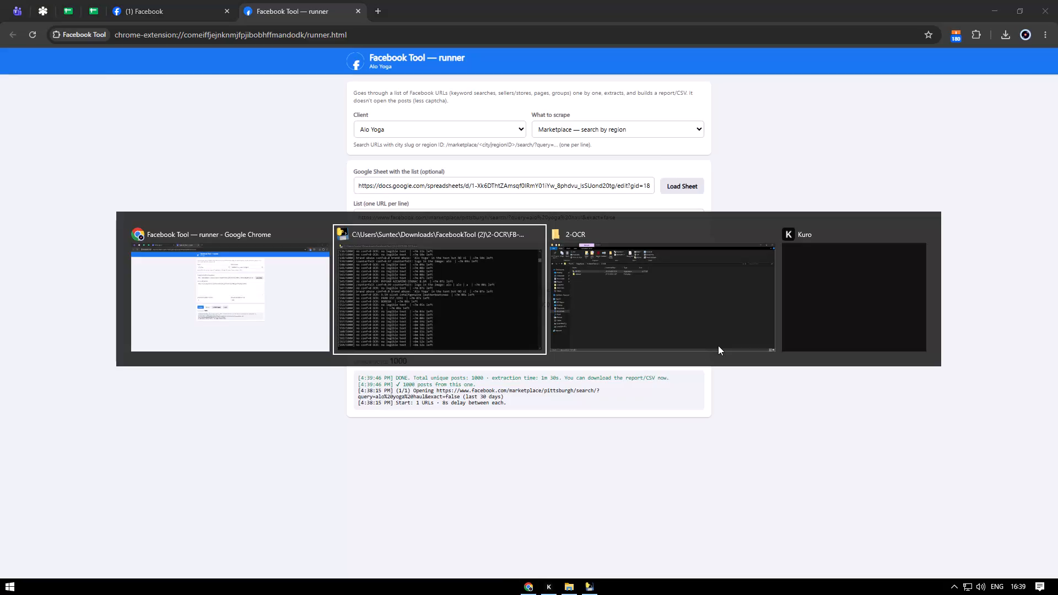
Close the finished FB-OCR window and download the runner's Pittsburgh alo yoga haul results as CSV.
{"action": "key", "text": "Return"}
{"action": "key", "text": "alt+Tab"}
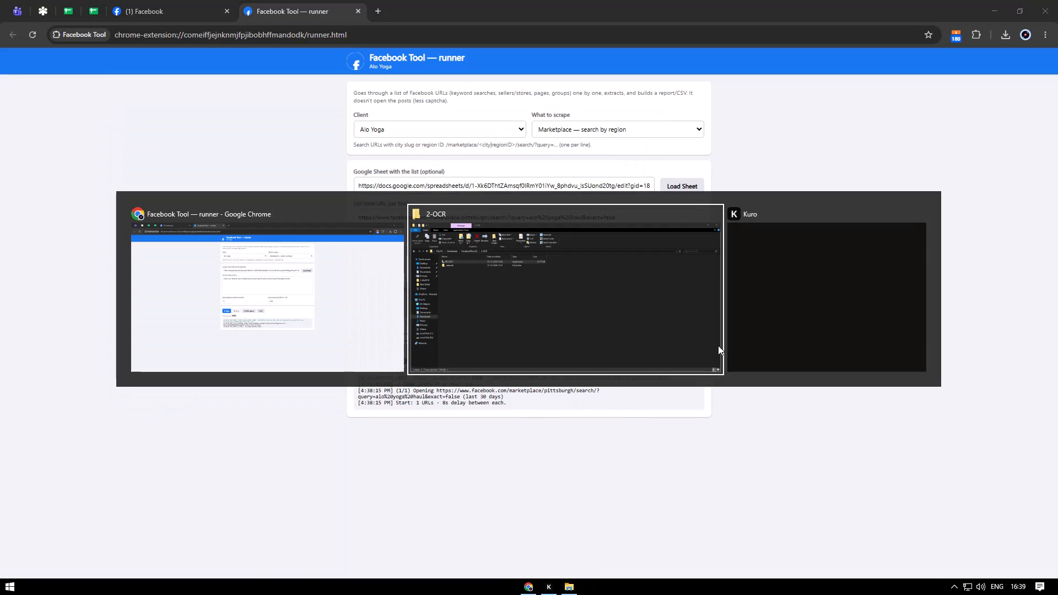
{"action": "left_click", "coordinate": [374, 306], "text": "alt"}
{"action": "left_click", "coordinate": [507, 345]}
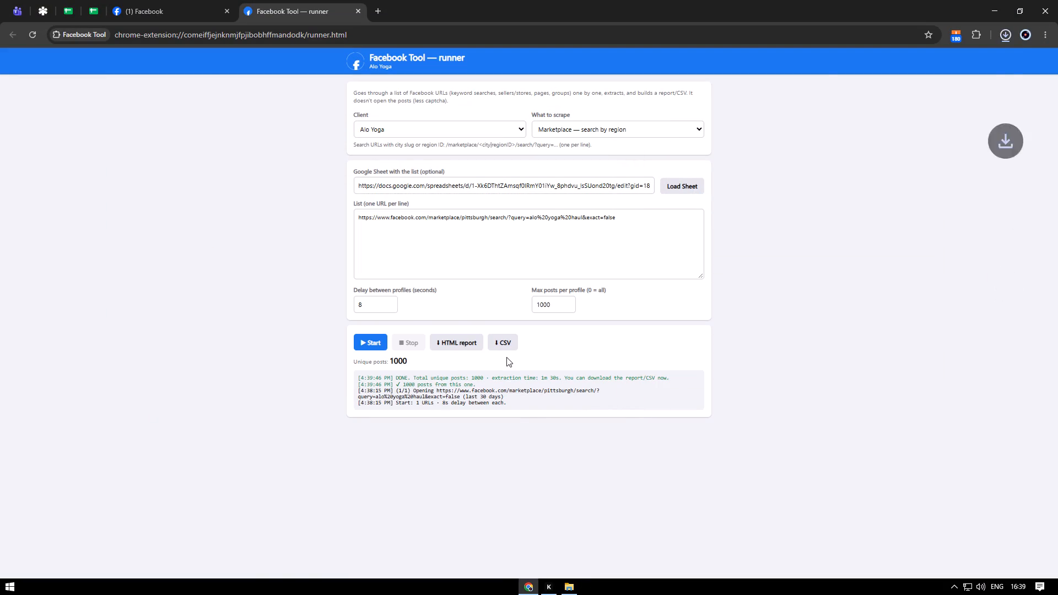
Switch to the 2-OCR folder and launch FB-OCR for the newly downloaded results.
{"action": "key", "text": "alt+Tab"}
{"action": "key", "text": "Return"}
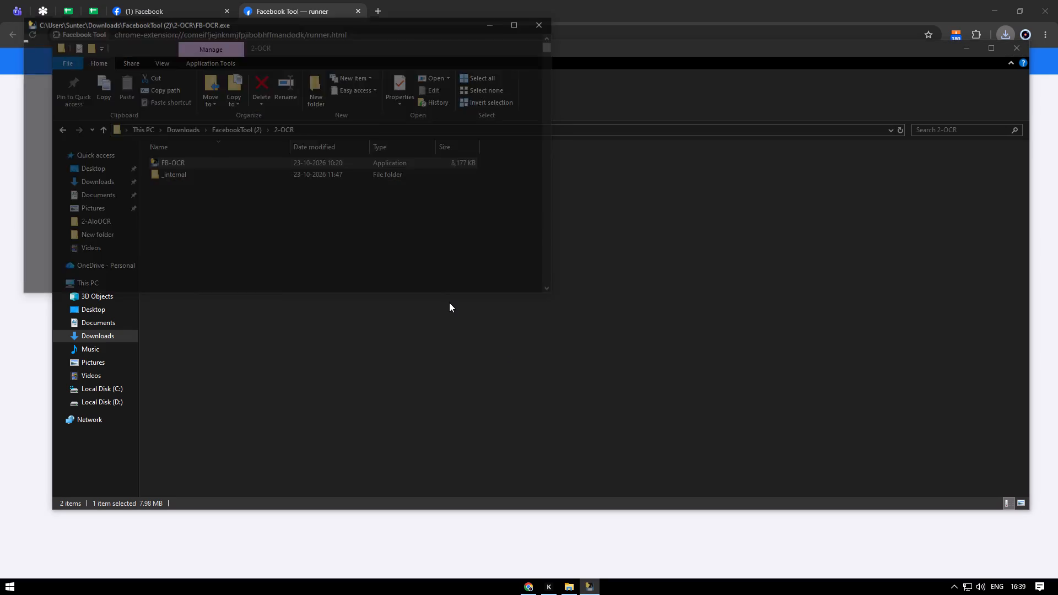
{"action": "scroll", "coordinate": [449, 302], "scroll_direction": "up", "scroll_amount": 1}
{"action": "left_click", "coordinate": [222, 551]}
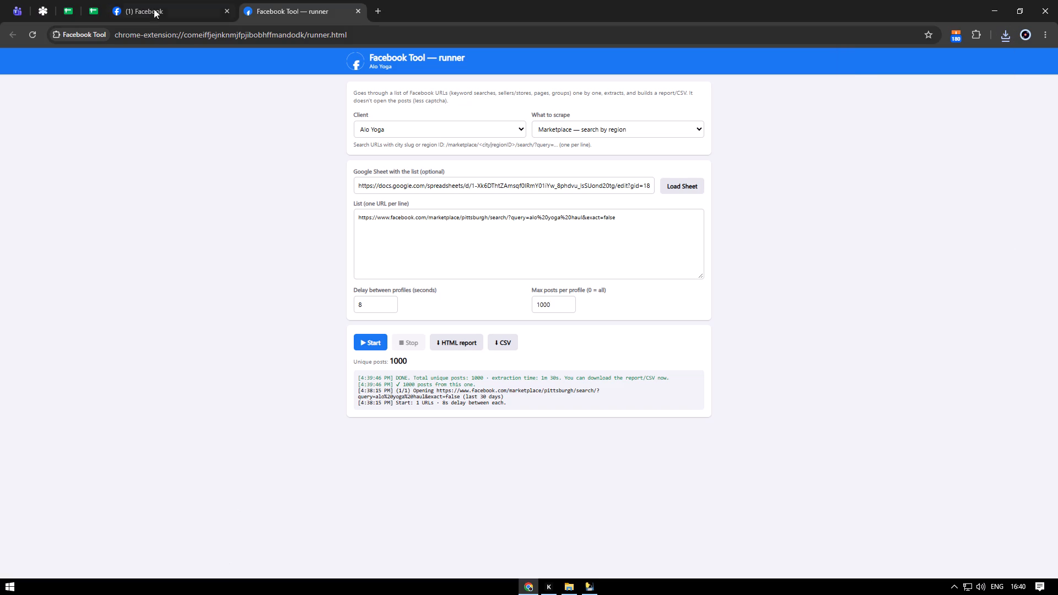
In the Alo US worksheet, enter 2000 items reviewed for the Pittsburgh alo yoga haul entry in row 124.
{"action": "left_click", "coordinate": [89, 0]}
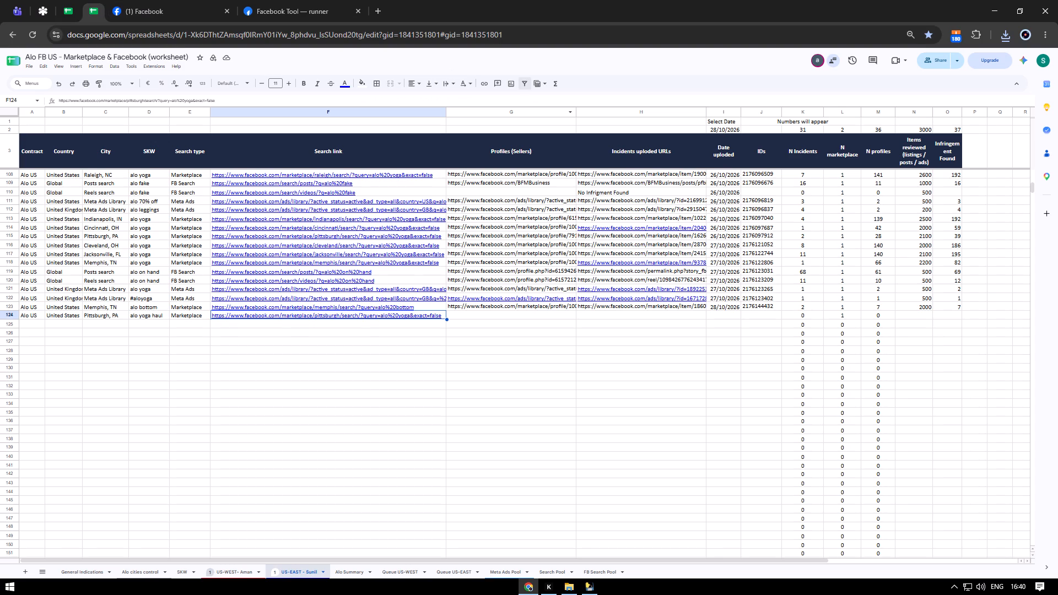
{"action": "key", "text": "Right"}
{"action": "key", "text": "Right"}
{"action": "key", "text": "Right"}
{"action": "key", "text": "Right"}
{"action": "key", "text": "Right"}
{"action": "key", "text": "Right"}
{"action": "key", "text": "Right"}
{"action": "key", "text": "Right"}
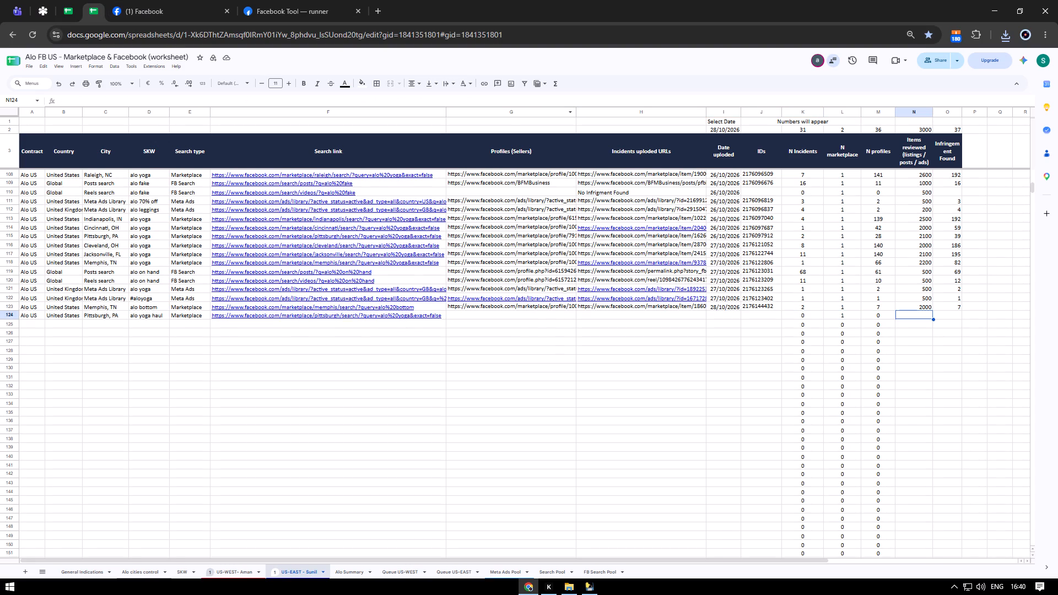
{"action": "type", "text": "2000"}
Enter the current date, 28/10/2026, as the date uploaded for the Pittsburgh entry in row 124.
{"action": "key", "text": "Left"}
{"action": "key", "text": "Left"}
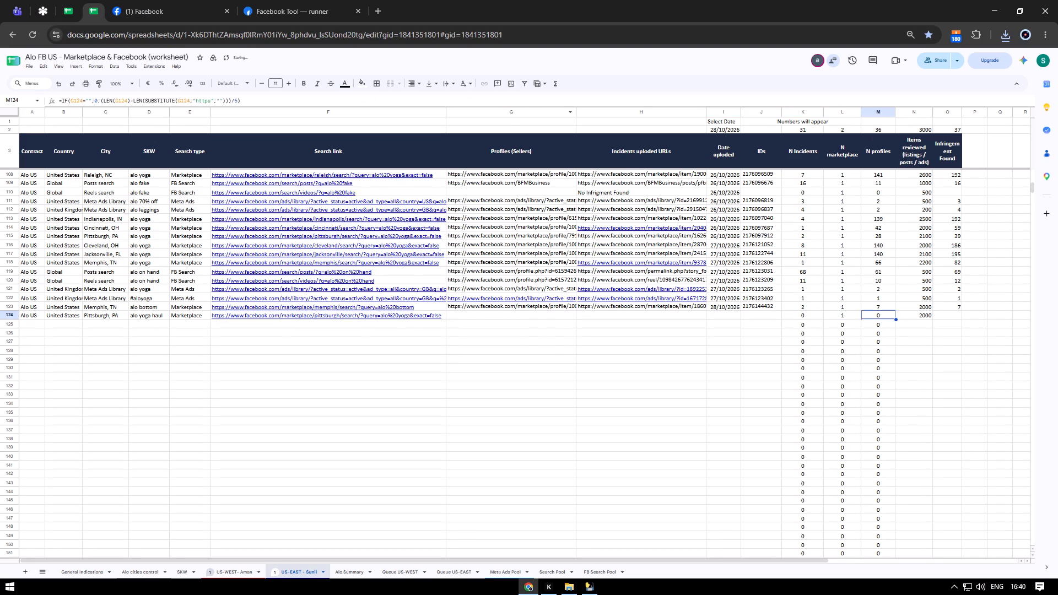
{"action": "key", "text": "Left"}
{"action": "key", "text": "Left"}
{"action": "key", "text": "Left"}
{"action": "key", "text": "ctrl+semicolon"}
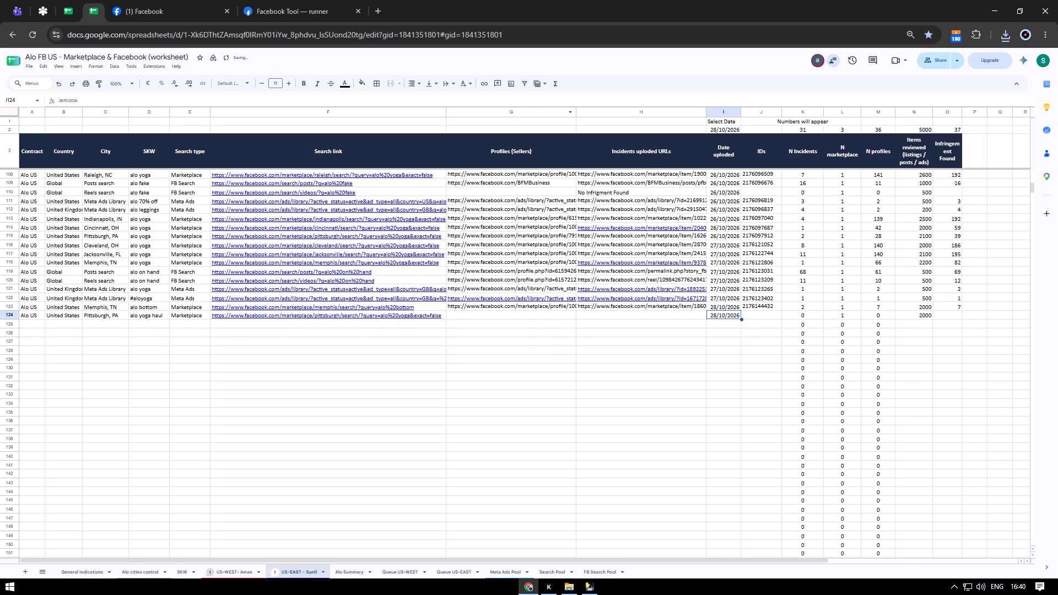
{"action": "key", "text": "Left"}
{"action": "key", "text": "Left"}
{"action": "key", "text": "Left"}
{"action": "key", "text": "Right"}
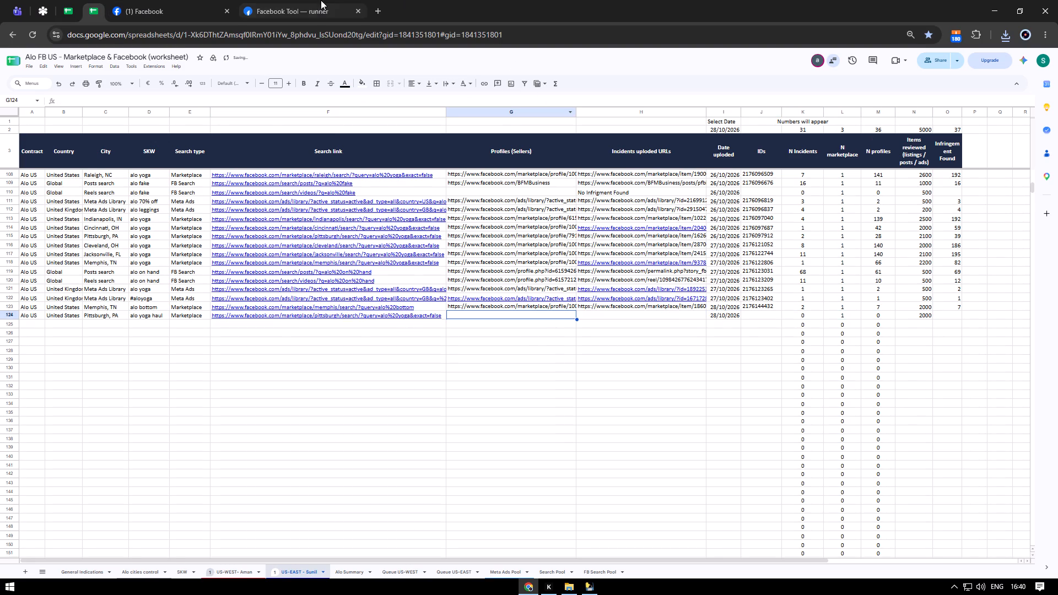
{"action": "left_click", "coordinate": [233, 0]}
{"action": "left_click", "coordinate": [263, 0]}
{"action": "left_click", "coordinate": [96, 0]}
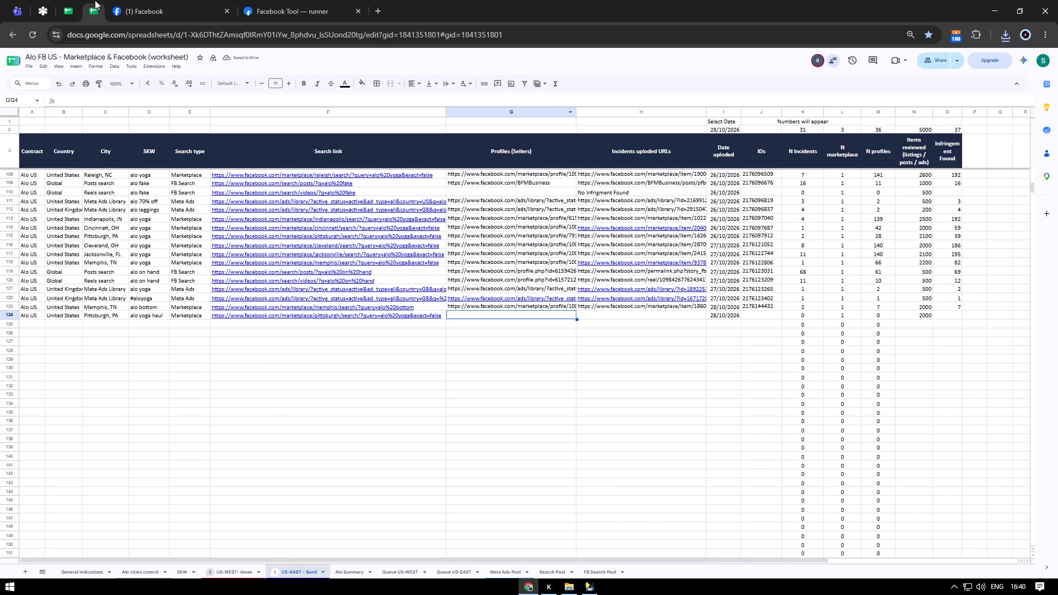
In the Yudhraa Facebook OCR spreadsheet's Final Data sheet, open the Search Type of the Memphis marketplace entry in rows 5137–5138 for editing.
{"action": "left_click", "coordinate": [73, 0]}
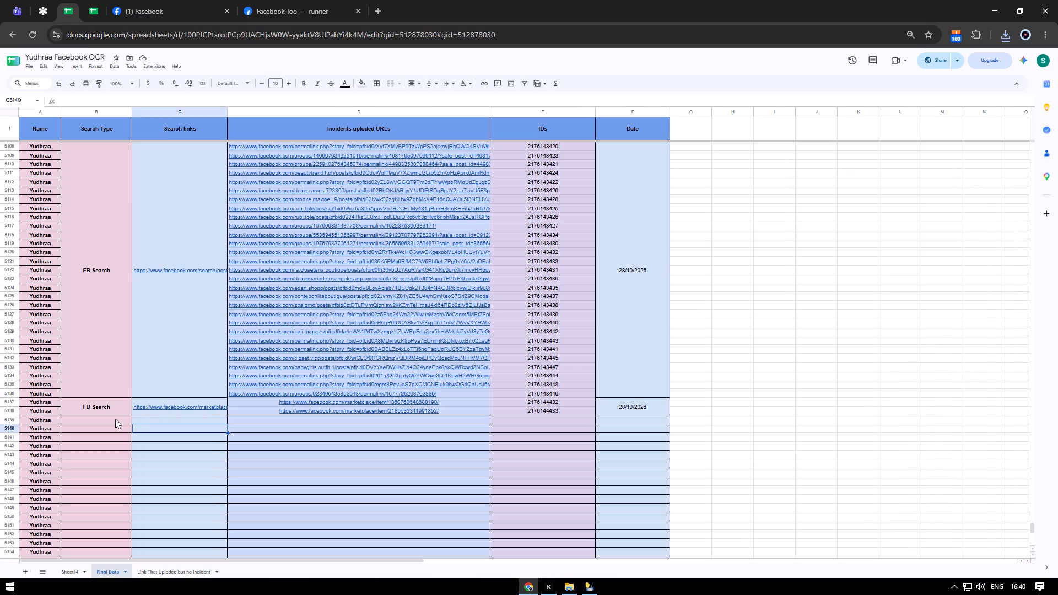
{"action": "left_click", "coordinate": [114, 421]}
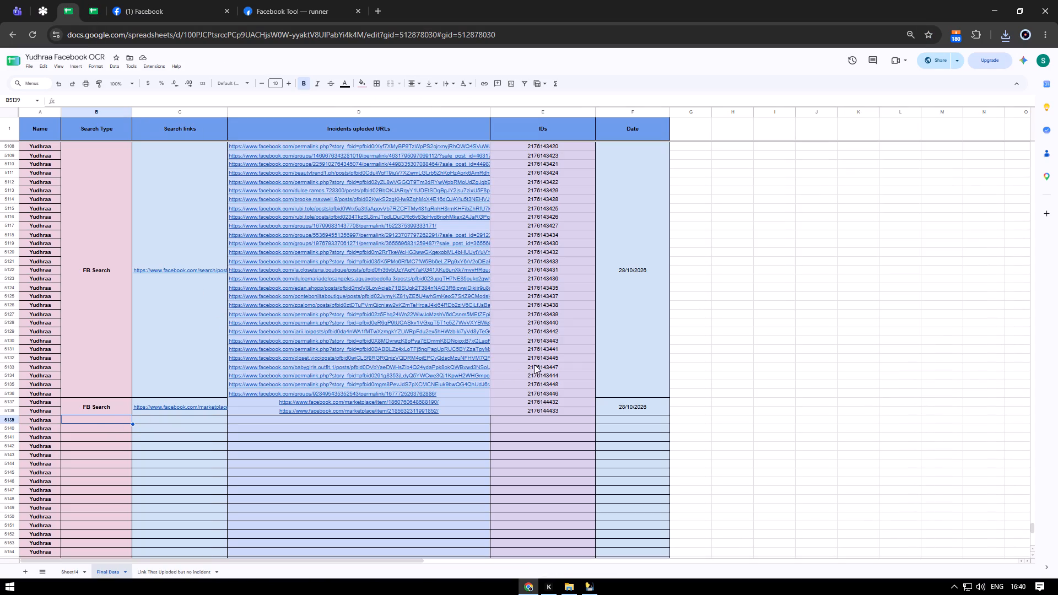
{"action": "double_click", "coordinate": [213, 404]}
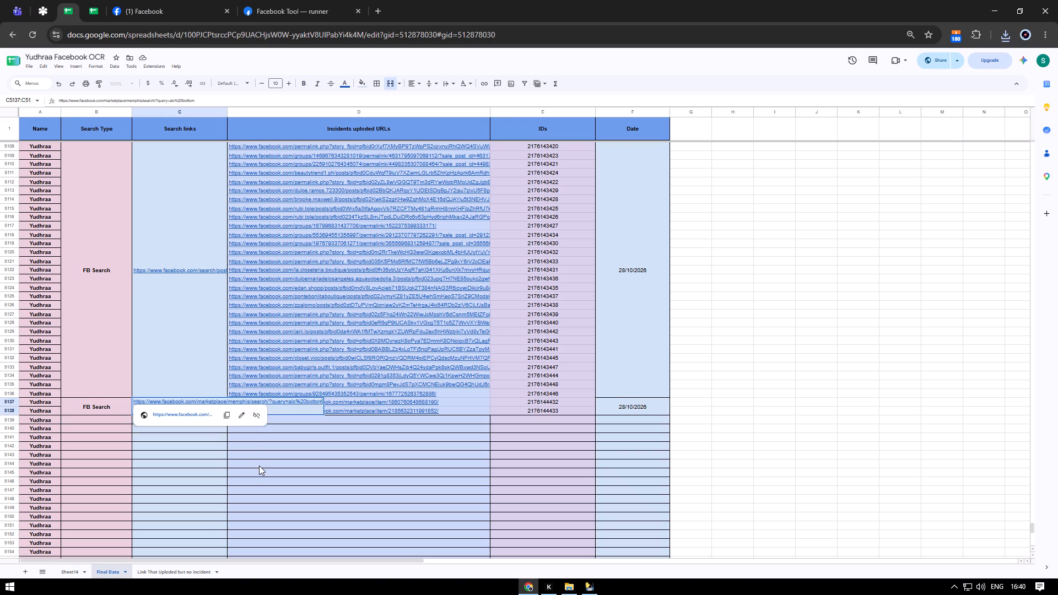
{"action": "left_click", "coordinate": [192, 320]}
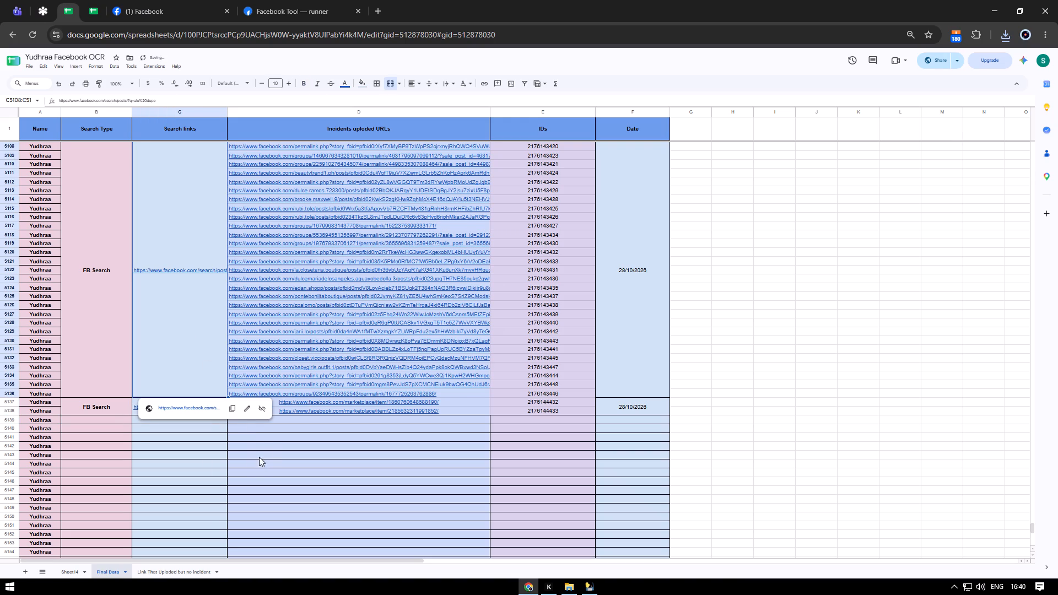
{"action": "double_click", "coordinate": [105, 408]}
{"action": "key", "text": "ctrl+shift+Left"}
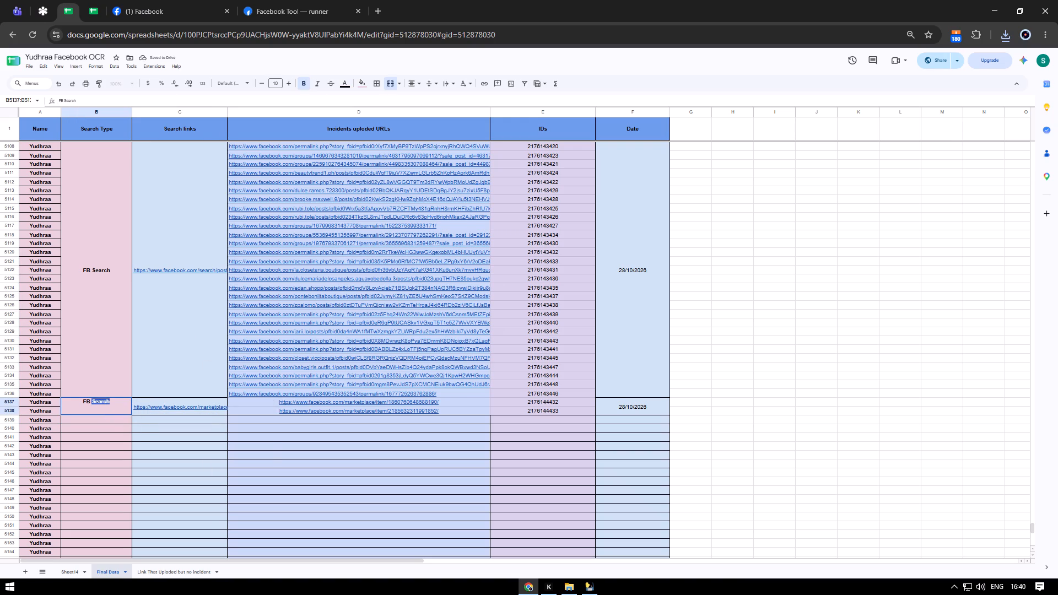
Replace the search type of the merged rows 5137–5138 with Marketplace.
{"action": "key", "text": "ctrl+shift+Left"}
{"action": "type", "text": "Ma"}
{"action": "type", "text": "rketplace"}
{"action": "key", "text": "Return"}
Enter Marketplace as the search type in the first empty row, 5139.
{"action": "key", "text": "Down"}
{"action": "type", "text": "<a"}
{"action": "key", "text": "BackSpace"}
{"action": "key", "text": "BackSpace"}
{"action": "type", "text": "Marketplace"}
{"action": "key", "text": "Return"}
Go to the Date cell of row 5139.
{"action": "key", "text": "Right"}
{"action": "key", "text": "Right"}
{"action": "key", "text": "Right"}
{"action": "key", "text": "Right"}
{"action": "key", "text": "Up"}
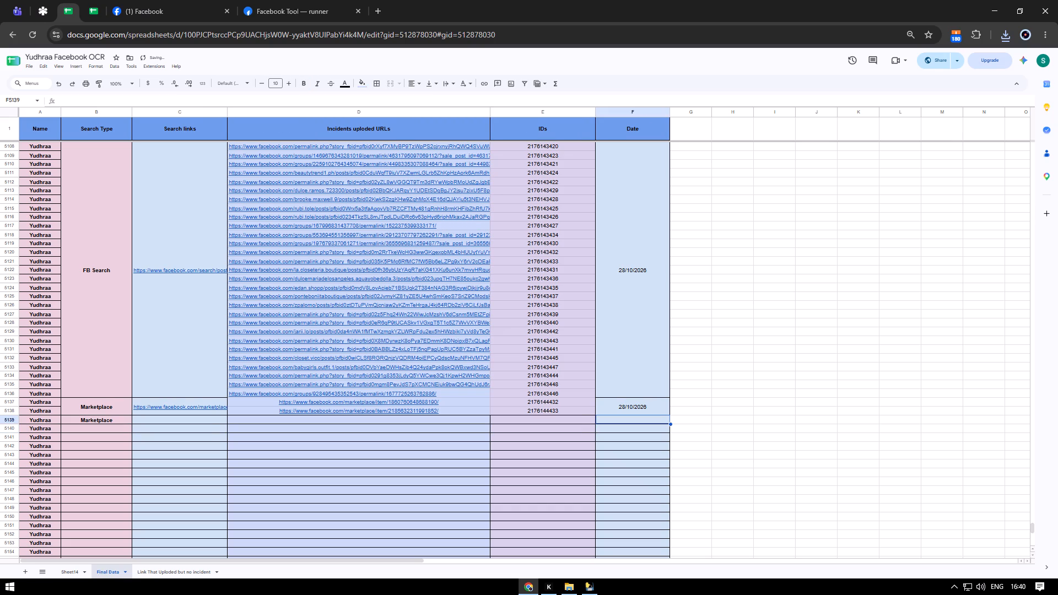
Enter the day and month 28/10/ in the Date cell of row 5139.
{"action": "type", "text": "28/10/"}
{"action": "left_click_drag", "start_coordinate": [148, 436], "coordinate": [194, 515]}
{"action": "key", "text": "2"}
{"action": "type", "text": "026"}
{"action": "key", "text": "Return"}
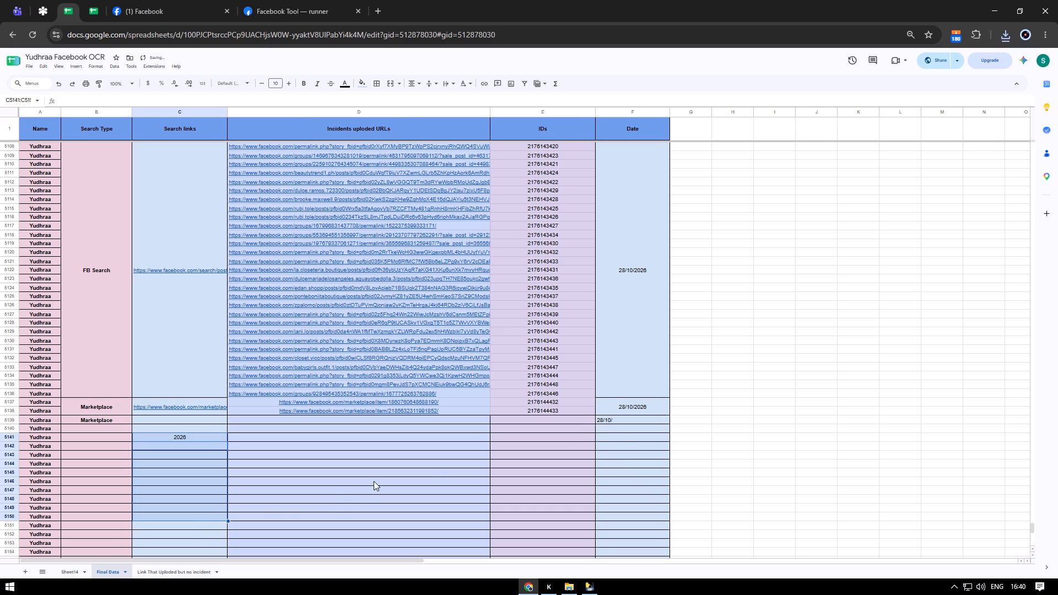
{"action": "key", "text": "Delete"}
Complete the date in row 5139 as 28/10/2026 and centre it in the cell.
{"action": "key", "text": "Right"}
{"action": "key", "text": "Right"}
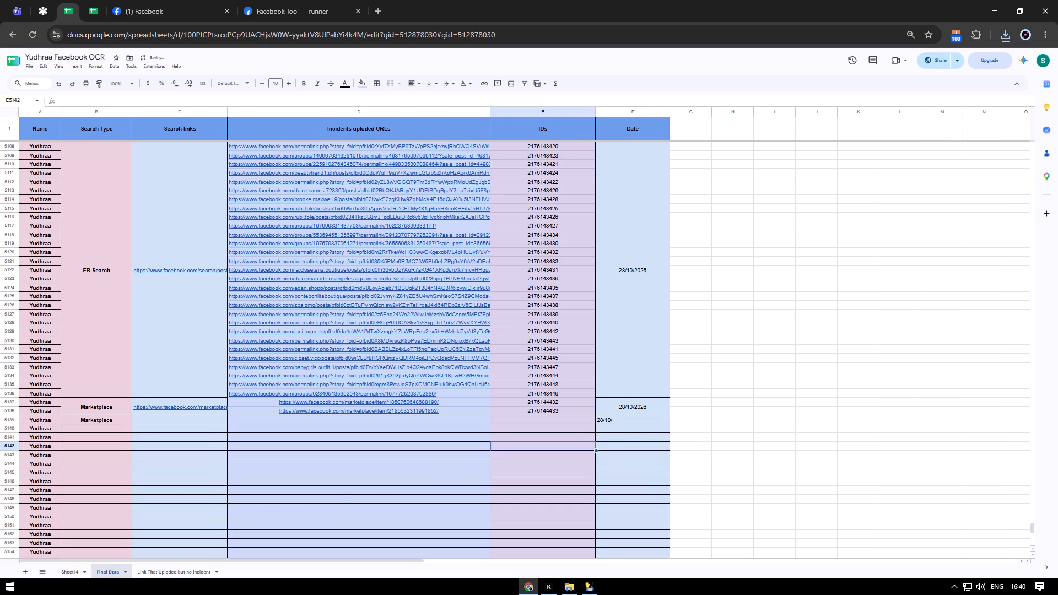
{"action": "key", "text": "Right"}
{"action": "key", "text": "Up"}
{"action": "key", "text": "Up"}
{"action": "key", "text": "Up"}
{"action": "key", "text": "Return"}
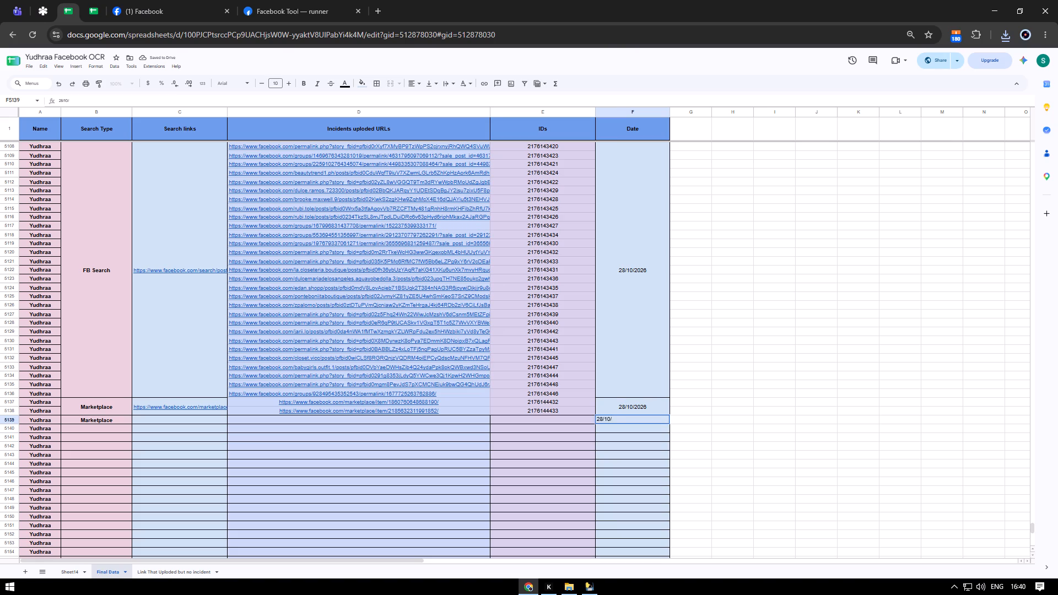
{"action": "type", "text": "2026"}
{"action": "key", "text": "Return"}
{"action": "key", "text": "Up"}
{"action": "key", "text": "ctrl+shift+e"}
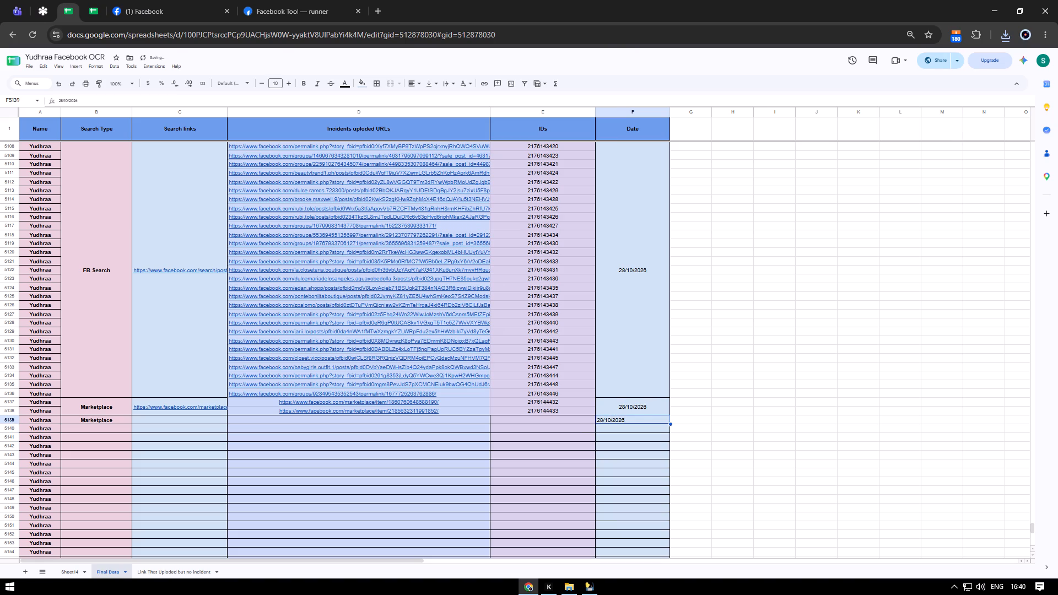
Copy the Pittsburgh Marketplace "alo yoga haul" search URL into the Search links cell of row 5139, left-aligned.
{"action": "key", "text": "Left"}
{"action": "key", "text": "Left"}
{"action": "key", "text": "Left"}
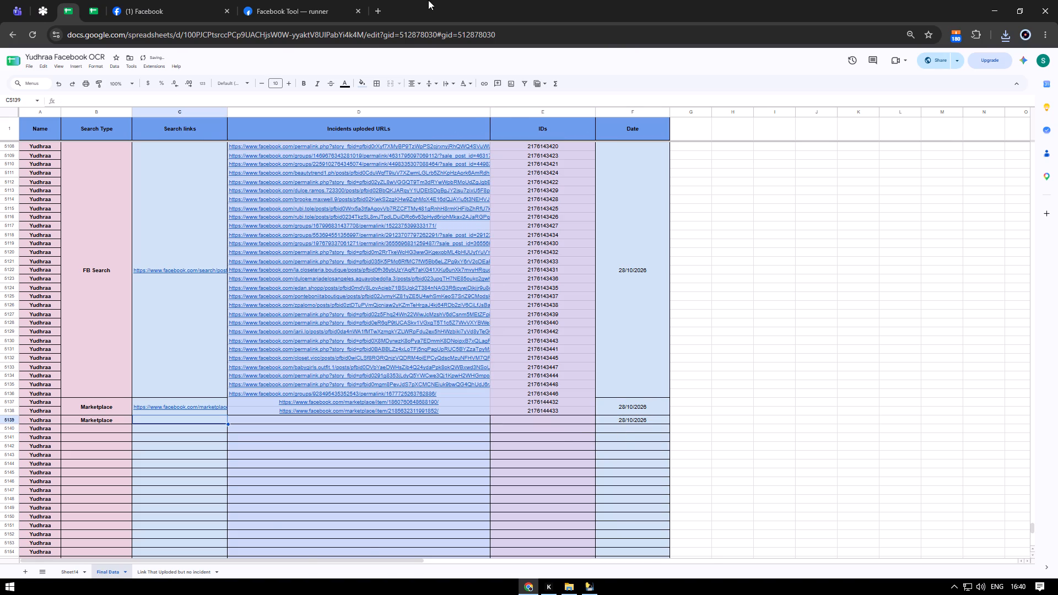
{"action": "left_click", "coordinate": [216, 0]}
{"action": "key", "text": "ctrl+c"}
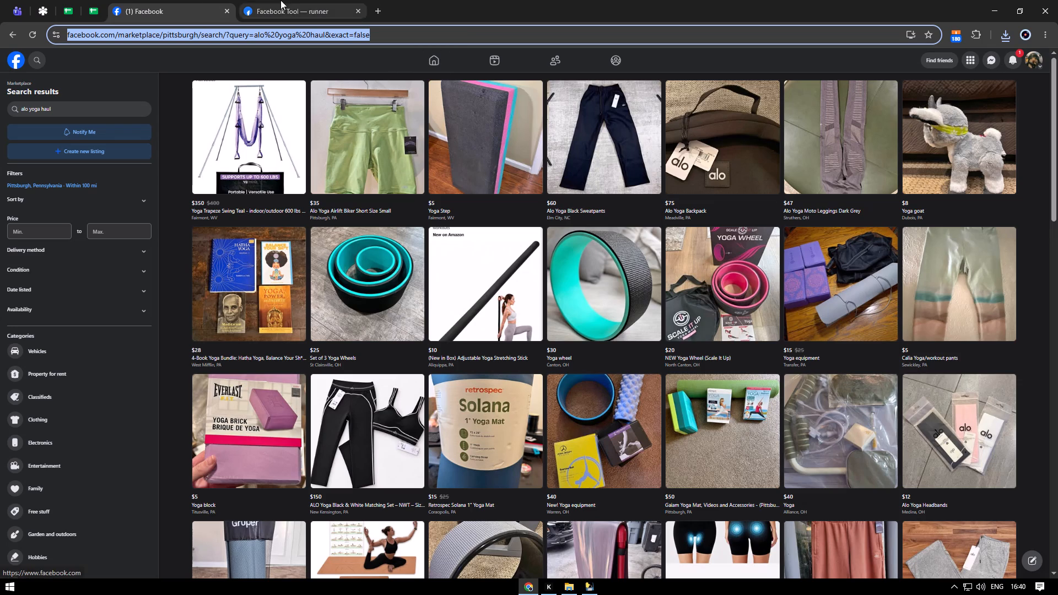
{"action": "left_click", "coordinate": [70, 0]}
{"action": "key", "text": "Return"}
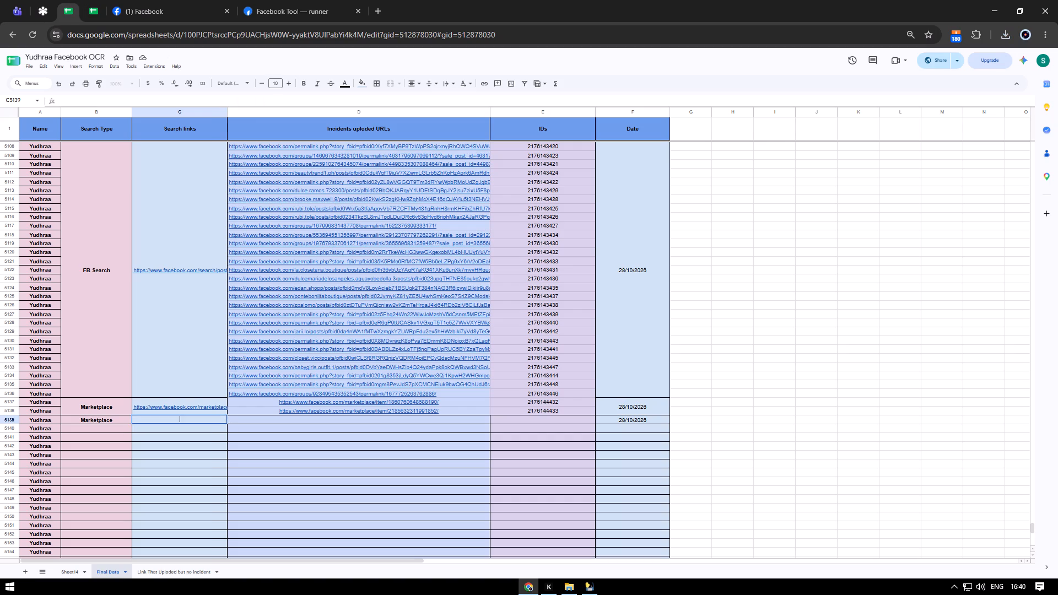
{"action": "key", "text": "ctrl+shift+v"}
{"action": "key", "text": "Return"}
{"action": "key", "text": "Up"}
{"action": "key", "text": "ctrl+shift+l"}
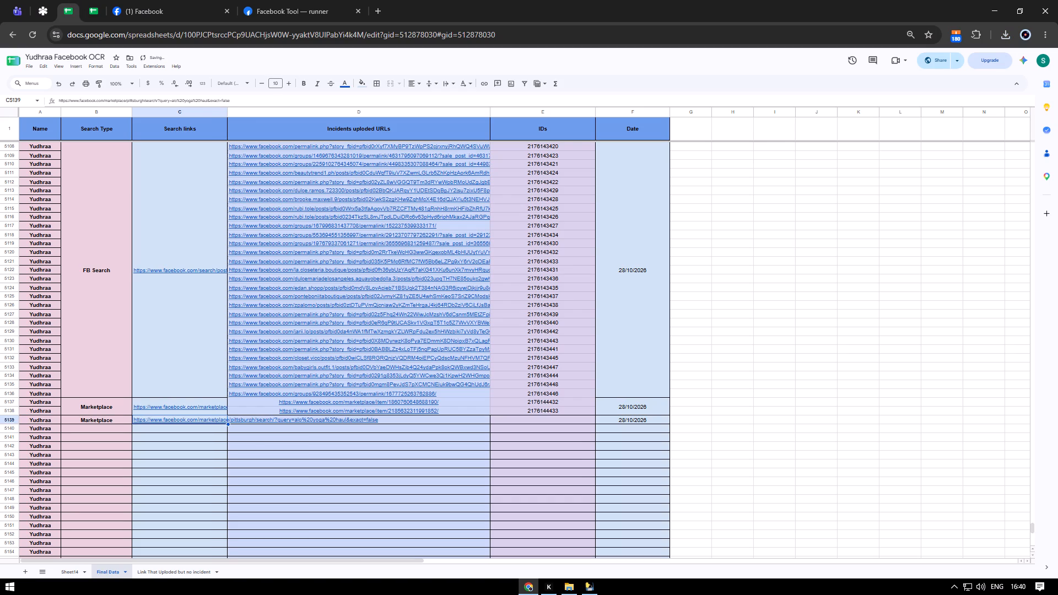
Remove the filter from Sheet14 and clear all of the sheet's data.
{"action": "key", "text": "Left"}
{"action": "key", "text": "alt+Up"}
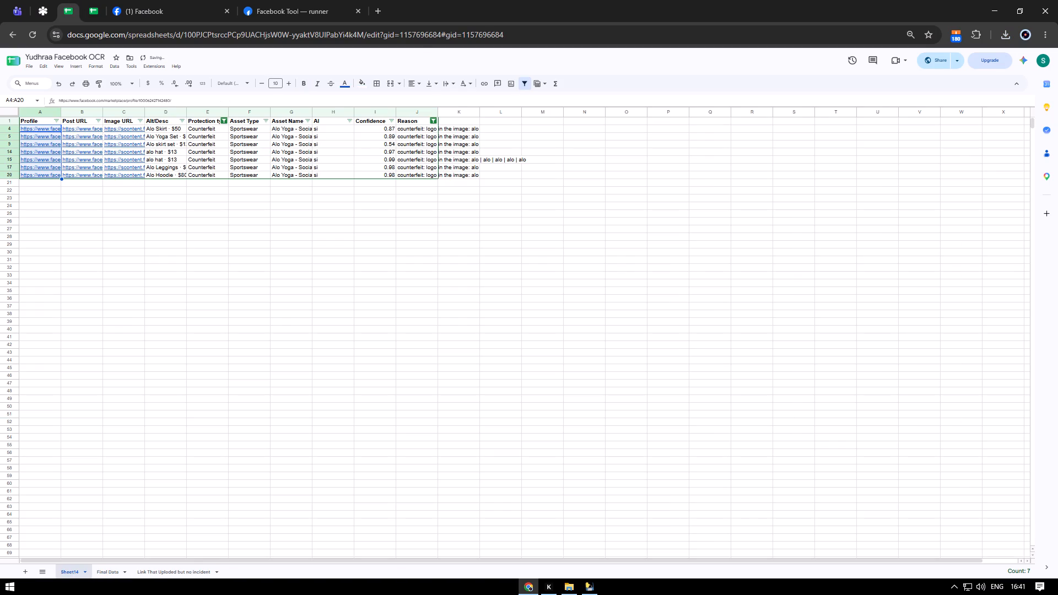
{"action": "left_click", "coordinate": [523, 82]}
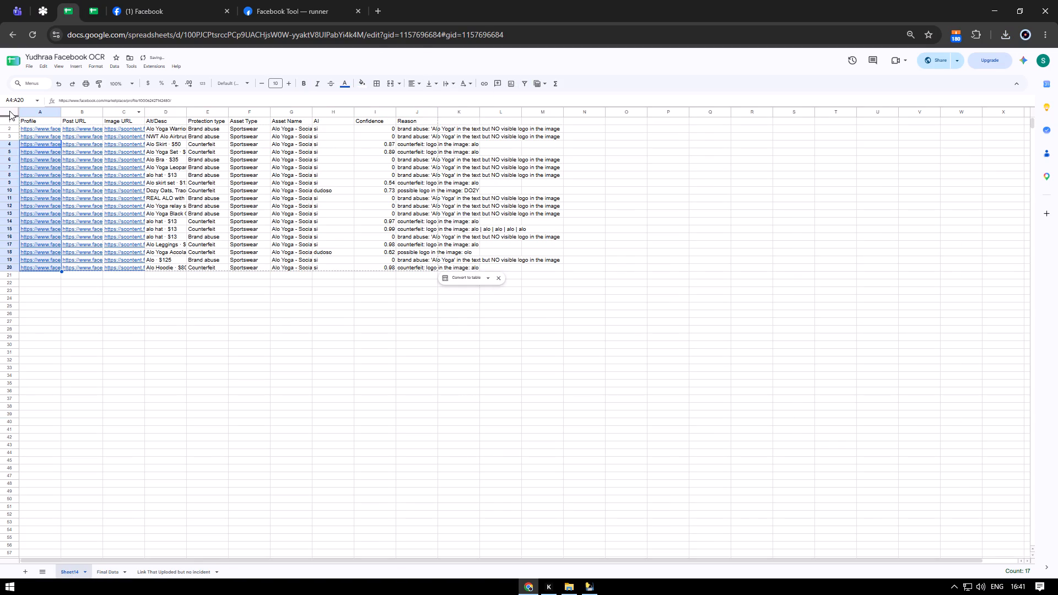
{"action": "left_click", "coordinate": [9, 111]}
{"action": "key", "text": "Delete"}
{"action": "key", "text": "Up"}
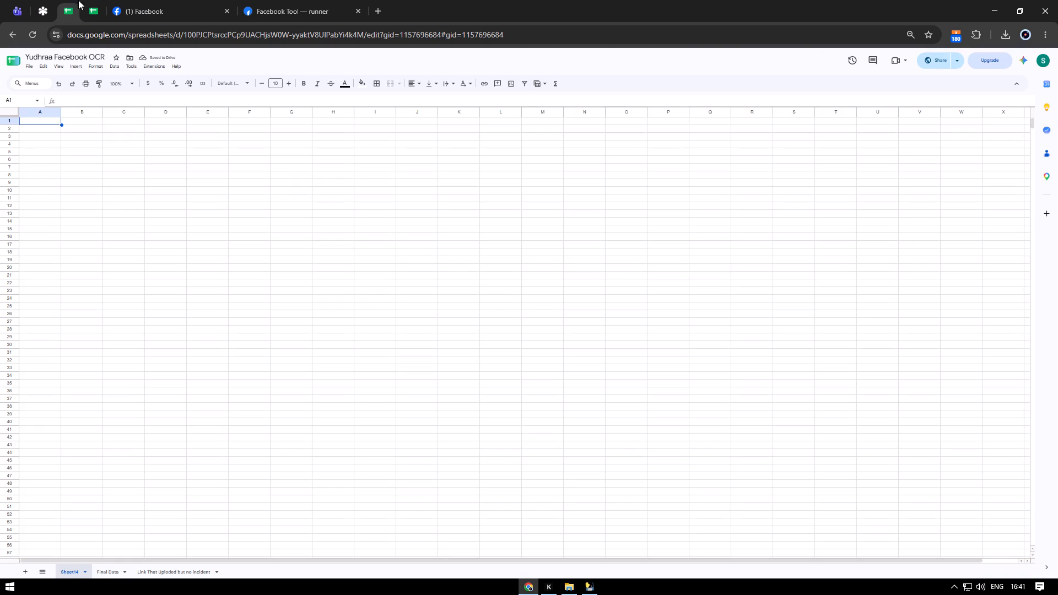
Check the Facebook Tool runner and switch to the OCR console window to view its progress.
{"action": "left_click", "coordinate": [290, 0]}
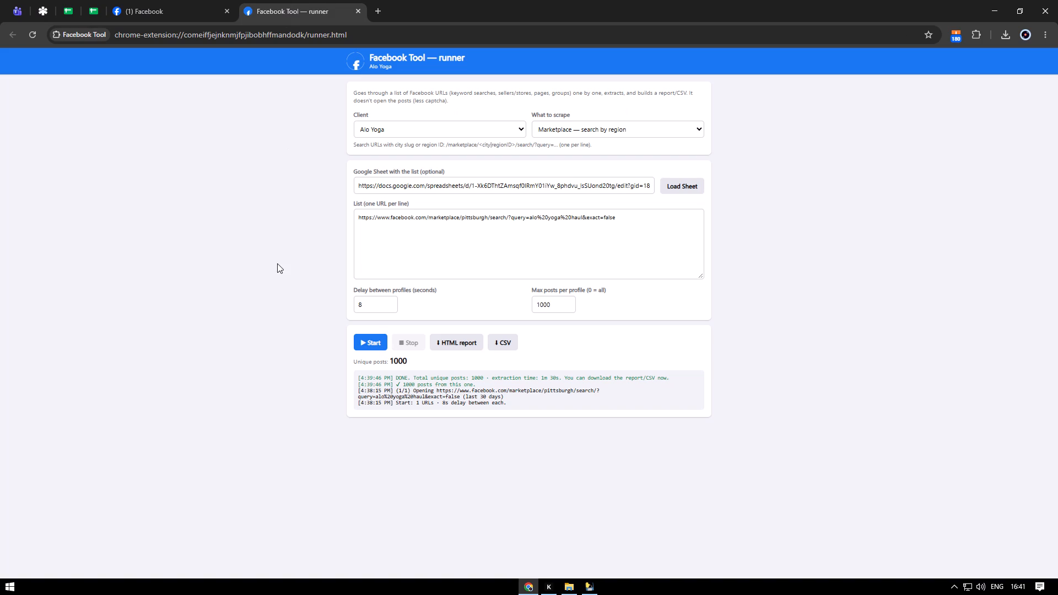
{"action": "key", "text": "alt+Tab"}
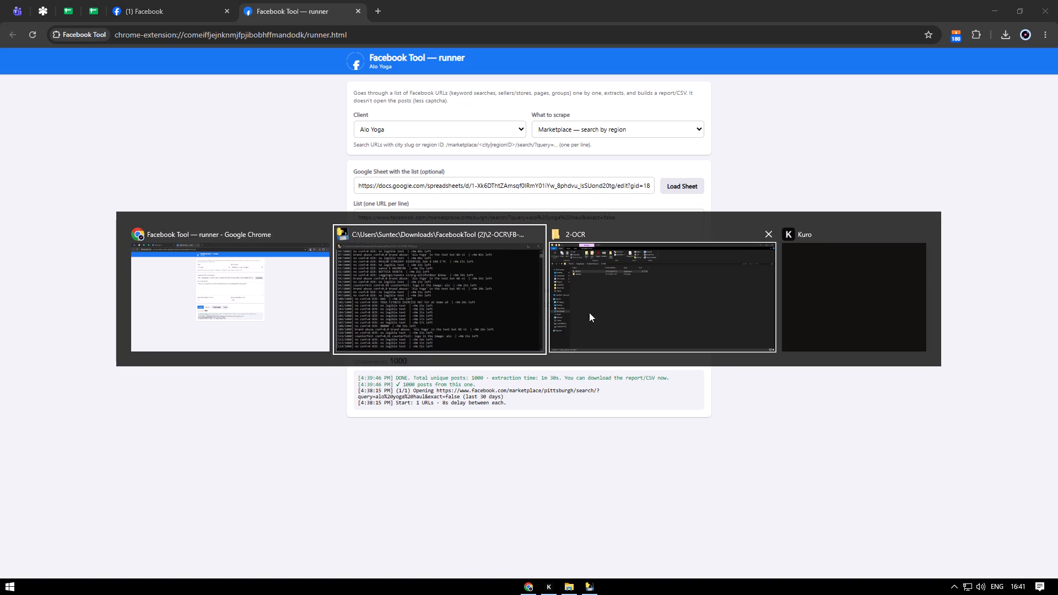
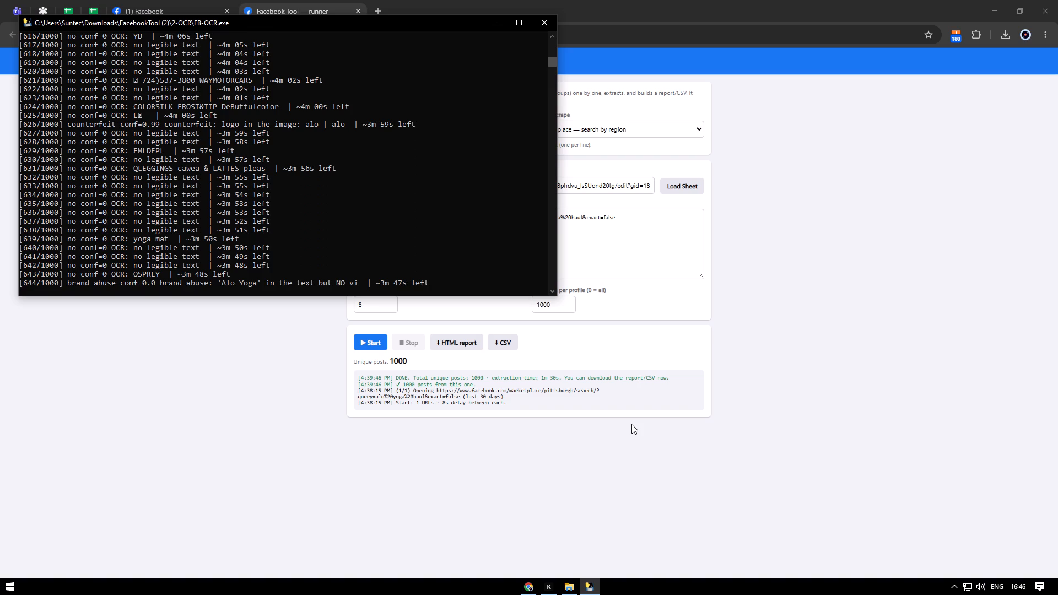
Leave the OCR console running and return to the Alo FB US - Marketplace & Facebook worksheet in the browser.
{"action": "left_click", "coordinate": [778, 404]}
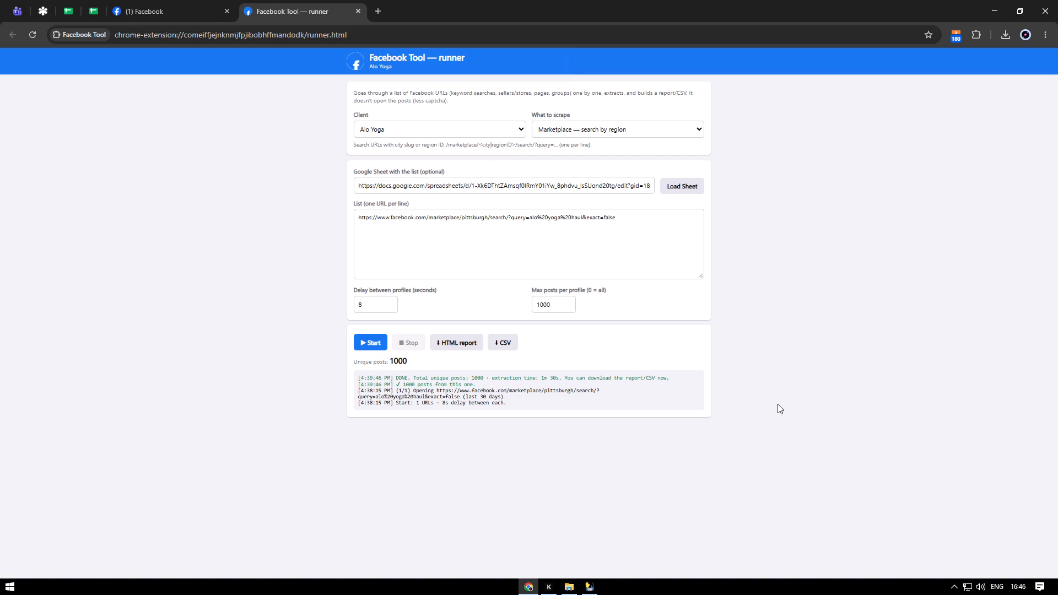
{"action": "left_click", "coordinate": [95, 0]}
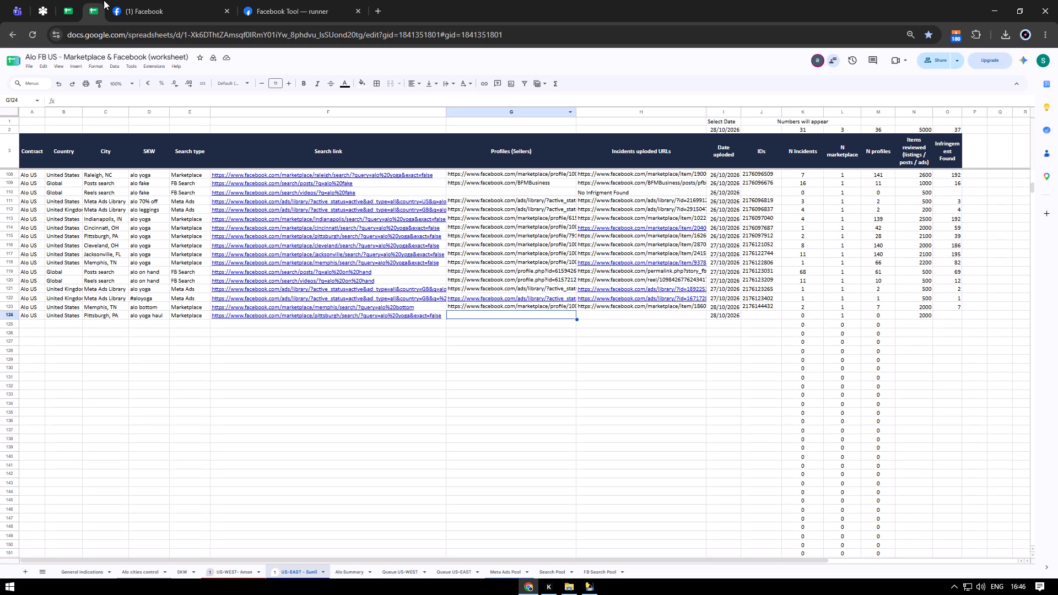
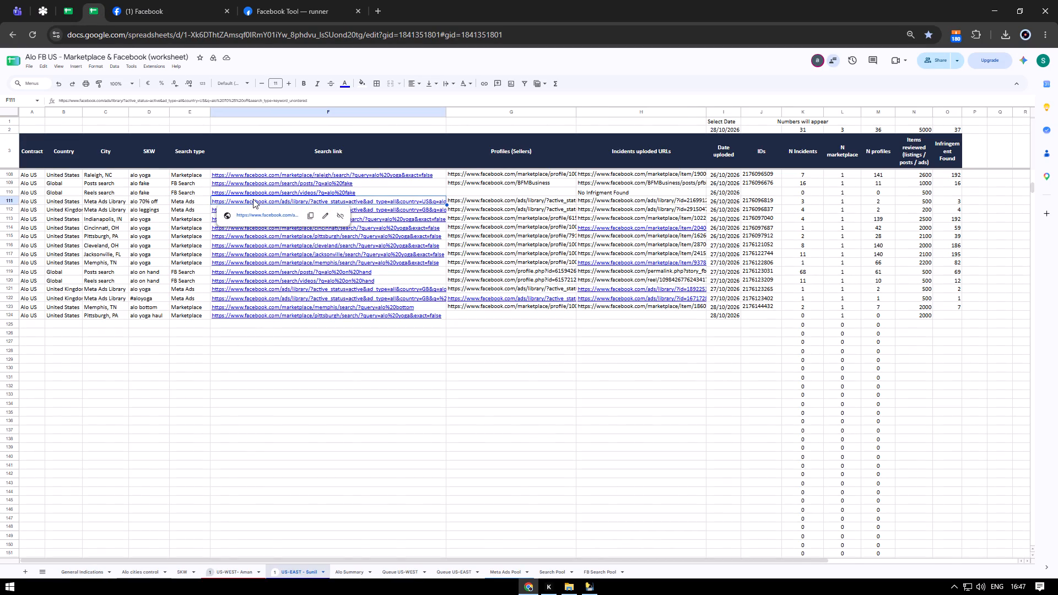
Open the Meta Ads Library search link for "alo 70% off" from row 111 of the US-EAST worksheet.
{"action": "key", "text": "alt+Return"}
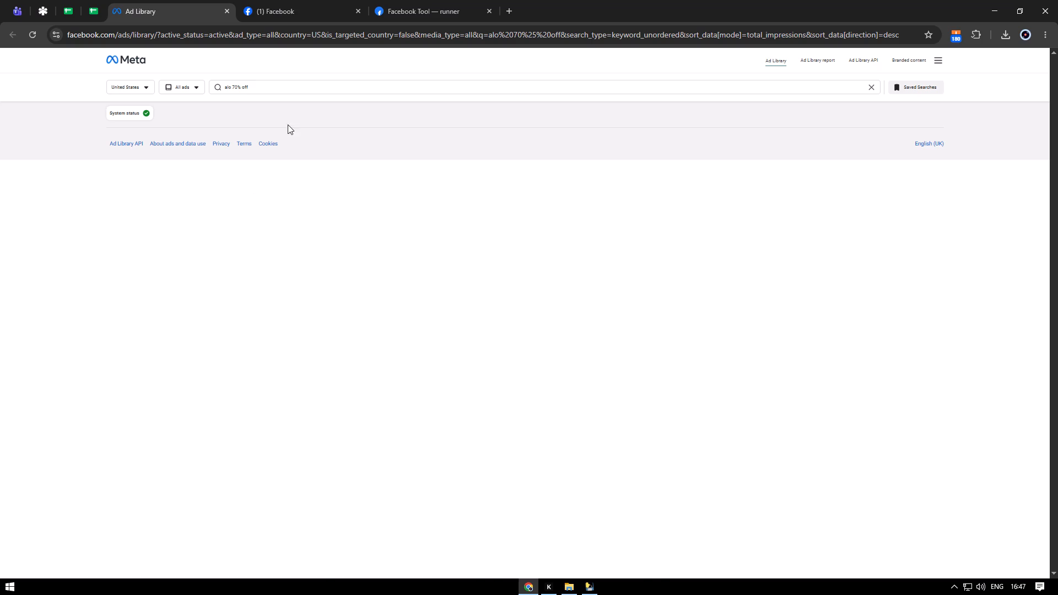
Remove "70% off" from the Ad Library search query, leaving only "alo" as the start of a new keyword.
{"action": "left_click", "coordinate": [282, 85]}
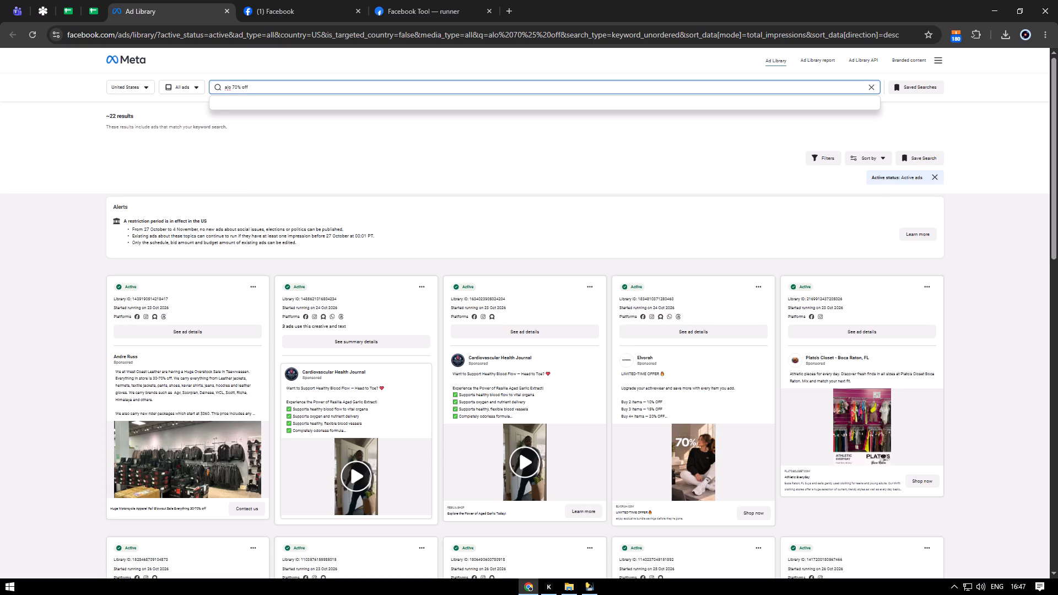
{"action": "key", "text": "BackSpace"}
{"action": "key", "text": "BackSpace"}
{"action": "key", "text": "BackSpace"}
{"action": "key", "text": "BackSpace"}
{"action": "key", "text": "BackSpace"}
{"action": "key", "text": "BackSpace"}
{"action": "key", "text": "BackSpace"}
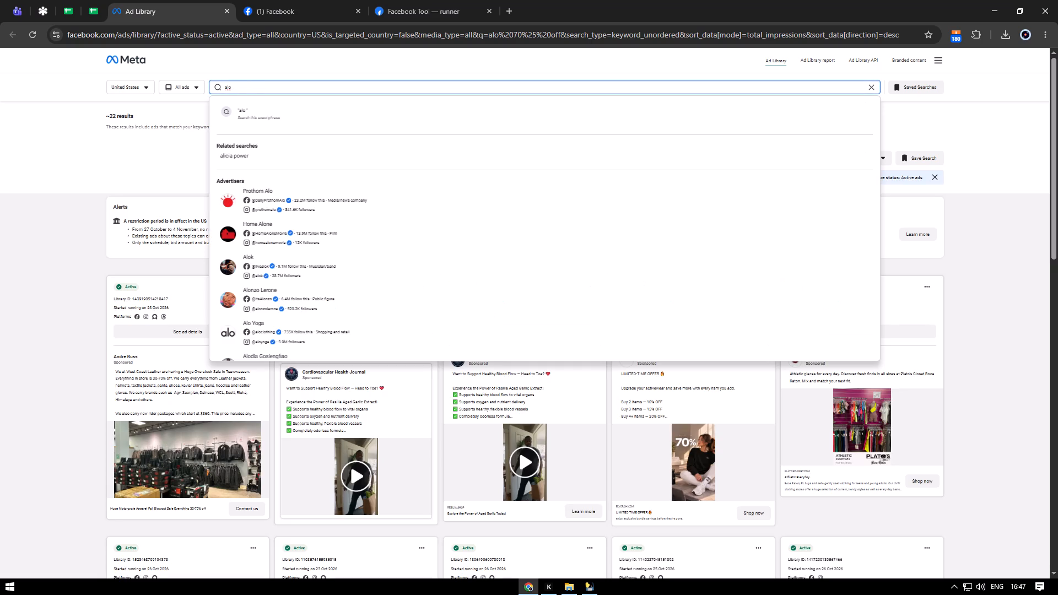
Search the active United States ads in Meta Ad Library for "alo bottom".
{"action": "type", "text": "bottom"}
{"action": "key", "text": "Return"}
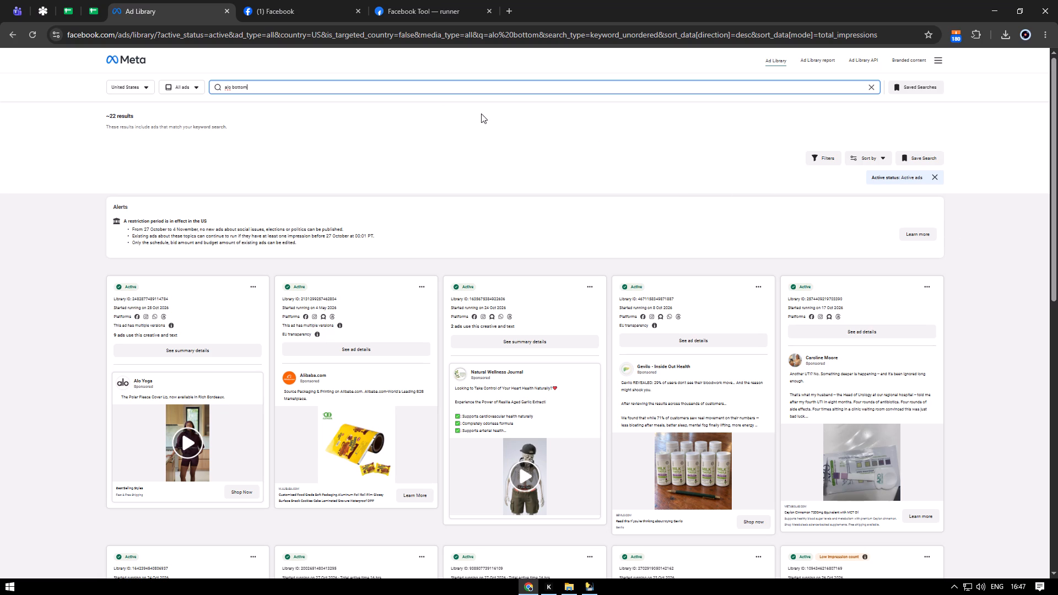
Change the Ad Library search to "alo appreal" and run it.
{"action": "left_click", "coordinate": [384, 86]}
{"action": "key", "text": "ctrl+shift+Left"}
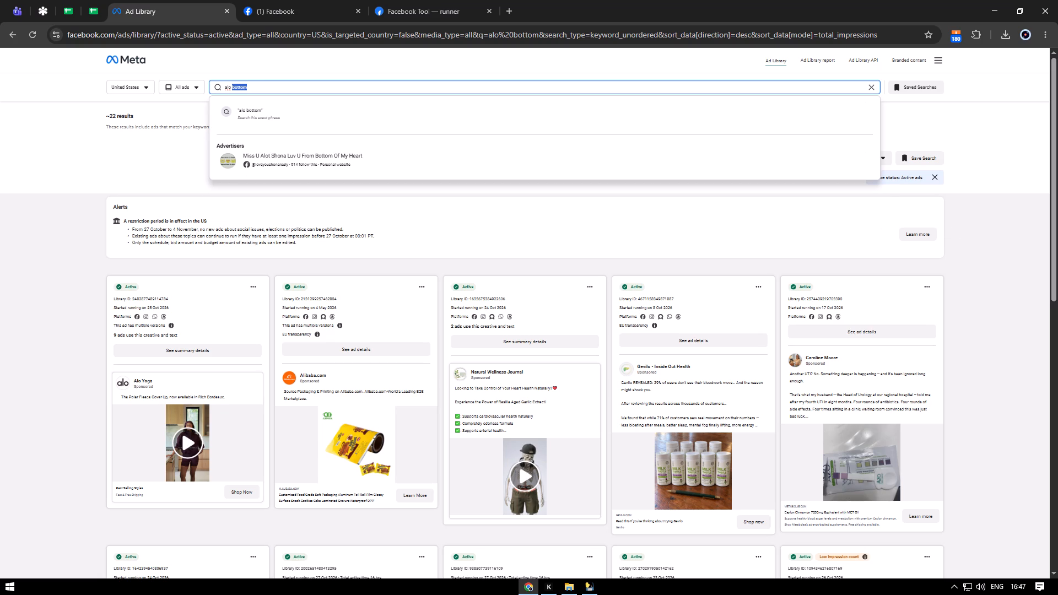
{"action": "type", "text": "appreal"}
{"action": "key", "text": "Return"}
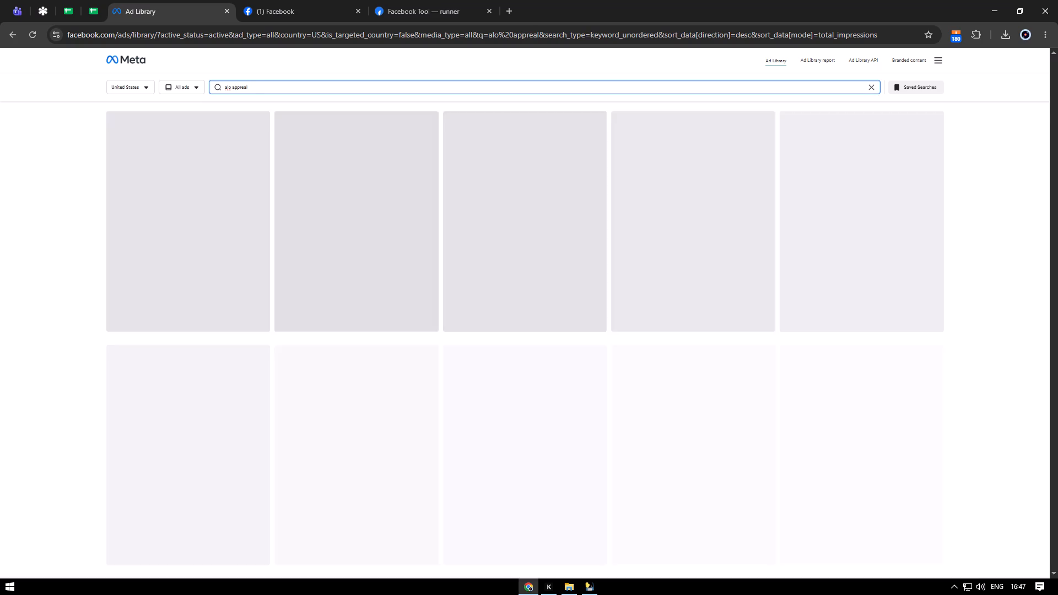
Replace the second search word so that the Ad Library is searched for "alo dupe".
{"action": "left_click", "coordinate": [345, 89]}
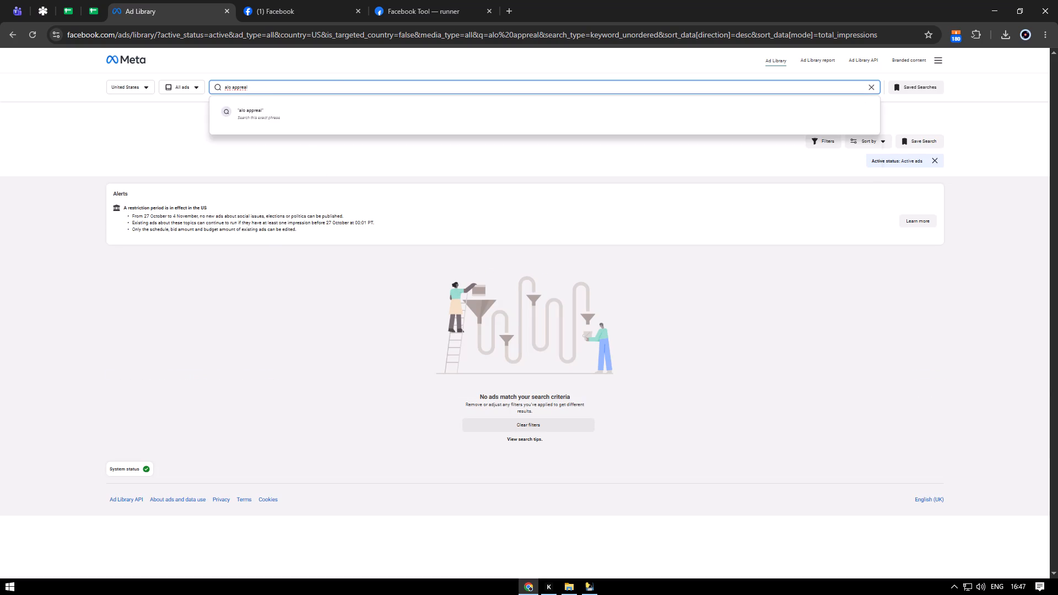
{"action": "key", "text": "BackSpace"}
{"action": "key", "text": "BackSpace"}
{"action": "key", "text": "BackSpace"}
{"action": "key", "text": "BackSpace"}
{"action": "key", "text": "BackSpace"}
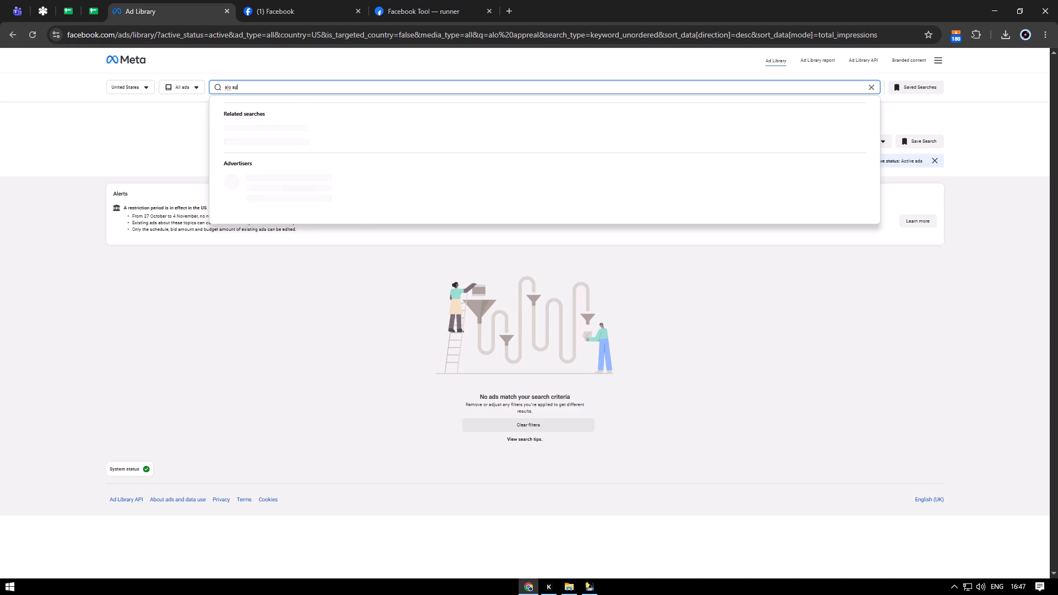
{"action": "key", "text": "BackSpace"}
{"action": "key", "text": "BackSpace"}
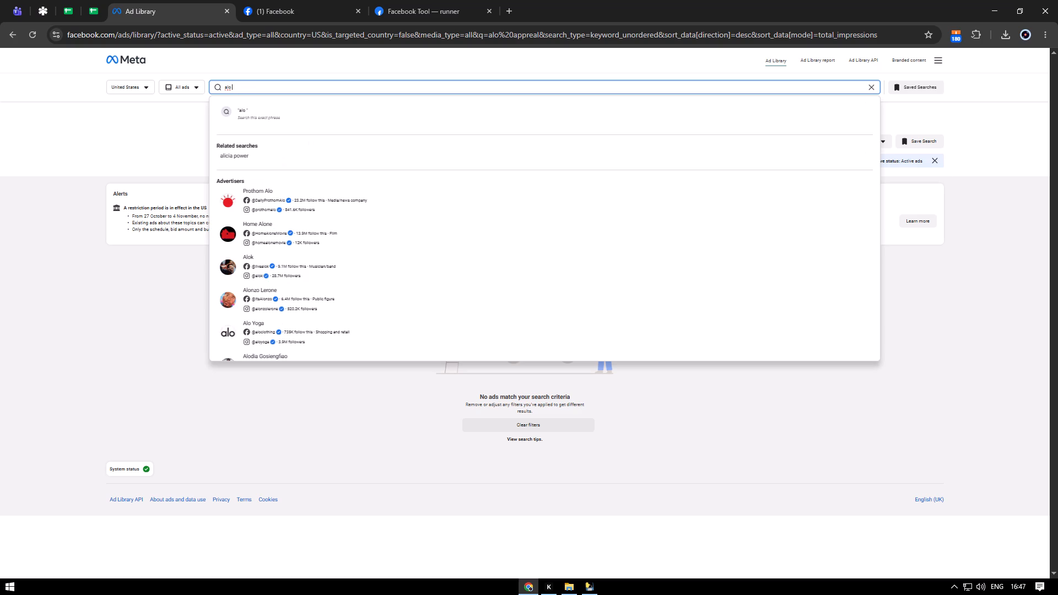
{"action": "type", "text": "dupe"}
{"action": "key", "text": "Return"}
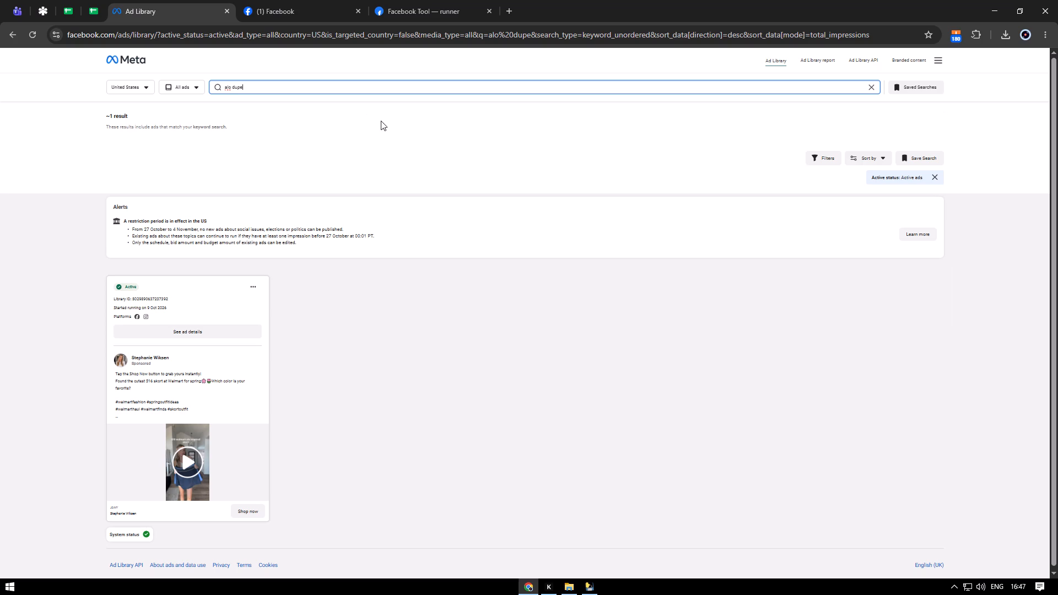
Remove "dupe" from the query and search the Ad Library for "alo" alone.
{"action": "left_click_drag", "start_coordinate": [303, 88], "coordinate": [273, 90]}
{"action": "left_click_drag", "start_coordinate": [273, 90], "coordinate": [233, 100]}
{"action": "key", "text": "BackSpace"}
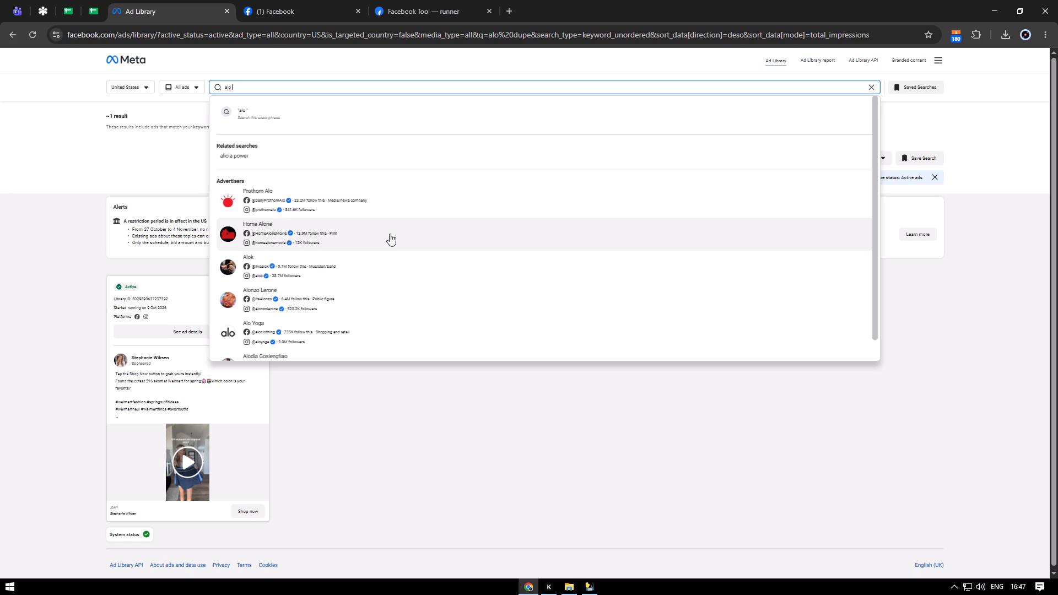
{"action": "key", "text": "Return"}
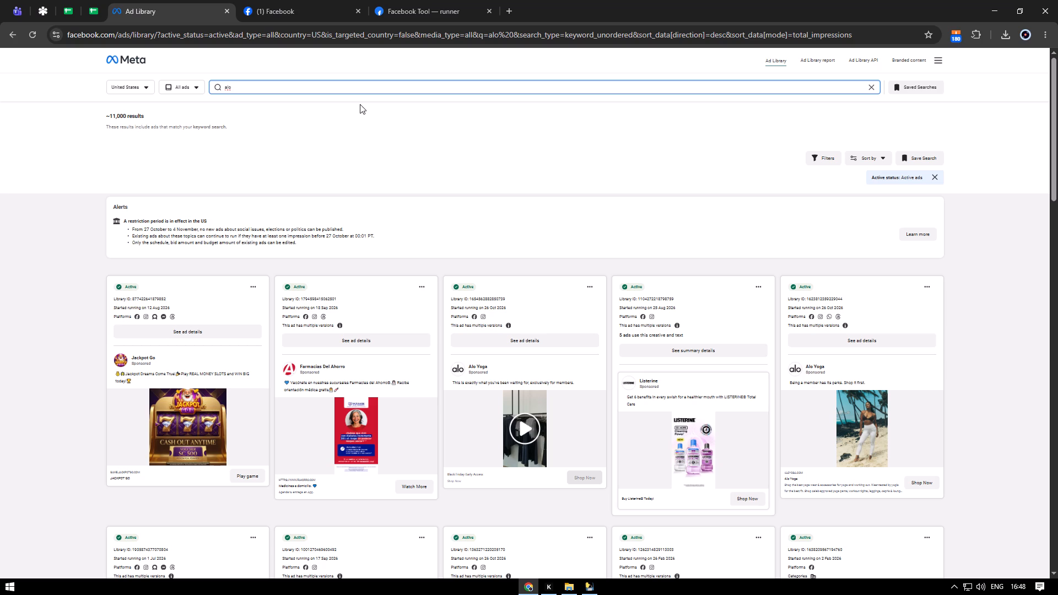
Look through the ads found for "alo" for ones that use the Alo Yoga brand.
{"action": "scroll", "coordinate": [426, 371], "scroll_direction": "down", "scroll_amount": 4}
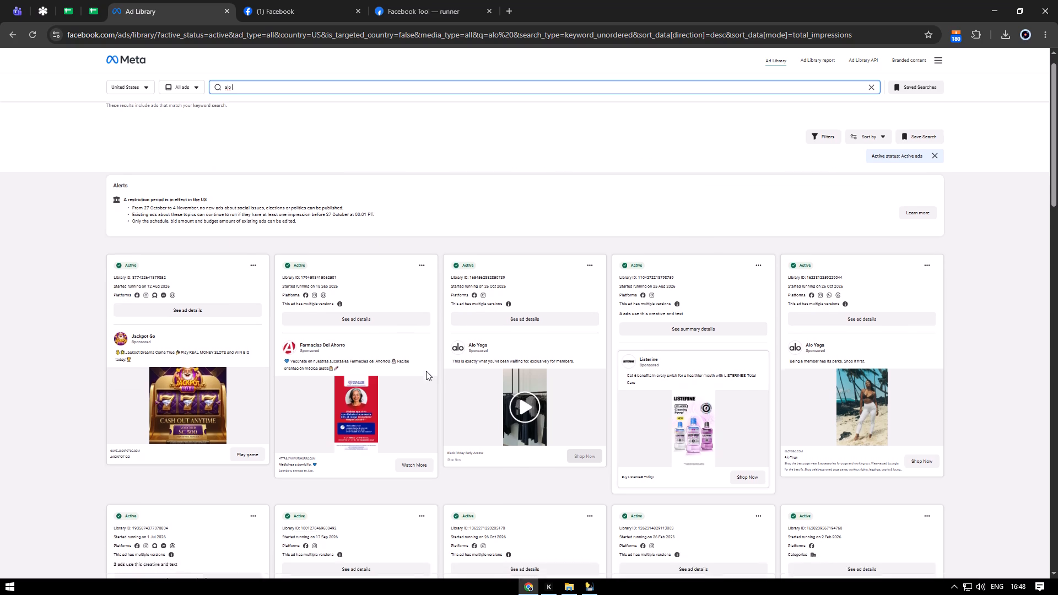
{"action": "scroll", "coordinate": [433, 381], "scroll_direction": "down", "scroll_amount": 1}
{"action": "scroll", "coordinate": [481, 422], "scroll_direction": "down", "scroll_amount": 6}
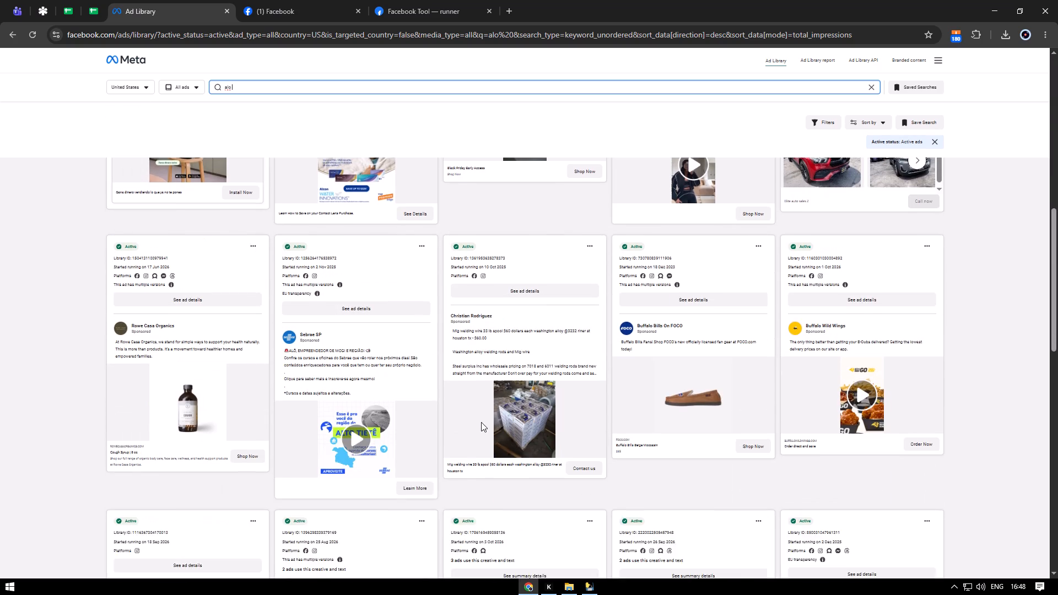
{"action": "scroll", "coordinate": [483, 422], "scroll_direction": "down", "scroll_amount": 2}
{"action": "scroll", "coordinate": [611, 409], "scroll_direction": "down", "scroll_amount": 4}
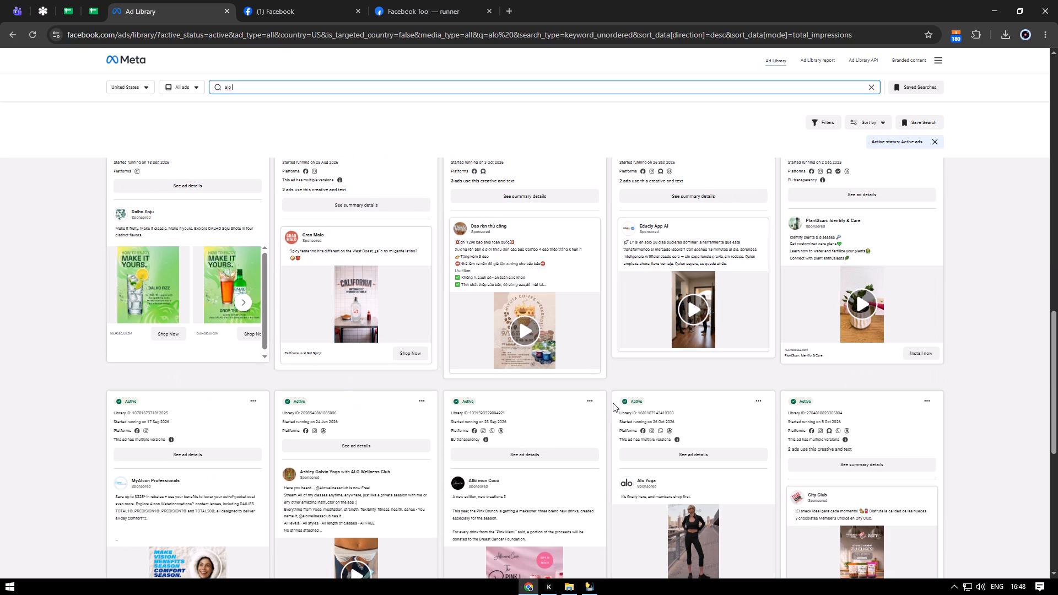
{"action": "scroll", "coordinate": [620, 423], "scroll_direction": "down", "scroll_amount": 3}
{"action": "scroll", "coordinate": [565, 424], "scroll_direction": "down", "scroll_amount": 5}
{"action": "scroll", "coordinate": [663, 490], "scroll_direction": "up", "scroll_amount": 8}
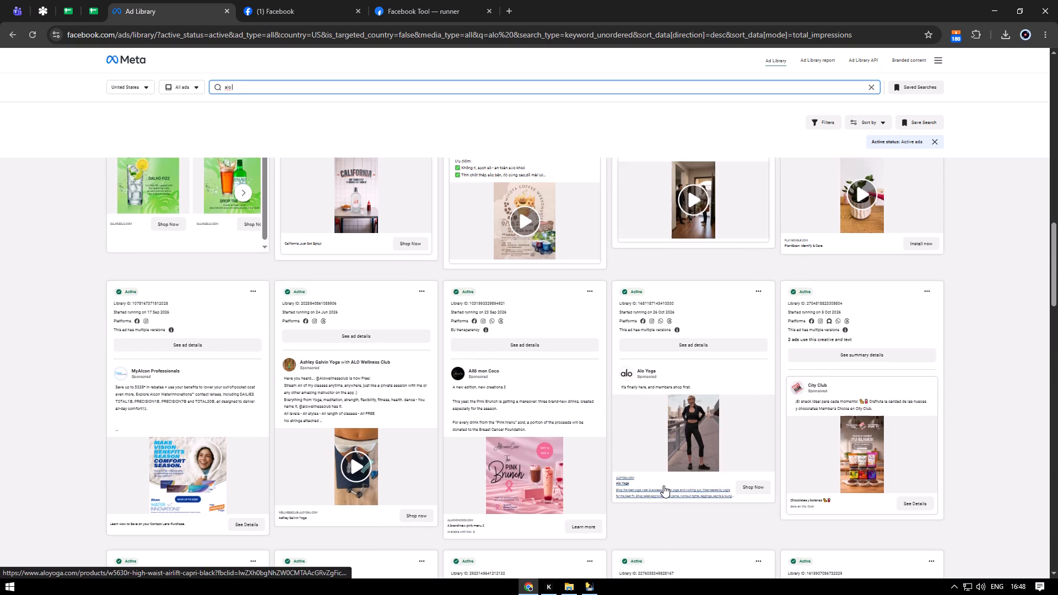
{"action": "scroll", "coordinate": [663, 485], "scroll_direction": "up", "scroll_amount": 10}
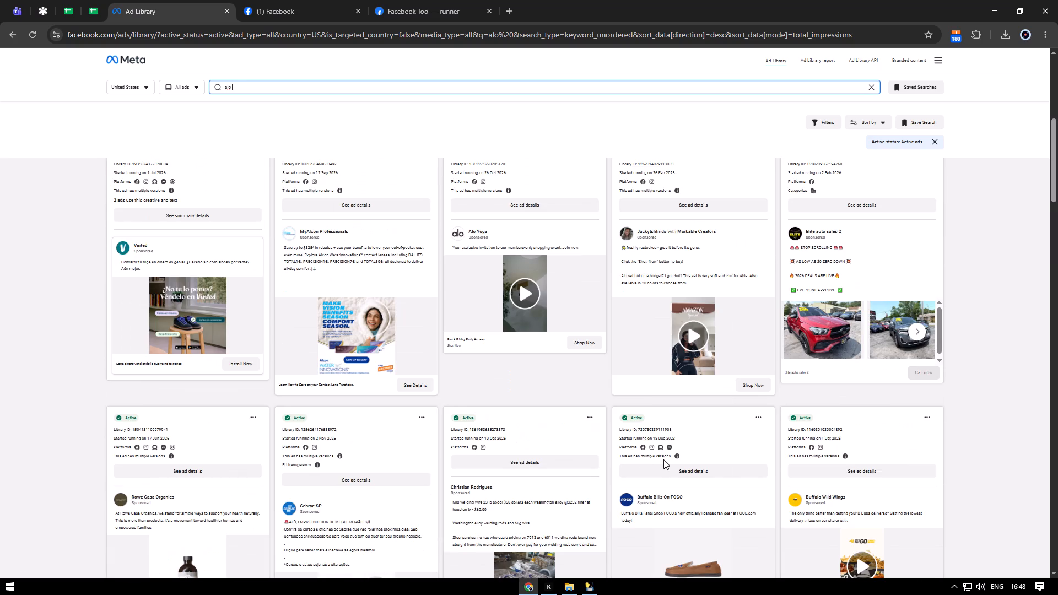
{"action": "scroll", "coordinate": [663, 458], "scroll_direction": "up", "scroll_amount": 19}
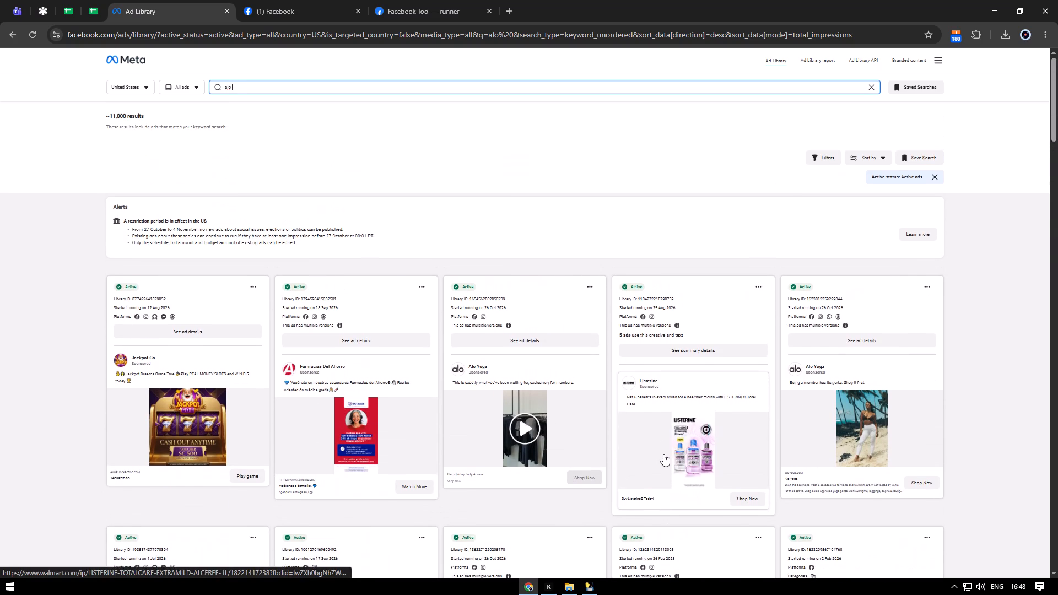
{"action": "scroll", "coordinate": [660, 422], "scroll_direction": "up", "scroll_amount": 6}
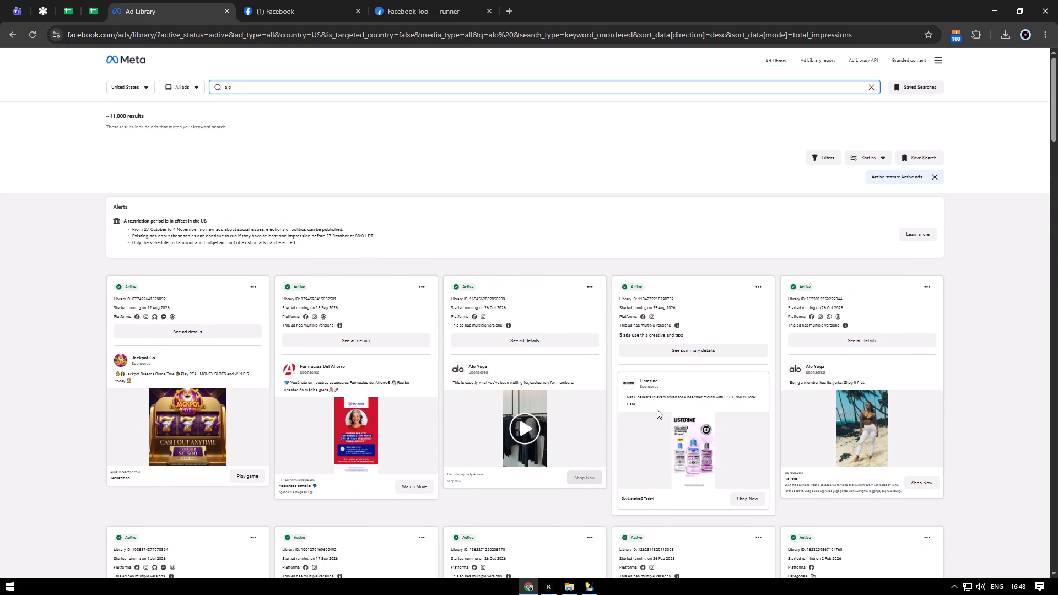
Close the Meta Ad Library page with the "alo" search.
{"action": "scroll", "coordinate": [654, 407], "scroll_direction": "up", "scroll_amount": 5}
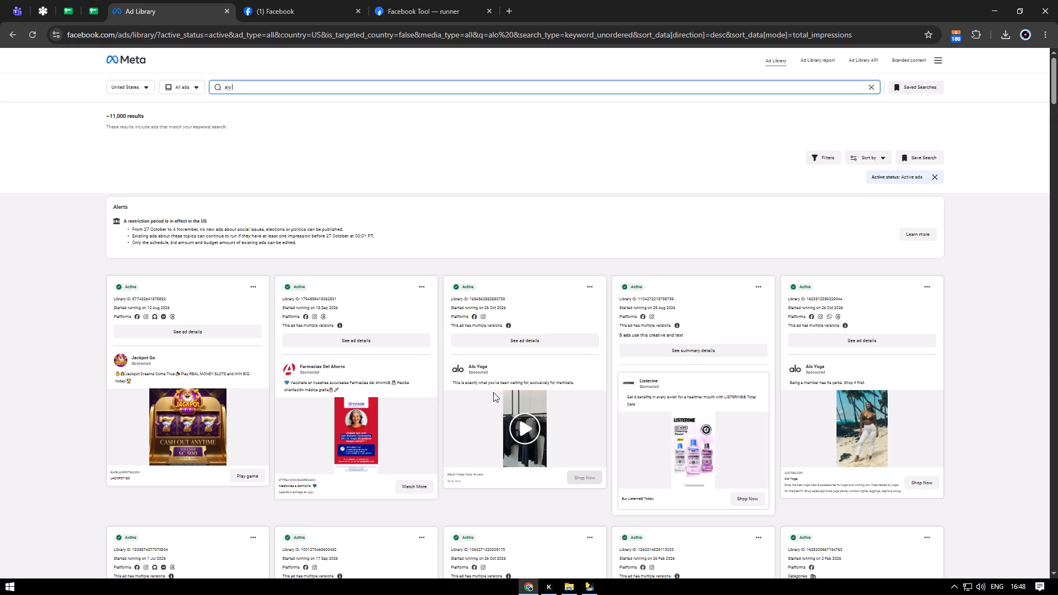
{"action": "middle_click", "coordinate": [191, 0]}
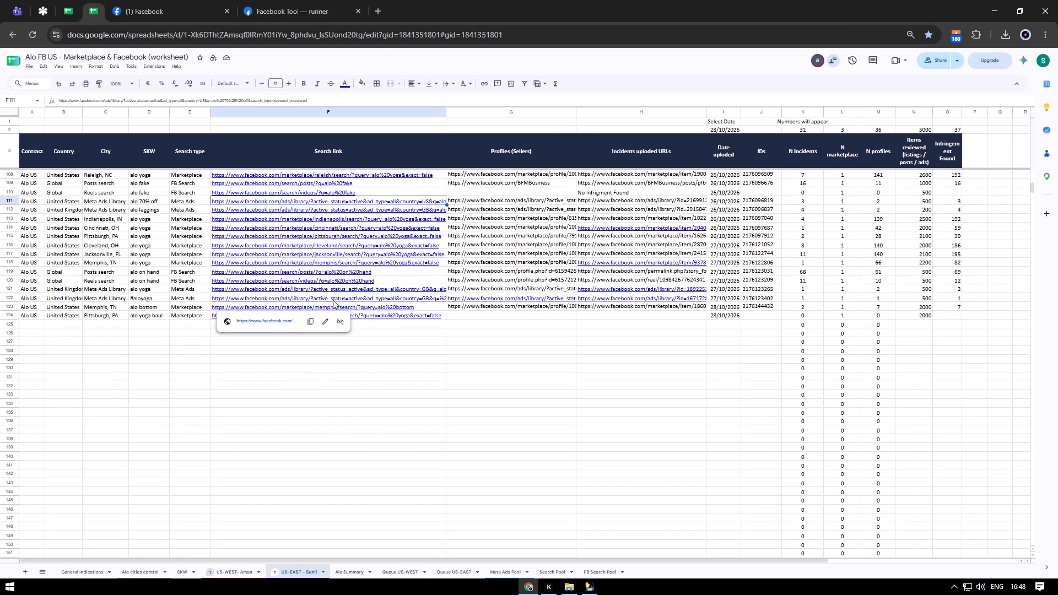
Switch to the running FB-OCR console and enlarge its window to check the OCR progress on the scraped posts.
{"action": "left_click", "coordinate": [280, 0]}
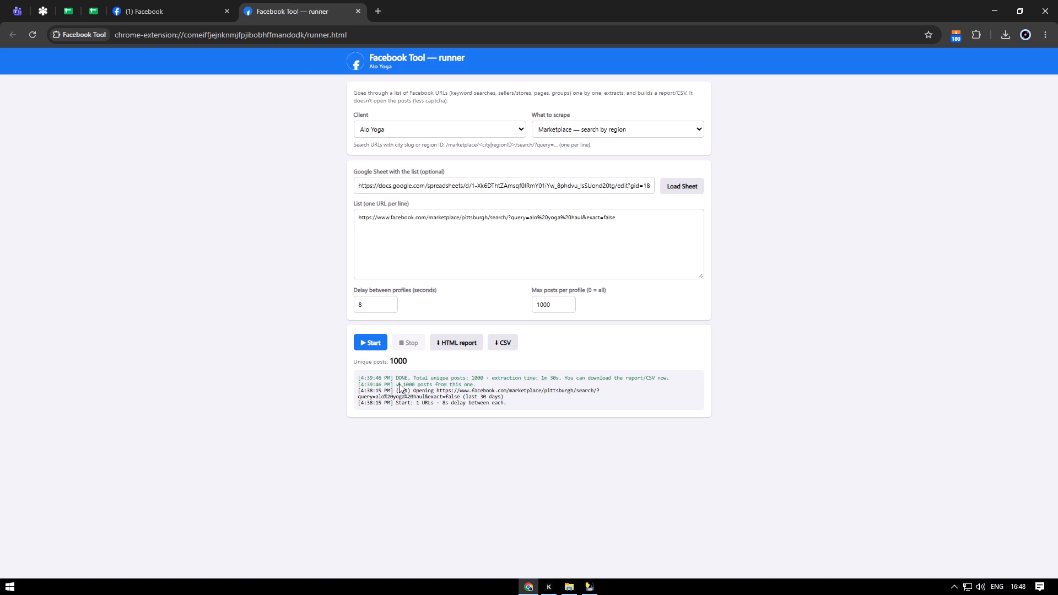
{"action": "key", "text": "alt+Tab"}
{"action": "key", "text": "alt+Tab"}
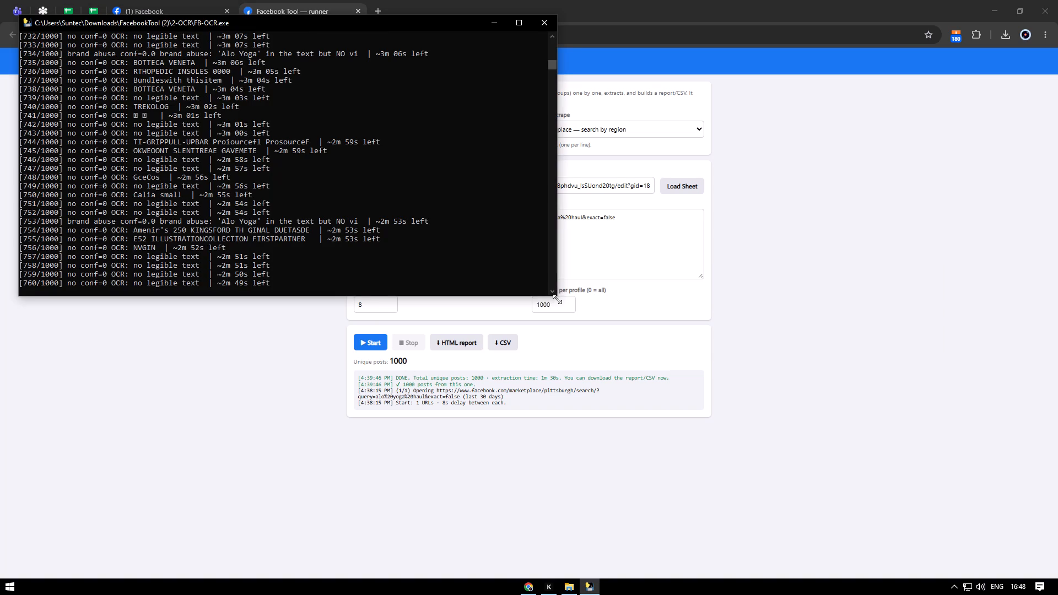
{"action": "left_click_drag", "start_coordinate": [557, 299], "coordinate": [622, 328]}
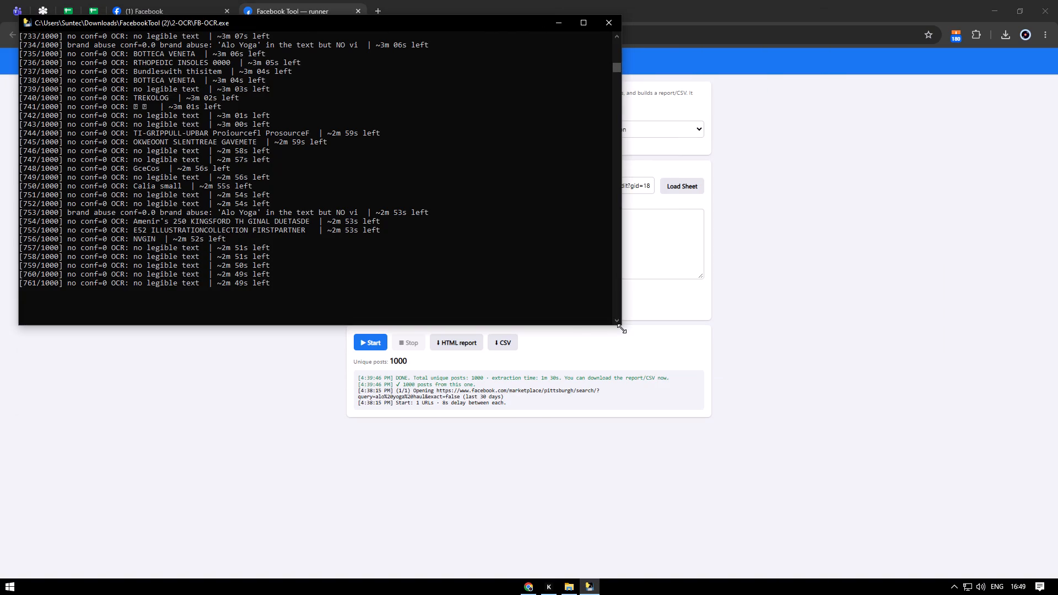
{"action": "left_click_drag", "start_coordinate": [622, 328], "coordinate": [643, 338]}
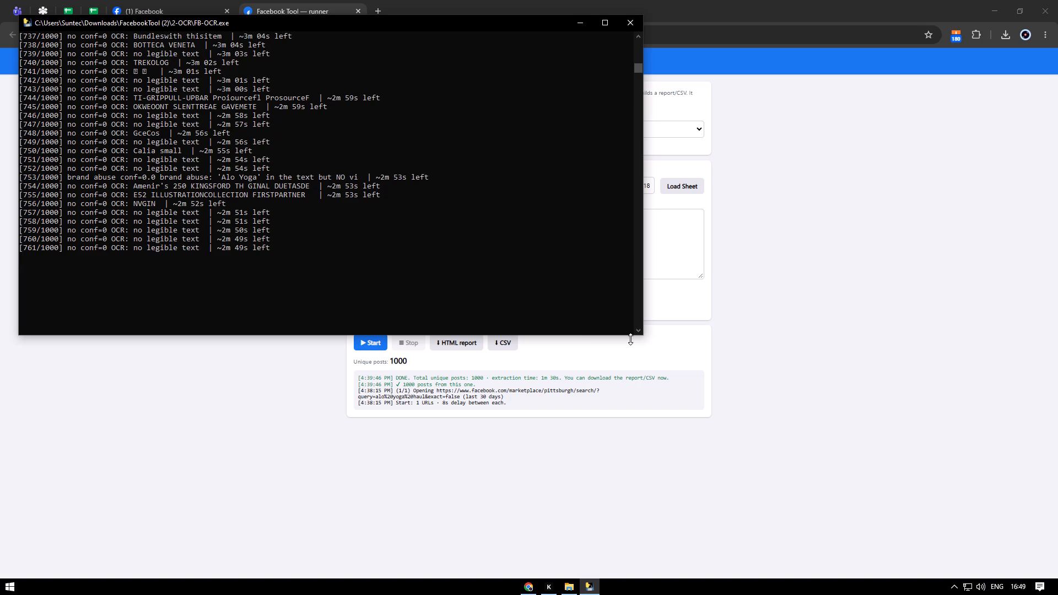
{"action": "scroll", "coordinate": [373, 286], "scroll_direction": "down", "scroll_amount": 3}
{"action": "scroll", "coordinate": [371, 285], "scroll_direction": "up", "scroll_amount": 1}
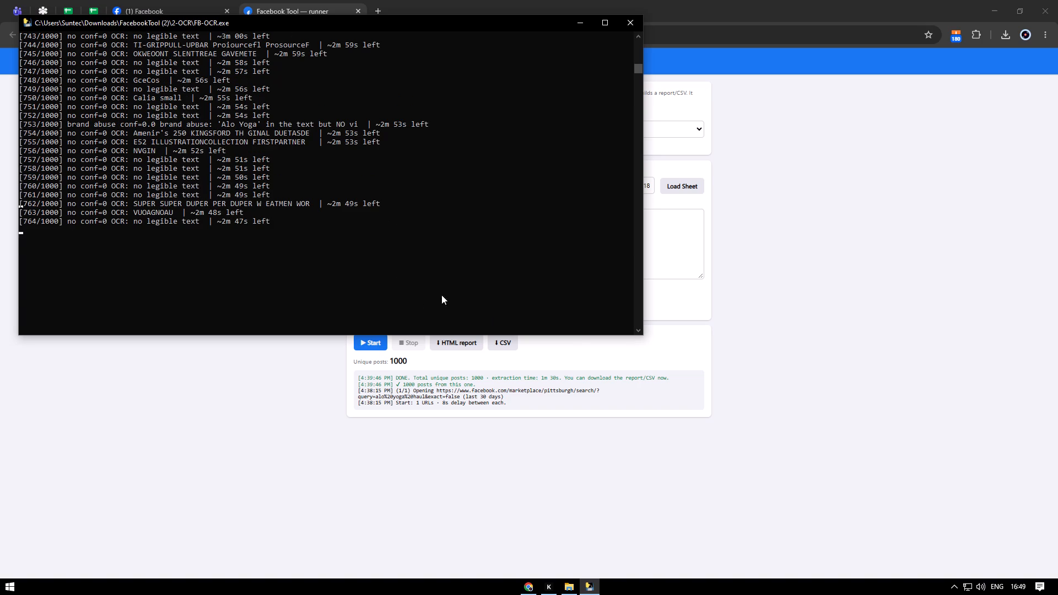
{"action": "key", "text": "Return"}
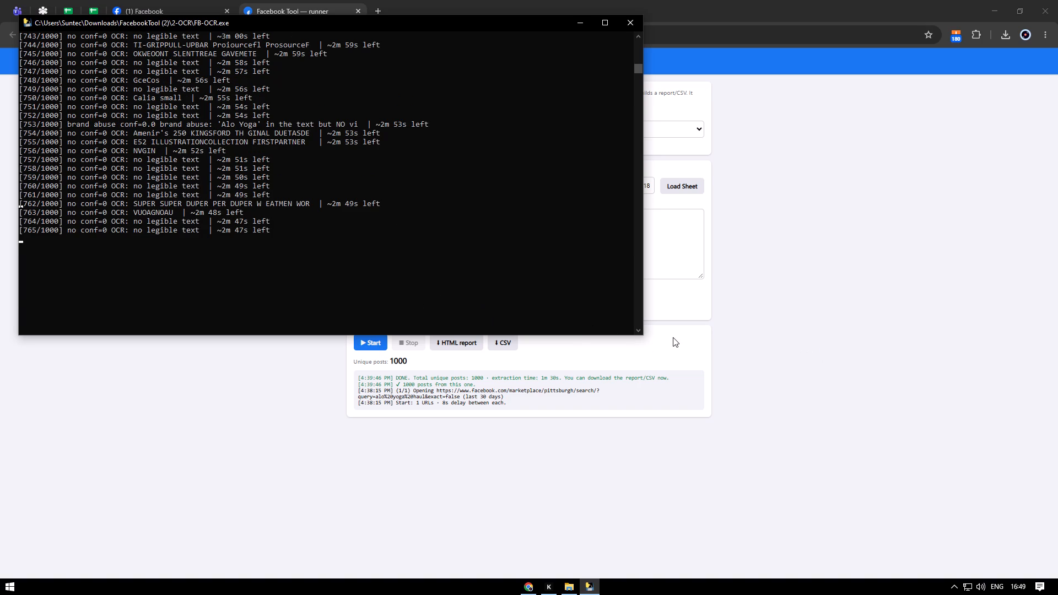
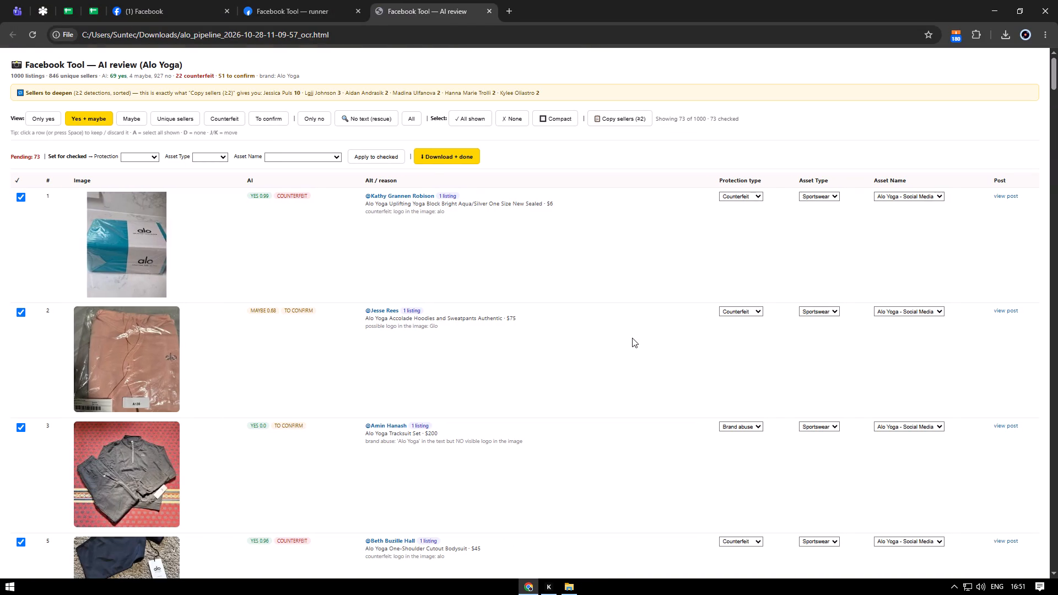
Filter the Alo Yoga AI review to counterfeit listings, and download the checked listings while marking them done.
{"action": "left_click", "coordinate": [223, 123]}
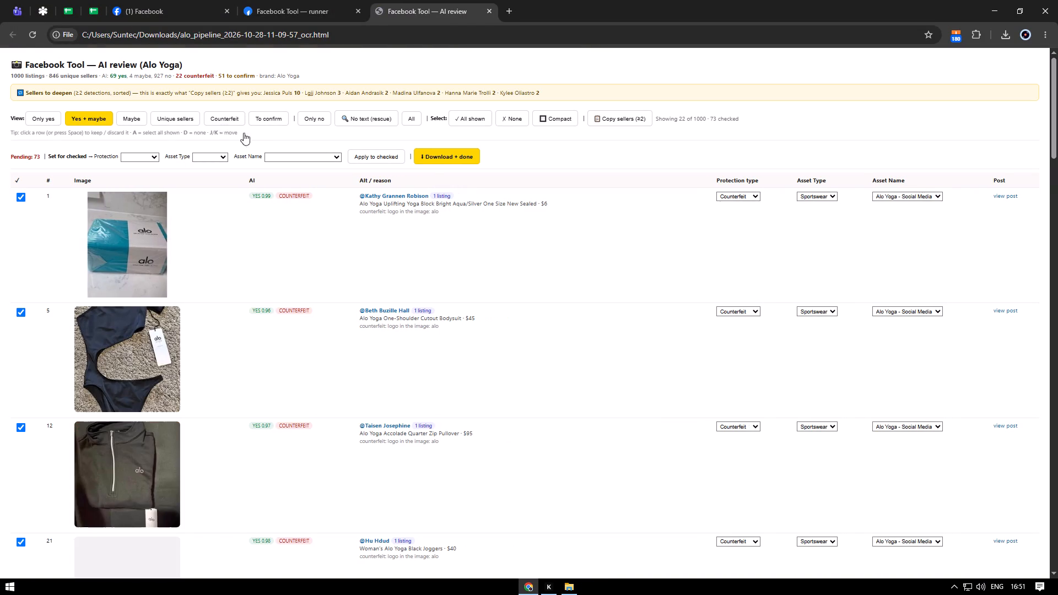
{"action": "left_click", "coordinate": [447, 159]}
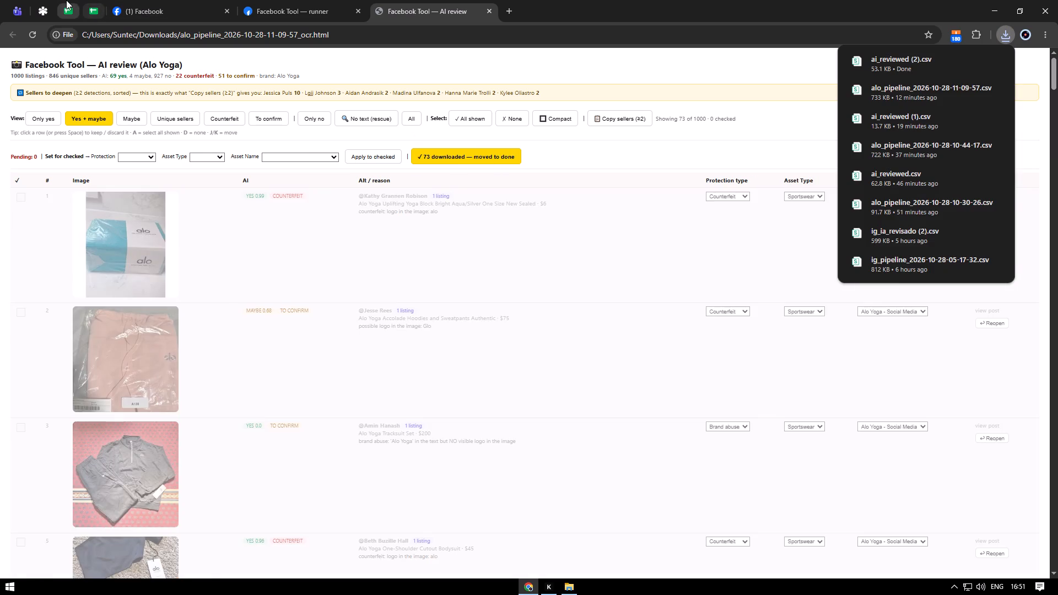
In the Yudhraa Facebook OCR spreadsheet, import the file ai_reviewed (2).csv from the Downloads folder.
{"action": "left_click", "coordinate": [66, 0]}
{"action": "left_click", "coordinate": [26, 69]}
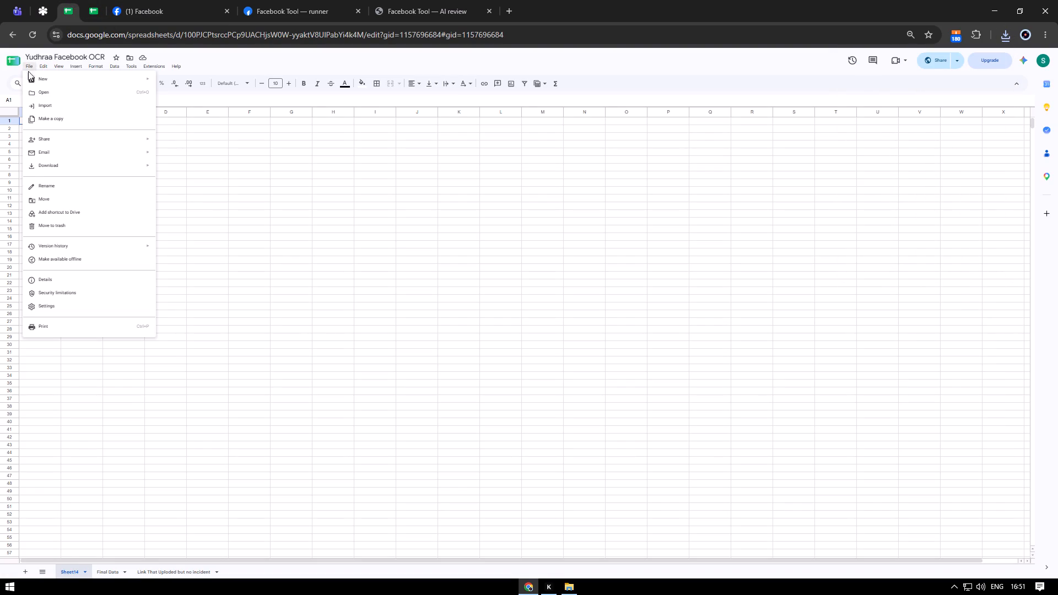
{"action": "left_click", "coordinate": [53, 105]}
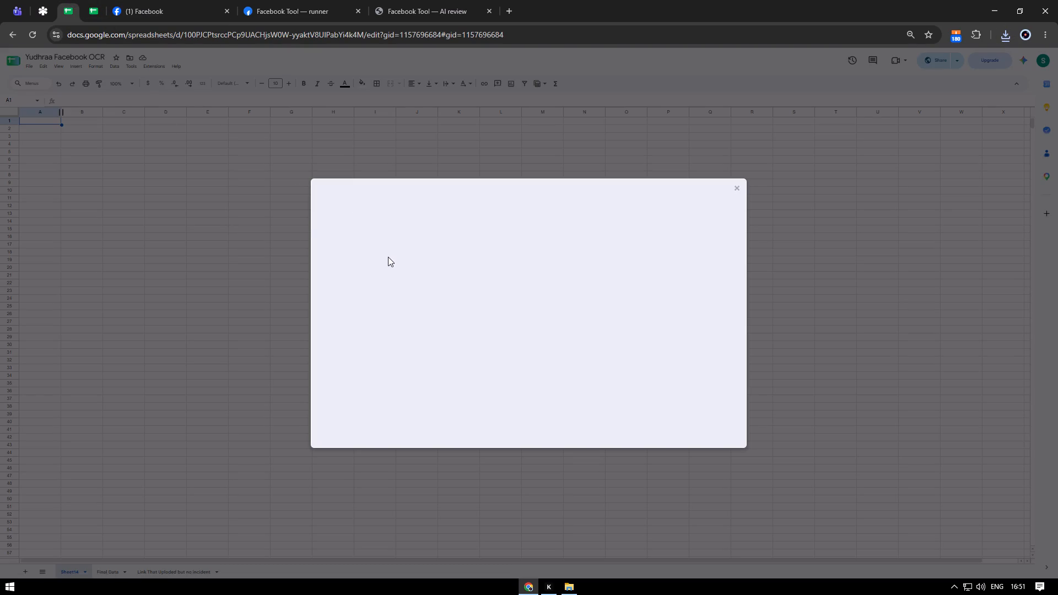
{"action": "left_click", "coordinate": [429, 218]}
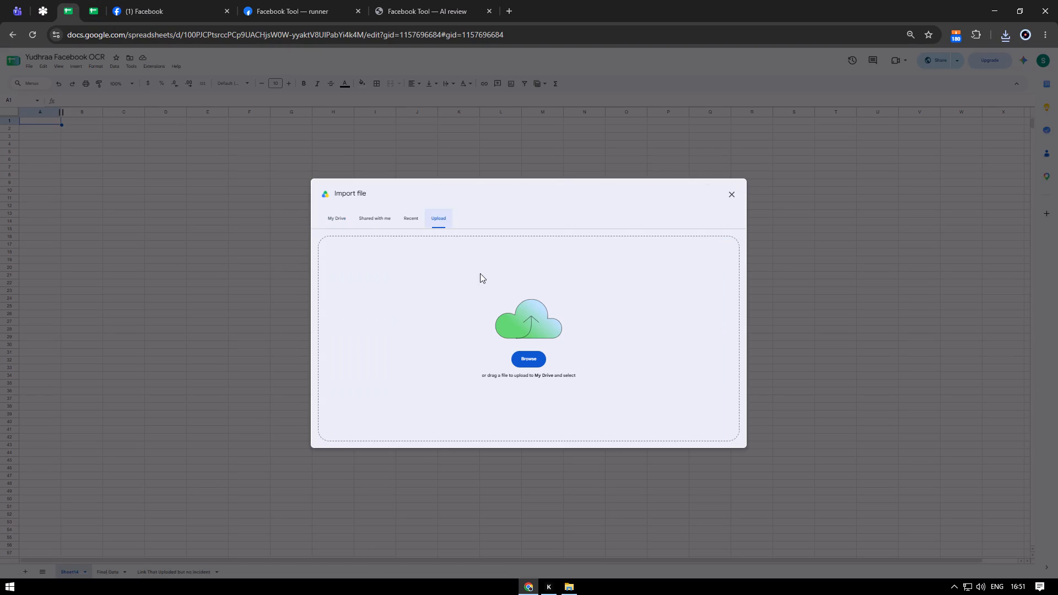
{"action": "left_click", "coordinate": [531, 357]}
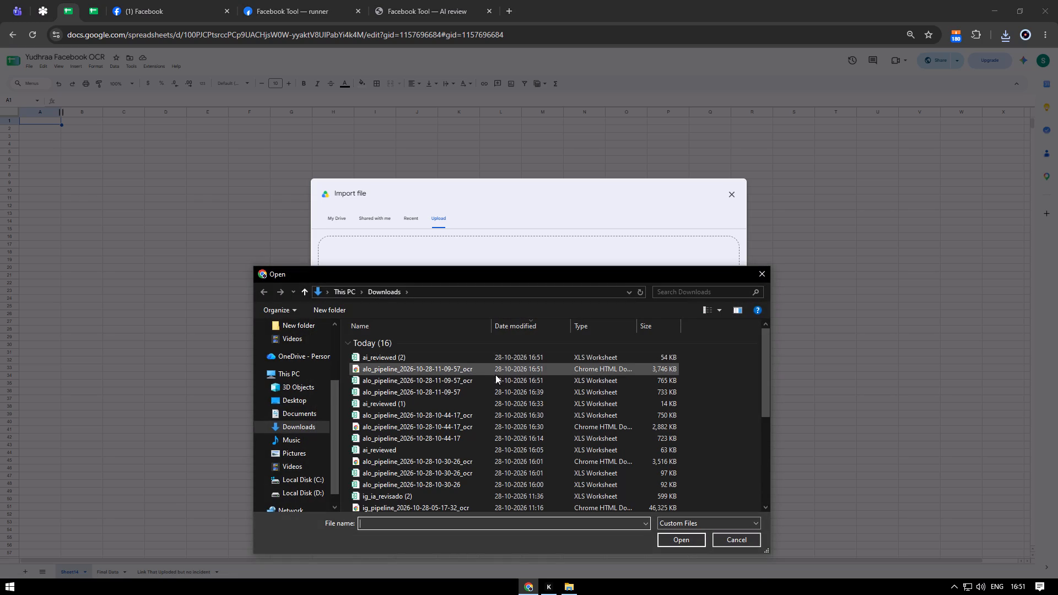
{"action": "double_click", "coordinate": [446, 356]}
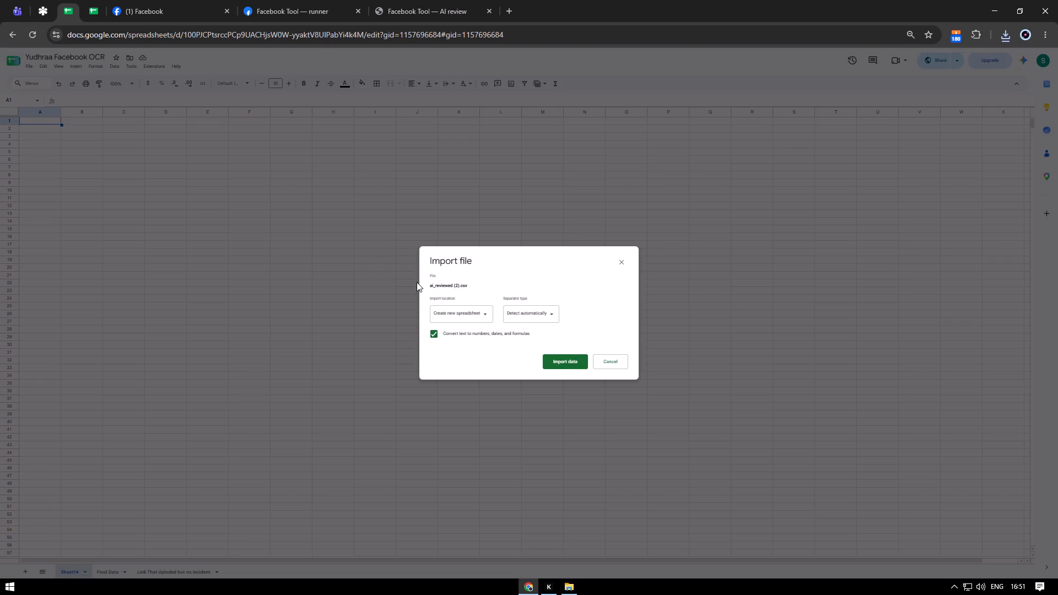
Import ai_reviewed (2).csv into the spreadsheet, appending its rows to the current empty sheet.
{"action": "left_click", "coordinate": [452, 310]}
{"action": "left_click", "coordinate": [470, 366]}
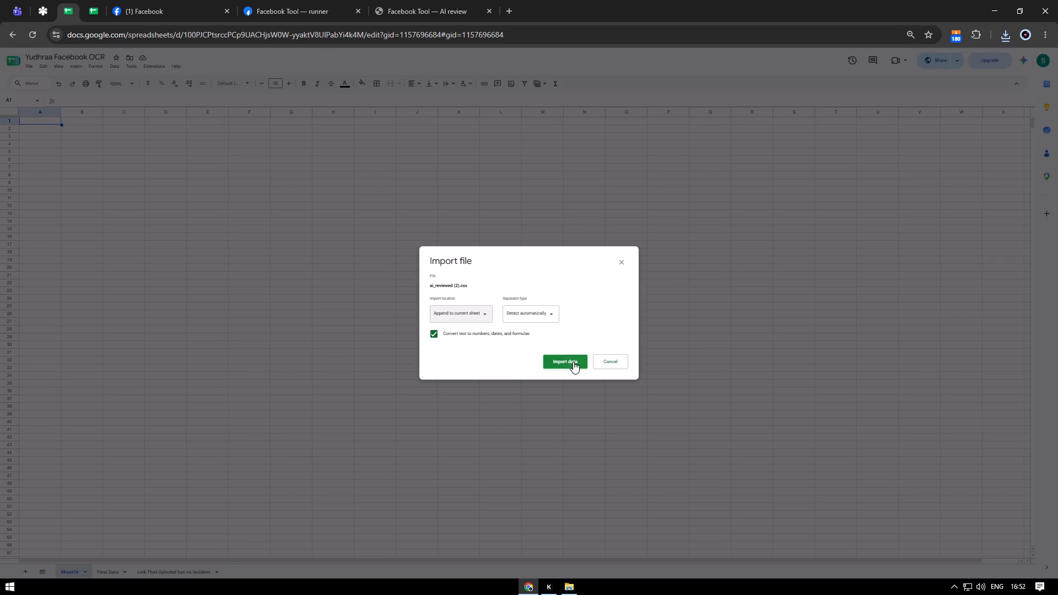
{"action": "left_click", "coordinate": [560, 362]}
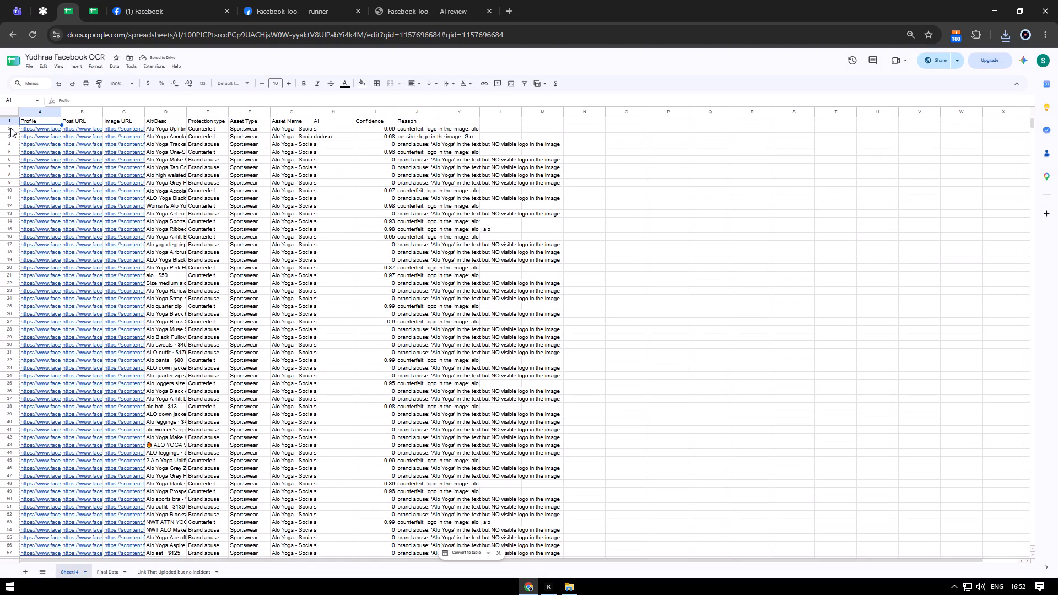
Add a filter to the imported data's header row, from Profile across to Reason.
{"action": "key", "text": "ctrl+shift+Right"}
{"action": "key", "text": "alt+d"}
{"action": "key", "text": "alt+f"}
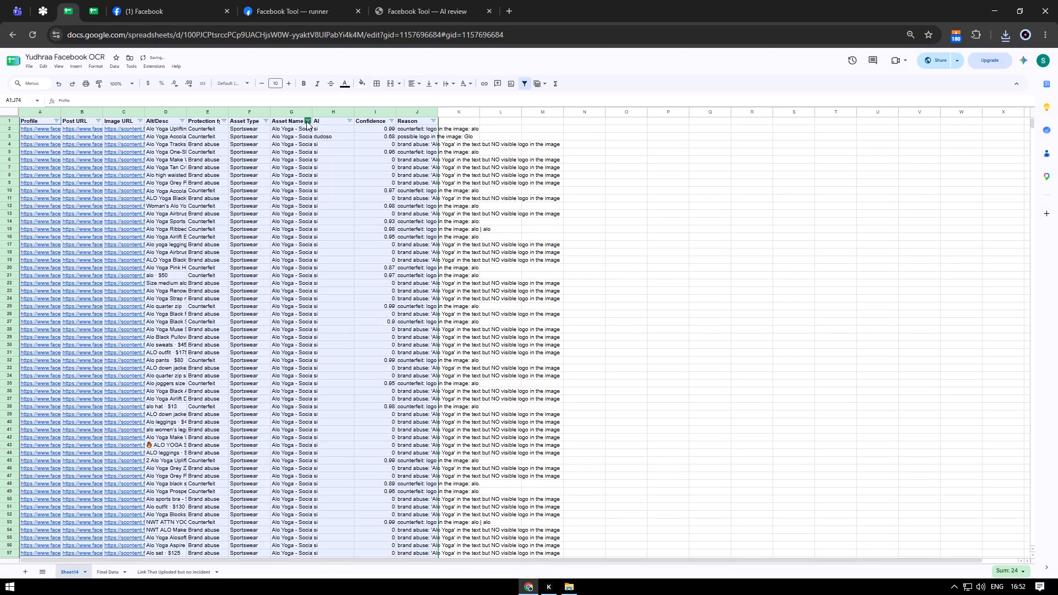
Filter the Protection type column to show only Counterfeit, leaving out Brand abuse.
{"action": "left_click", "coordinate": [306, 121]}
{"action": "left_click", "coordinate": [223, 118]}
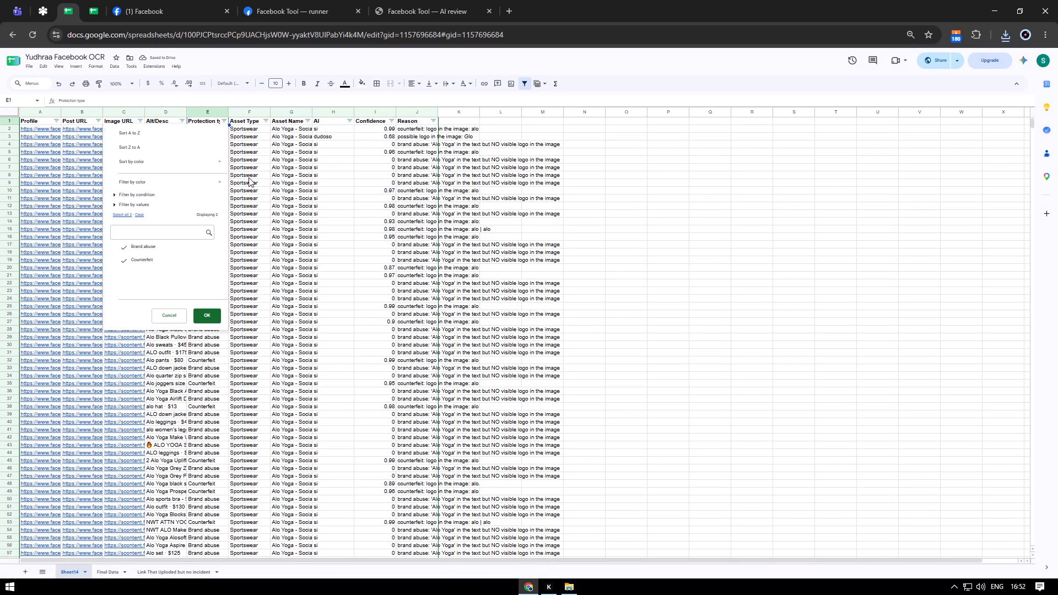
{"action": "left_click", "coordinate": [190, 251]}
{"action": "left_click", "coordinate": [206, 317]}
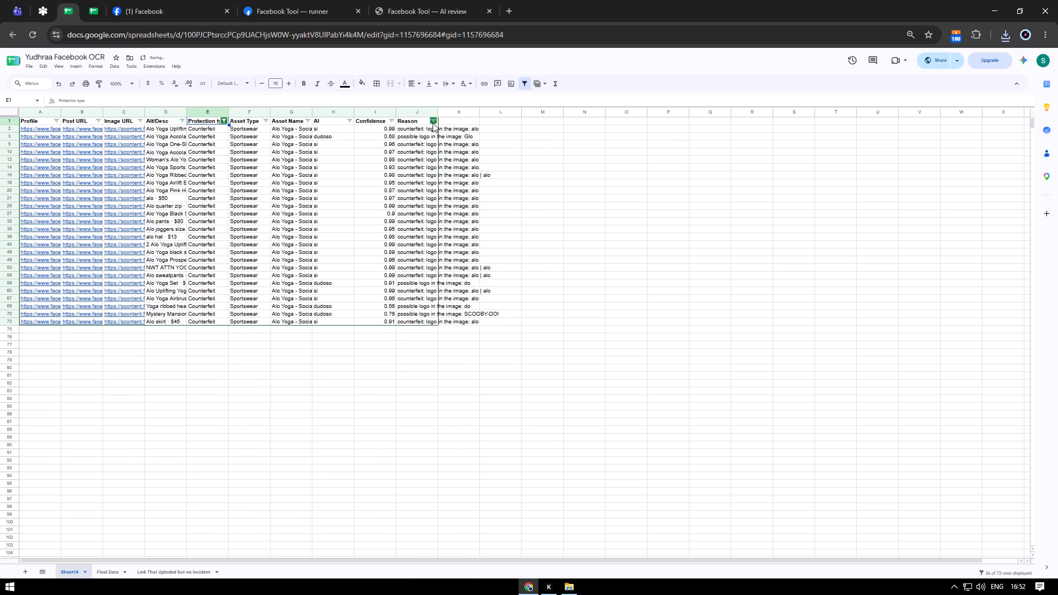
Filter the Reason column to exclude the "possible logo in the image" values for do, Glo and SCOOBY-DO!.
{"action": "left_click", "coordinate": [433, 123]}
{"action": "scroll", "coordinate": [372, 267], "scroll_direction": "down", "scroll_amount": 9}
{"action": "left_click", "coordinate": [372, 283]}
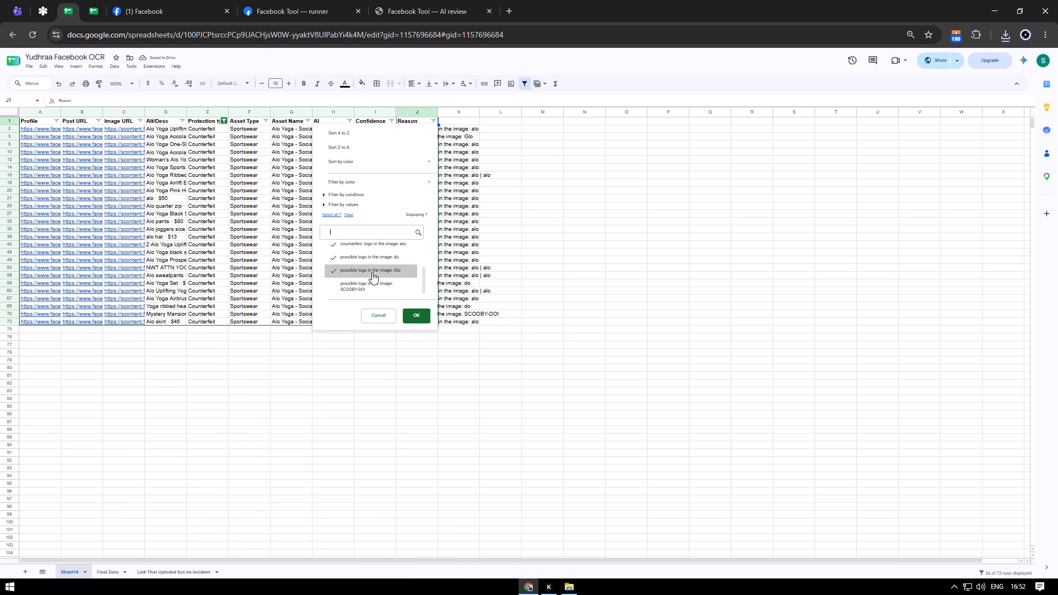
{"action": "left_click", "coordinate": [373, 270]}
{"action": "left_click", "coordinate": [373, 254]}
{"action": "left_click", "coordinate": [417, 307]}
{"action": "left_click", "coordinate": [418, 314]}
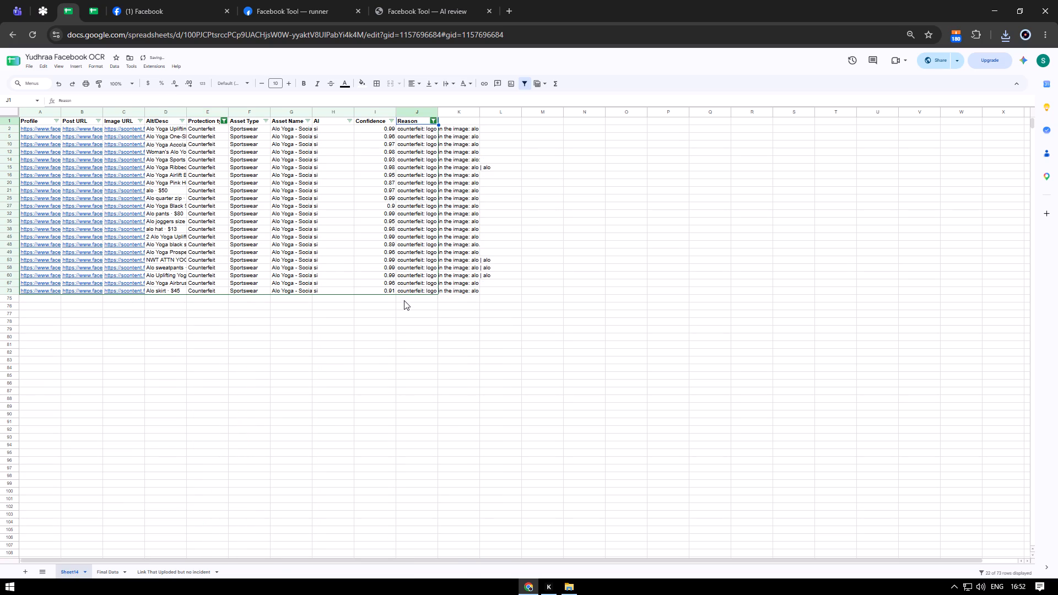
Copy all Post URLs of the filtered counterfeit rows.
{"action": "left_click", "coordinate": [81, 131]}
{"action": "key", "text": "ctrl+shift+Down"}
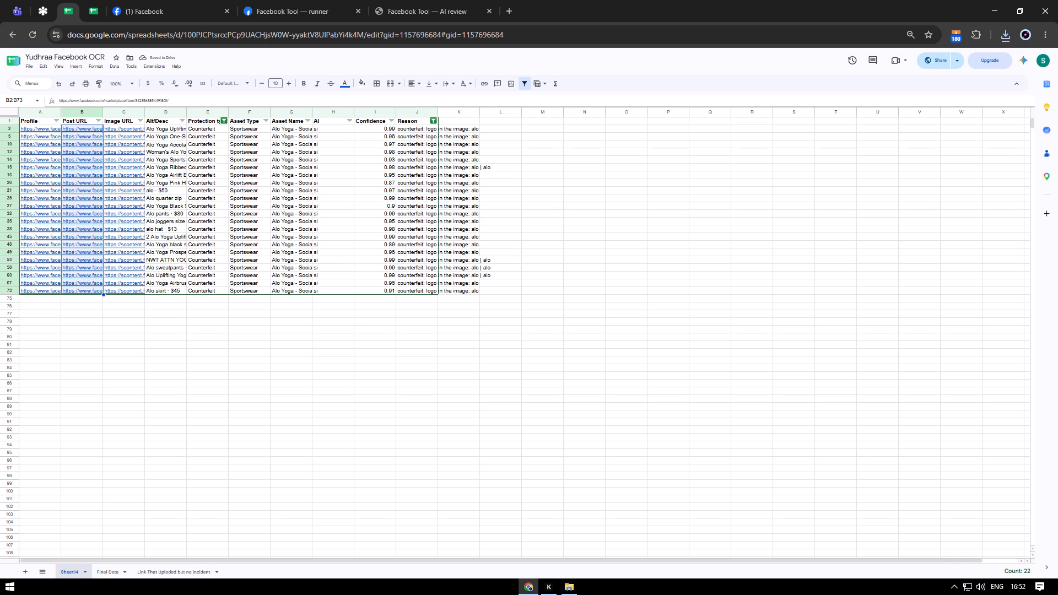
{"action": "key", "text": "ctrl+c"}
{"action": "key", "text": "ctrl+c"}
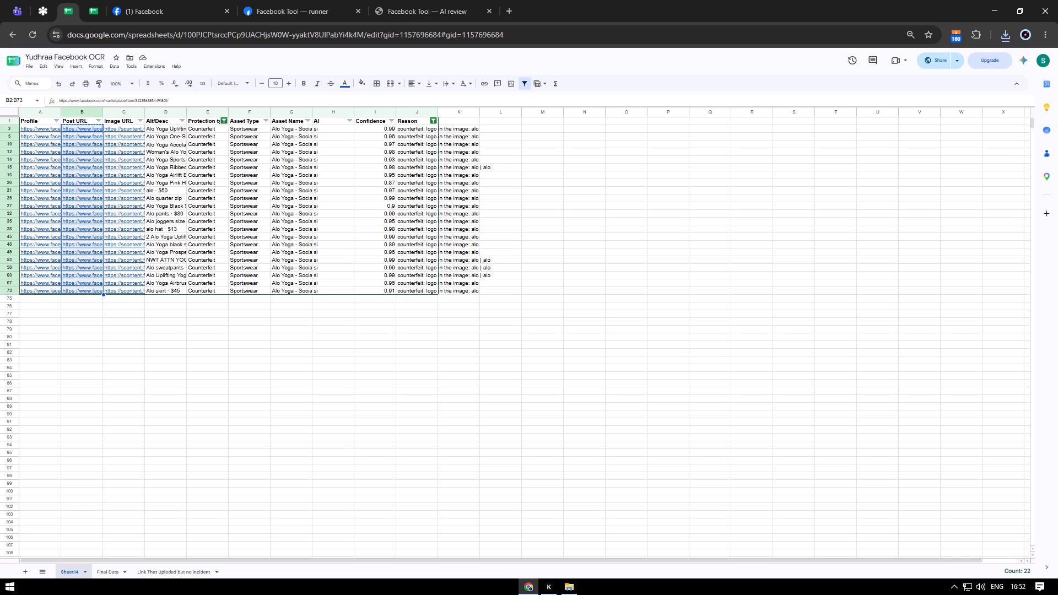
{"action": "key", "text": "ctrl+c"}
{"action": "key", "text": "ctrl+c"}
{"action": "key", "text": "ctrl+c"}
In the Red Points portal, reopen the processed incident's link list for editing and clear its remaining detection links.
{"action": "left_click", "coordinate": [39, 0]}
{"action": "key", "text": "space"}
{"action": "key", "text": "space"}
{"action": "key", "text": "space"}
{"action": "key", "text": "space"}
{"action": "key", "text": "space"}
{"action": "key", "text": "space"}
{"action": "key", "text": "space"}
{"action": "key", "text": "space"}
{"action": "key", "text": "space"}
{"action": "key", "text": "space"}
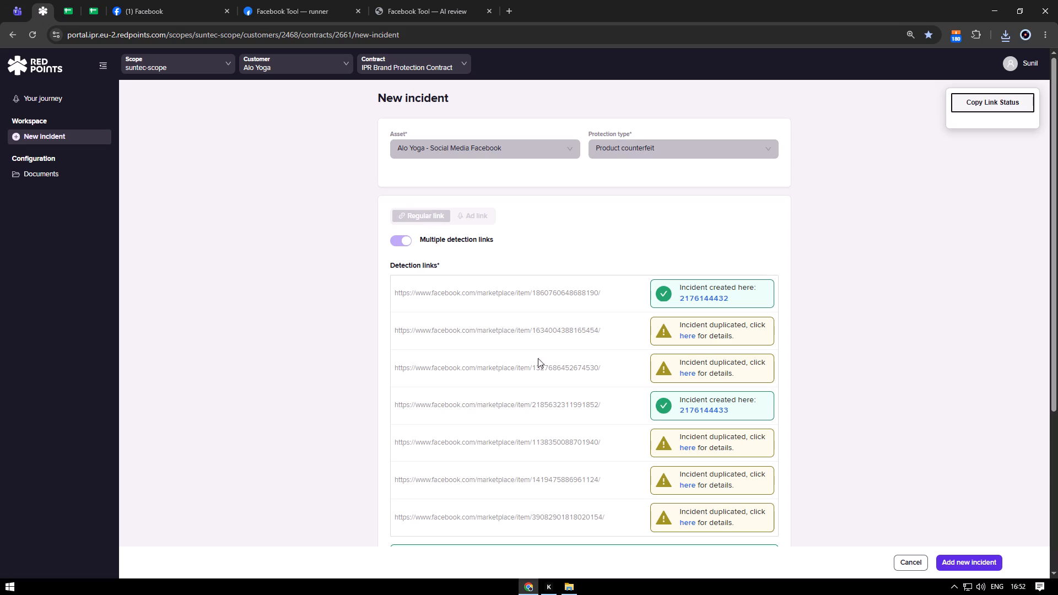
{"action": "left_click", "coordinate": [553, 349]}
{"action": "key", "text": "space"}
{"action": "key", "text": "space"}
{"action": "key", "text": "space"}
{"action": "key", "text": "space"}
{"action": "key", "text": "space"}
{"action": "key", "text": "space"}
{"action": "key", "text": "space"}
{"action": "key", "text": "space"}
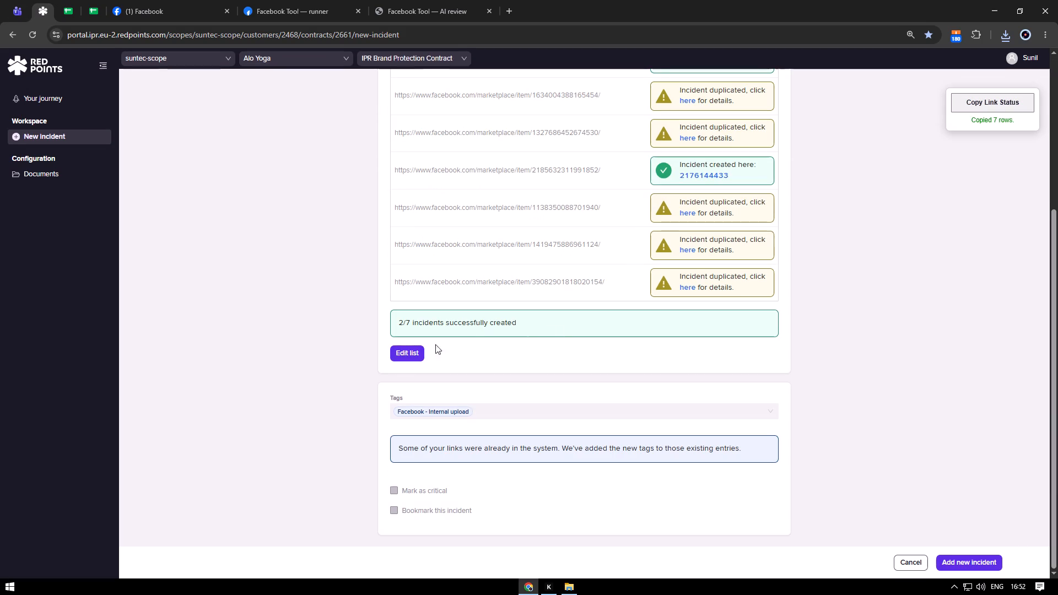
{"action": "left_click", "coordinate": [404, 346]}
{"action": "left_click_drag", "start_coordinate": [648, 328], "coordinate": [377, 248]}
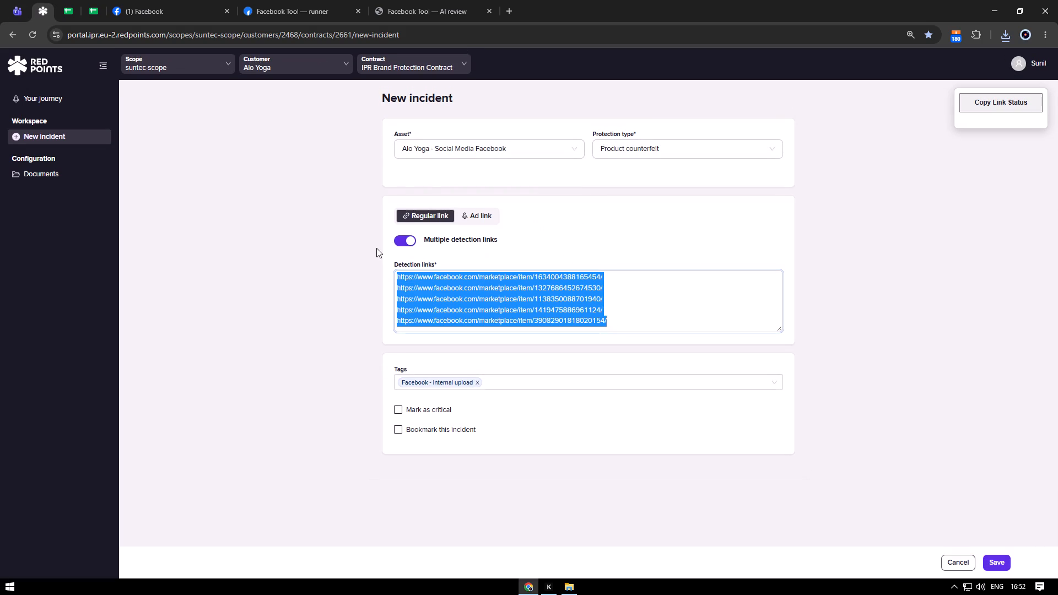
{"action": "key", "text": "Delete"}
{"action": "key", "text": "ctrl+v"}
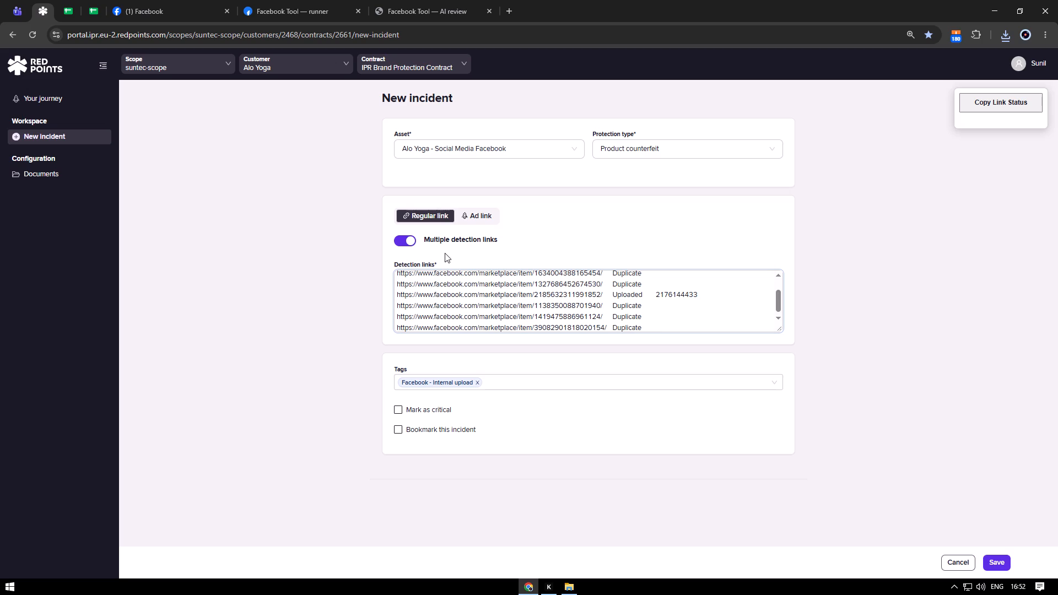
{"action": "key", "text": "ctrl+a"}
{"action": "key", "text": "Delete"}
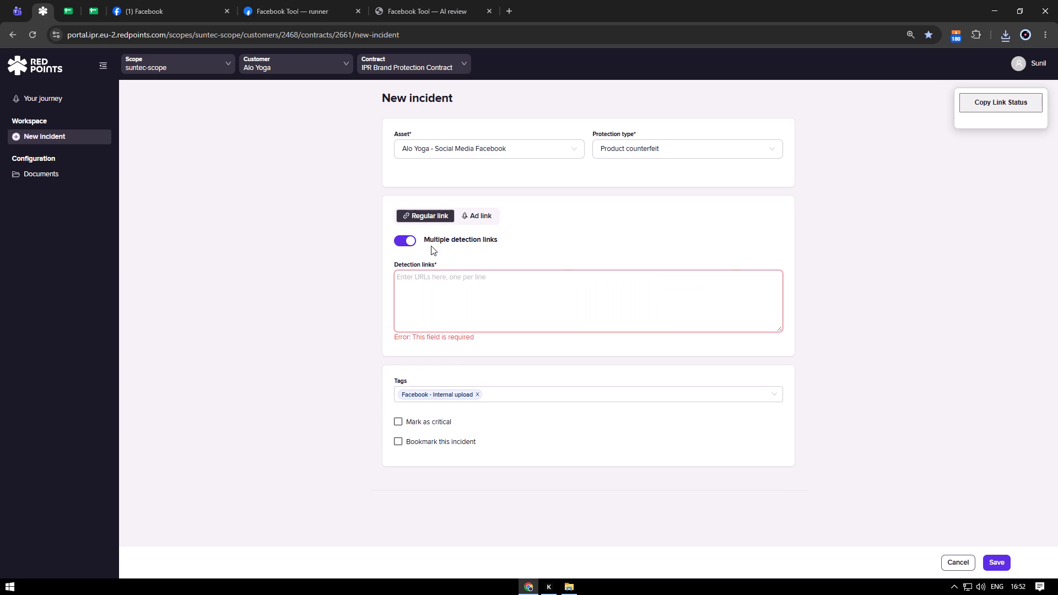
Copy the filtered Post URLs again, enter them as the new incident's detection links, and save the incident.
{"action": "key", "text": "ctrl+Tab"}
{"action": "key", "text": "ctrl+c"}
{"action": "key", "text": "ctrl+c"}
{"action": "key", "text": "ctrl+c"}
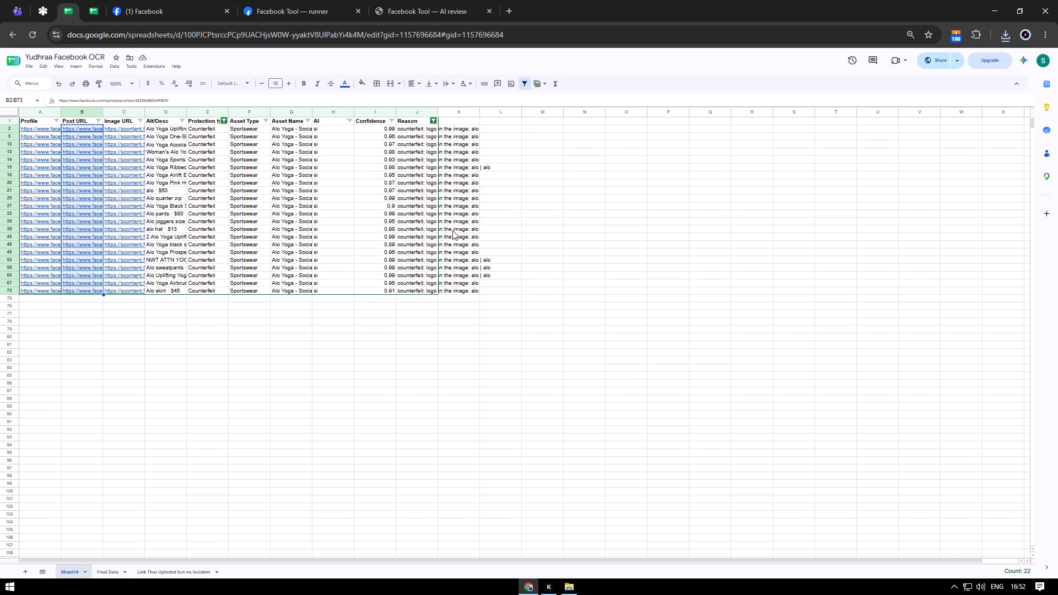
{"action": "key", "text": "ctrl+shift+Tab"}
{"action": "key", "text": "ctrl+v"}
{"action": "scroll", "coordinate": [570, 328], "scroll_direction": "down", "scroll_amount": 5}
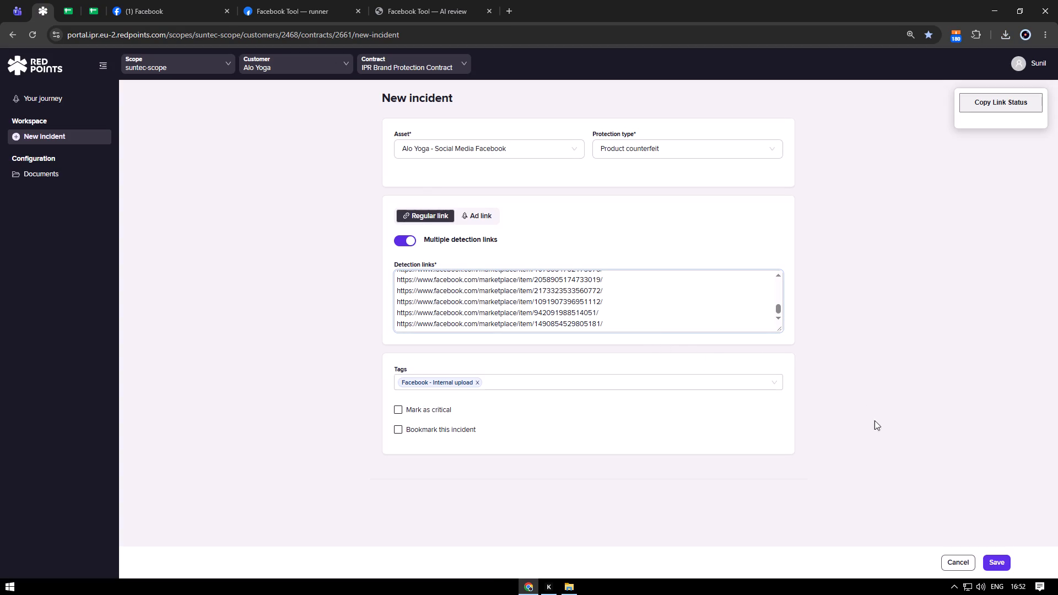
{"action": "left_click", "coordinate": [995, 560]}
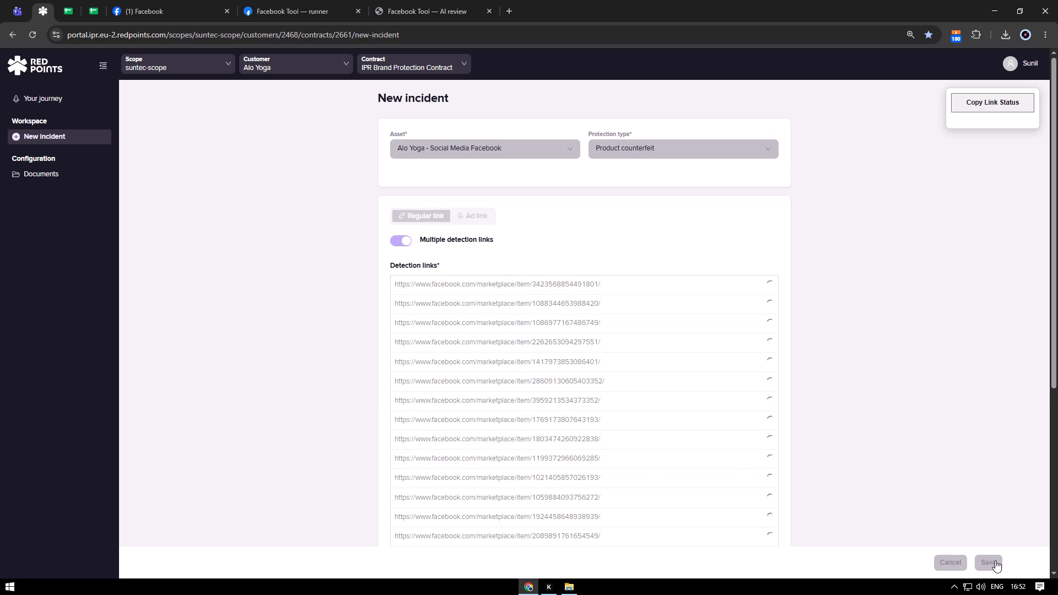
Copy the link statuses from Red Points into the Final Data sheet of the spreadsheet, starting at cell H5141.
{"action": "left_click", "coordinate": [997, 98]}
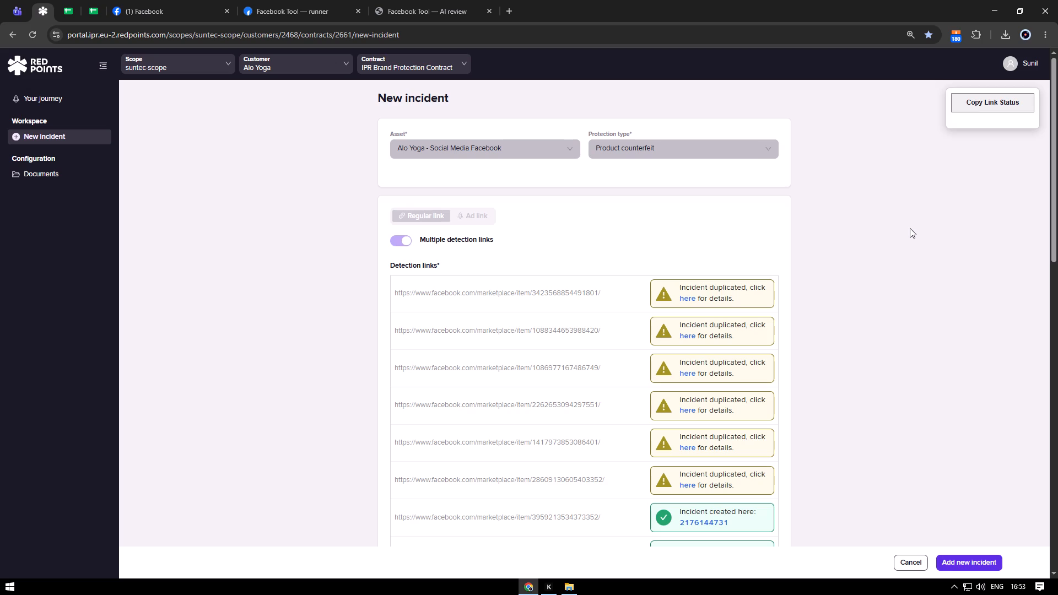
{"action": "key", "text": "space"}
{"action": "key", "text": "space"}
{"action": "left_click", "coordinate": [72, 0]}
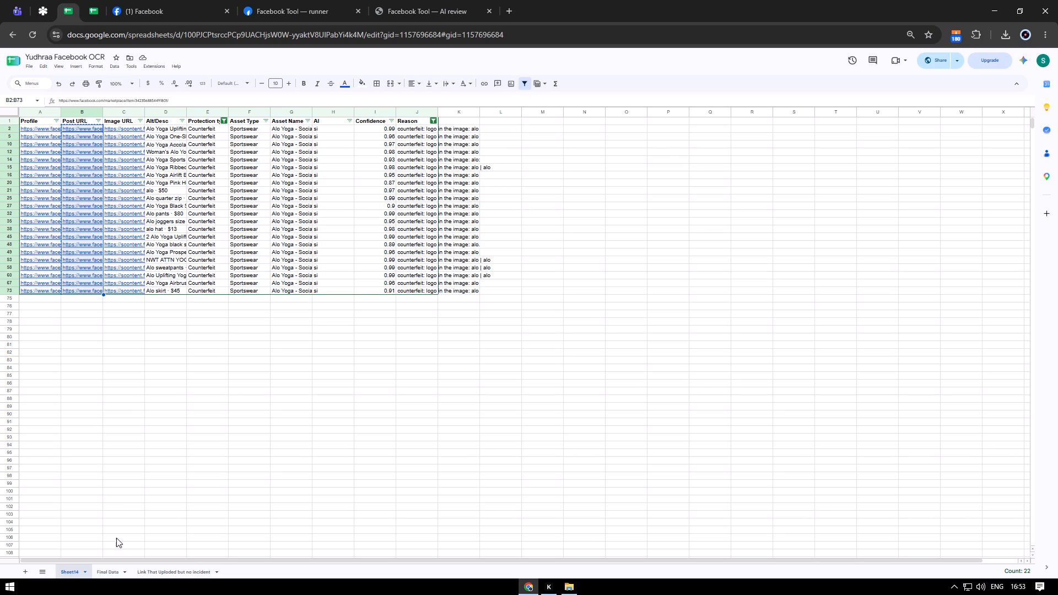
{"action": "left_click", "coordinate": [109, 569]}
{"action": "left_click", "coordinate": [737, 442]}
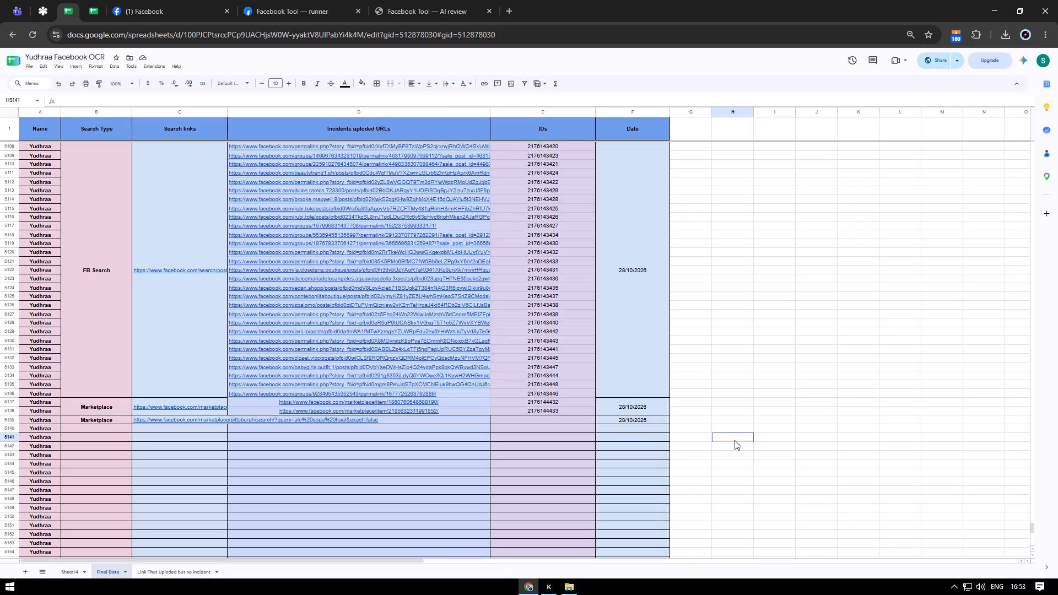
{"action": "key", "text": "ctrl+v"}
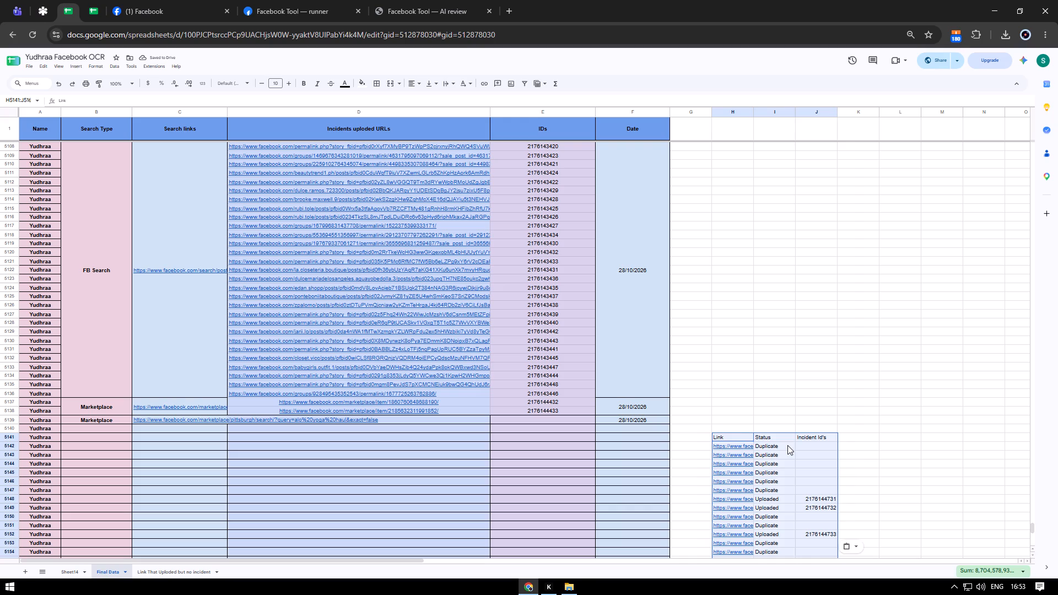
Delete the Status column from the pasted link status data in Final Data.
{"action": "key", "text": "Right"}
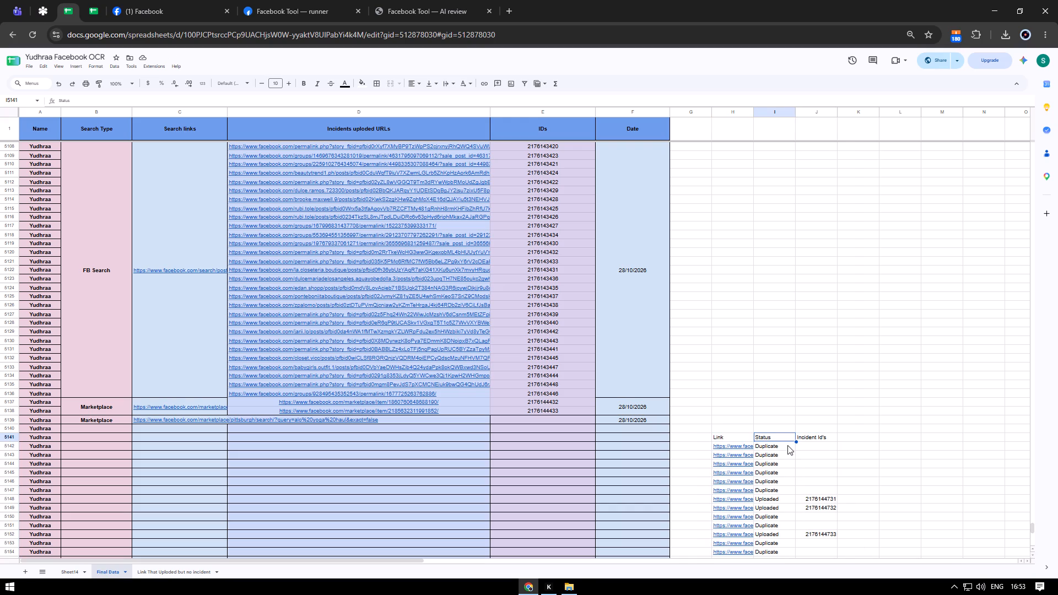
{"action": "key", "text": "ctrl+shift+x"}
{"action": "key", "text": "Up"}
{"action": "key", "text": "Up"}
{"action": "key", "text": "Up"}
{"action": "key", "text": "Up"}
{"action": "key", "text": "Up"}
{"action": "key", "text": "Up"}
{"action": "key", "text": "Up"}
{"action": "key", "text": "Up"}
{"action": "key", "text": "Up"}
{"action": "key", "text": "Up"}
{"action": "key", "text": "Up"}
{"action": "key", "text": "Up"}
{"action": "key", "text": "Up"}
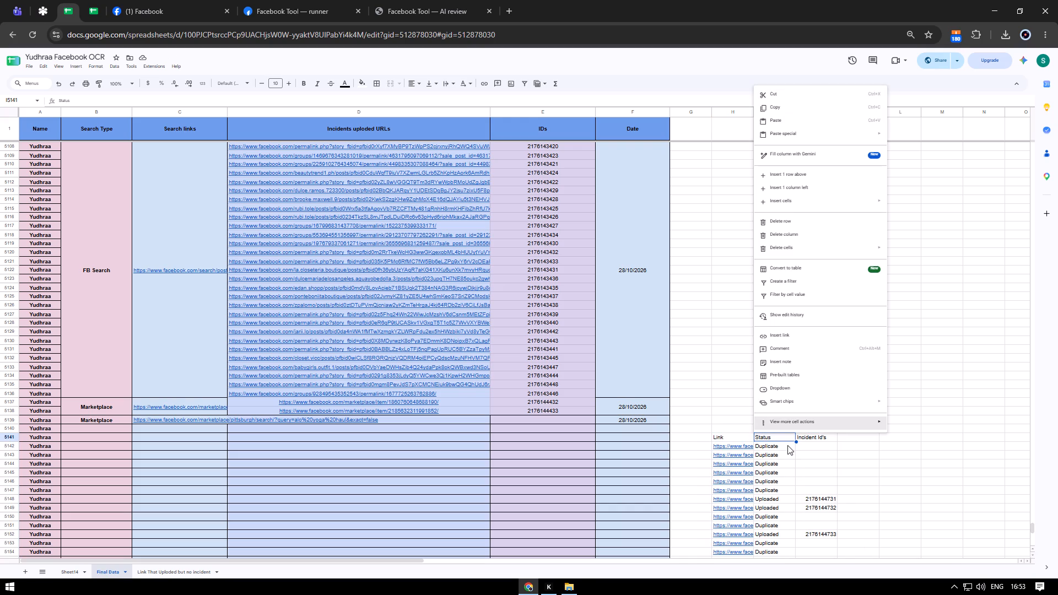
{"action": "key", "text": "Return"}
Create a filter on the pasted Link and Incident Id's headers.
{"action": "key", "text": "Left"}
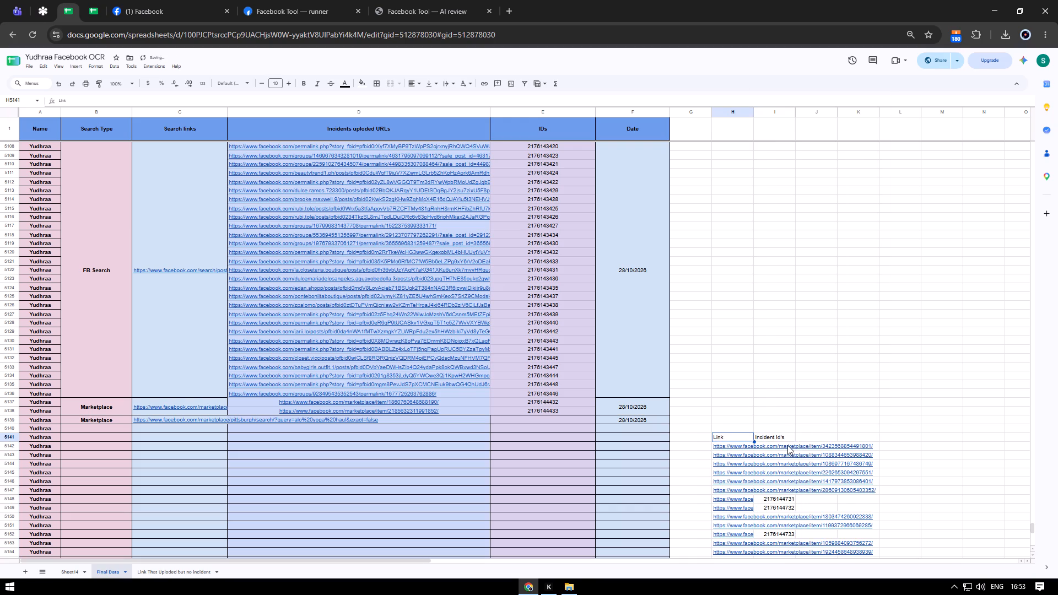
{"action": "key", "text": "shift+Right"}
{"action": "key", "text": "alt+d"}
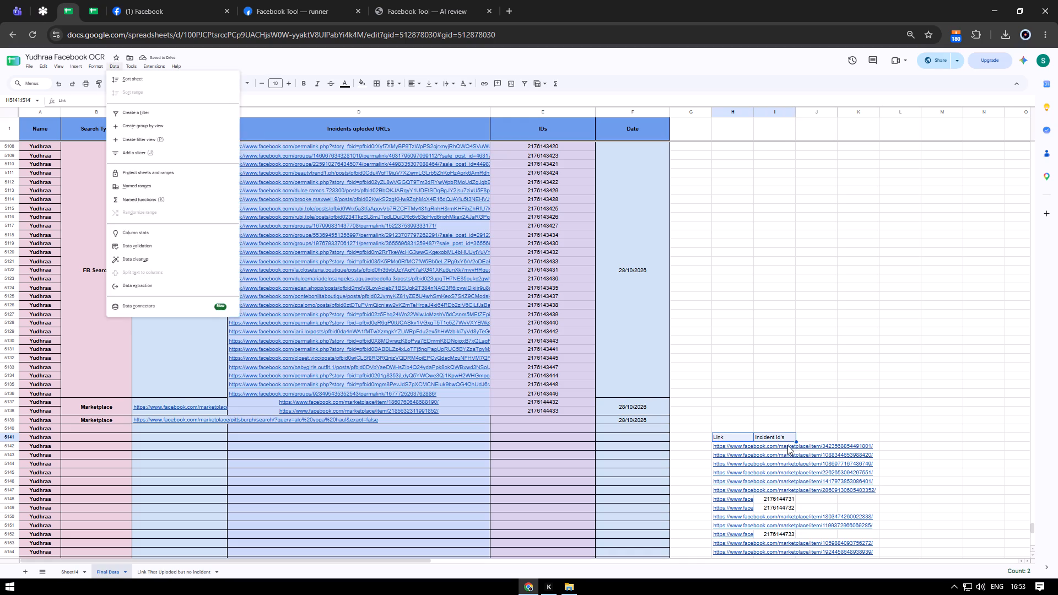
{"action": "key", "text": "alt+f"}
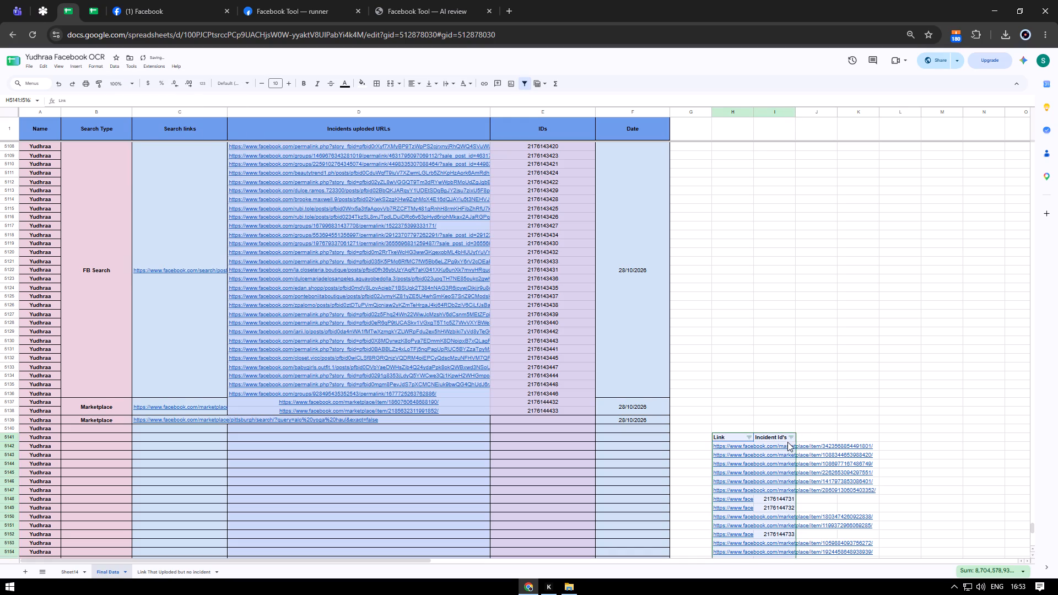
Filter the Incident Id's column to show only the blank entries.
{"action": "left_click", "coordinate": [789, 442]}
{"action": "left_click", "coordinate": [789, 438]}
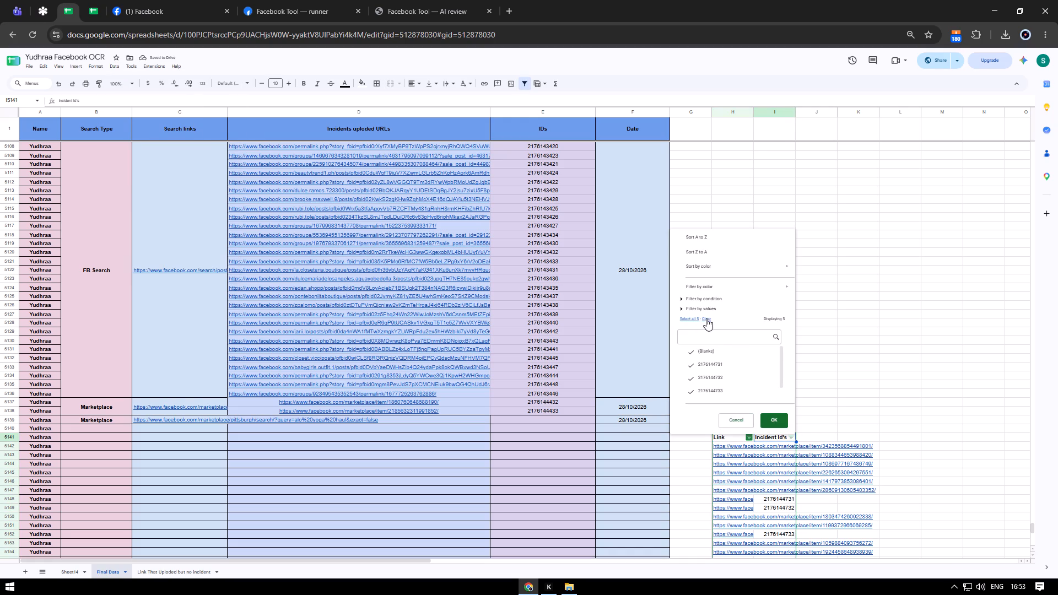
{"action": "left_click", "coordinate": [706, 318]}
{"action": "left_click", "coordinate": [719, 350]}
{"action": "left_click", "coordinate": [769, 415]}
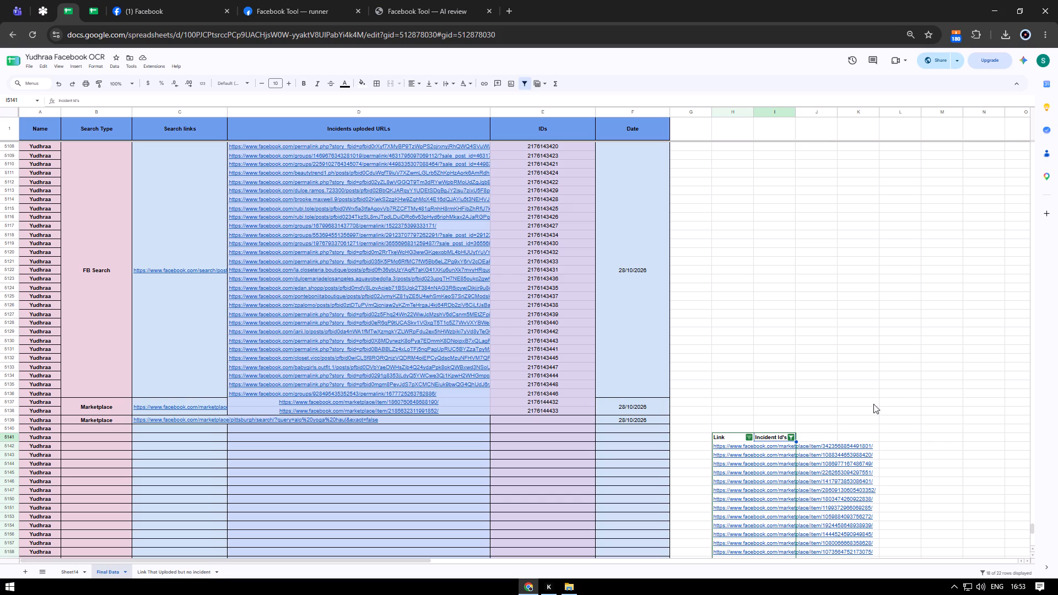
Remove the filtered links that have no incident ID from the pasted data.
{"action": "left_click", "coordinate": [724, 449]}
{"action": "key", "text": "ctrl+shift+Down"}
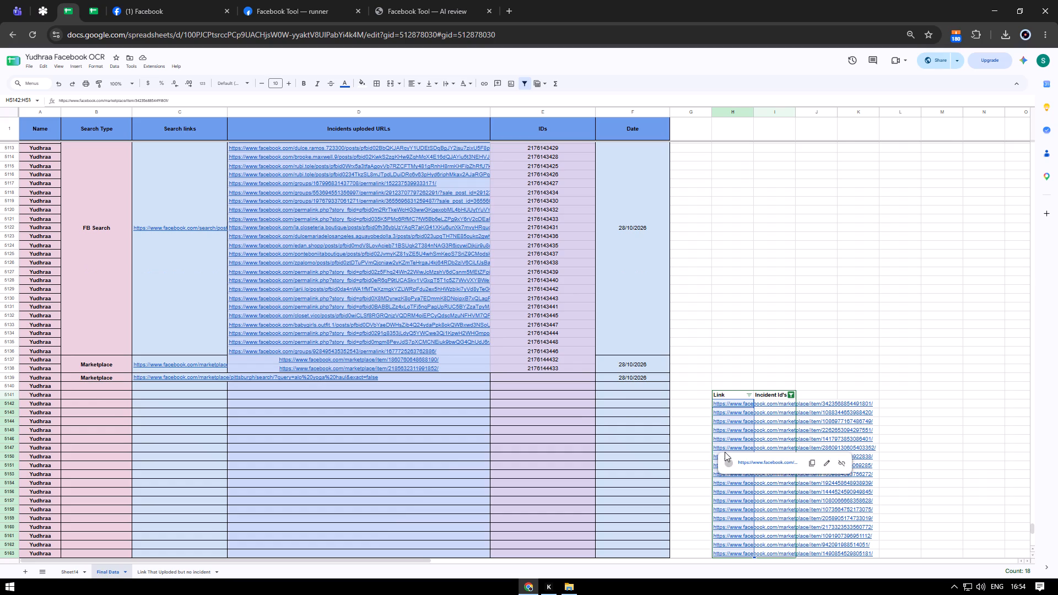
{"action": "key", "text": "ctrl+shift+x"}
{"action": "key", "text": "Down"}
{"action": "key", "text": "Down"}
{"action": "key", "text": "Down"}
{"action": "key", "text": "Down"}
{"action": "key", "text": "Down"}
{"action": "key", "text": "Down"}
{"action": "key", "text": "Down"}
{"action": "key", "text": "Down"}
{"action": "key", "text": "Down"}
{"action": "key", "text": "Down"}
{"action": "key", "text": "Down"}
{"action": "key", "text": "Down"}
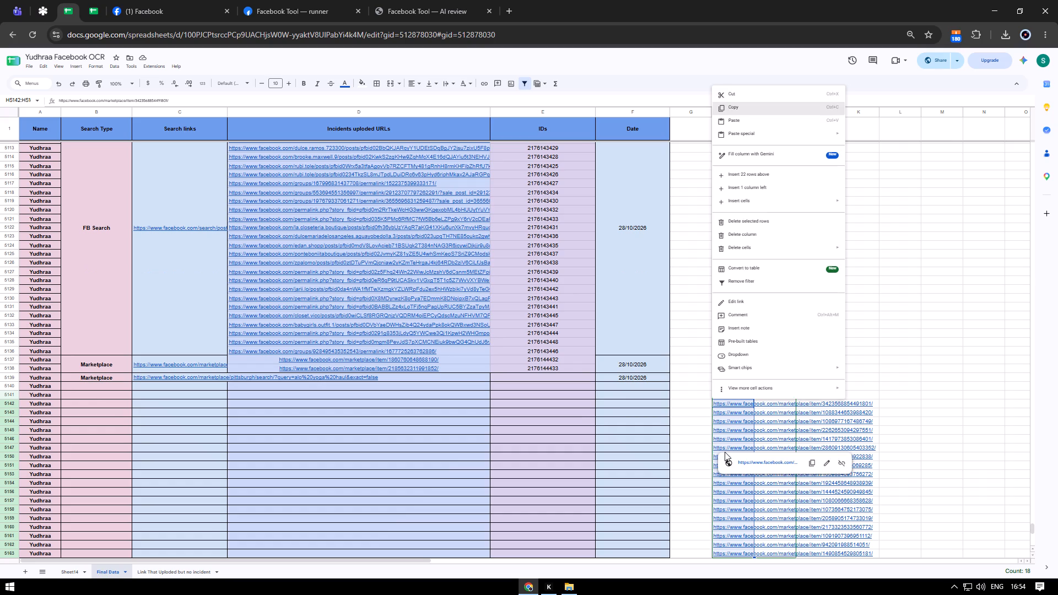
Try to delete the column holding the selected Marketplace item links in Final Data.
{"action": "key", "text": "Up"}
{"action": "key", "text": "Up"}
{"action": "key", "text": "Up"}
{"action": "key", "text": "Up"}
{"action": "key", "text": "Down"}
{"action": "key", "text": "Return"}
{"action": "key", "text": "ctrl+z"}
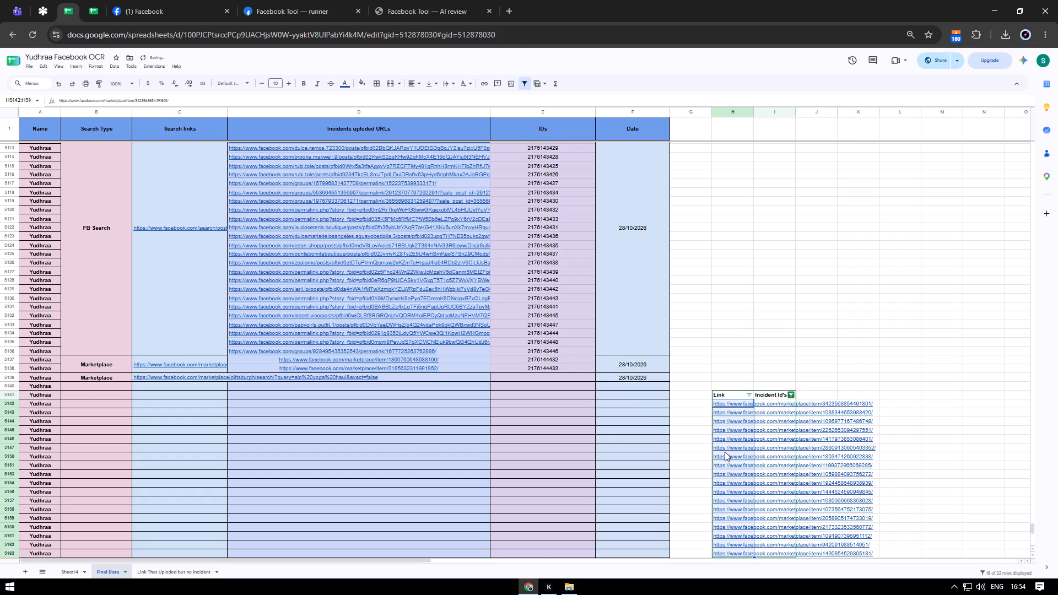
Delete the selected rows of filtered Marketplace item links, starting at row 5142, from Final Data.
{"action": "key", "text": "ctrl+shift+x"}
{"action": "key", "text": "Up"}
{"action": "key", "text": "Up"}
{"action": "key", "text": "Up"}
{"action": "key", "text": "Up"}
{"action": "key", "text": "Up"}
{"action": "key", "text": "Up"}
{"action": "key", "text": "Up"}
{"action": "key", "text": "Up"}
{"action": "key", "text": "Up"}
{"action": "key", "text": "Up"}
{"action": "key", "text": "Up"}
{"action": "key", "text": "Up"}
{"action": "key", "text": "Up"}
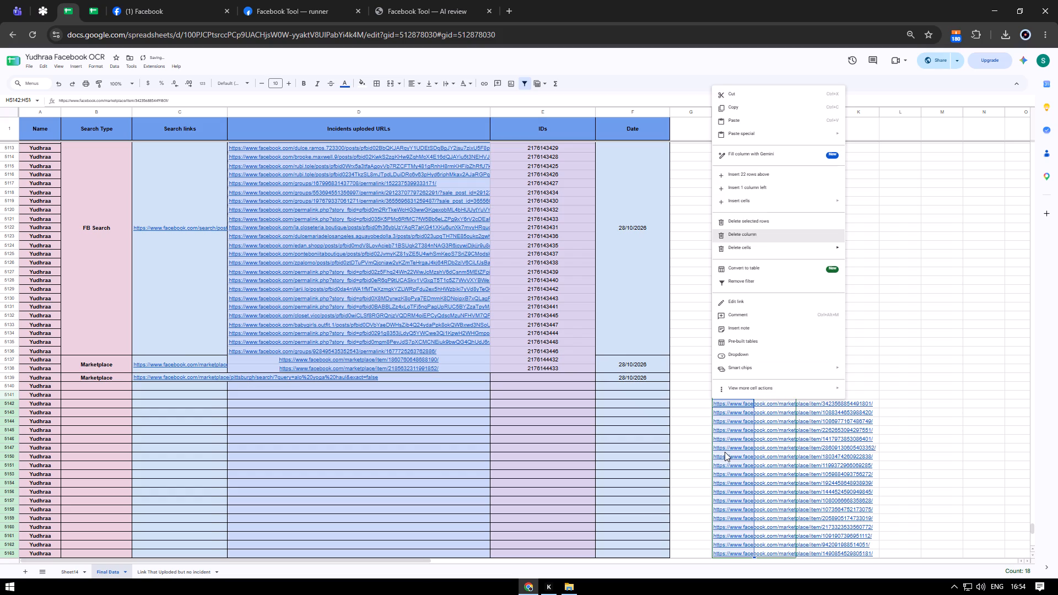
{"action": "key", "text": "Down"}
{"action": "key", "text": "Up"}
{"action": "key", "text": "Down"}
{"action": "key", "text": "Return"}
Open the filter of the Incident Id's column above the Marketplace links.
{"action": "left_click", "coordinate": [789, 397]}
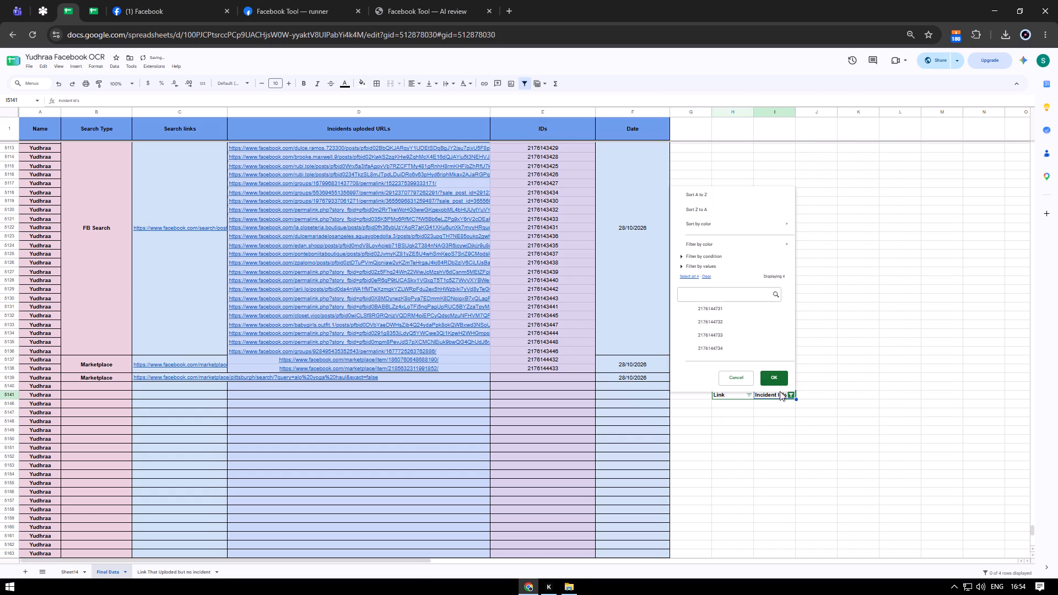
Select all values in the Incident Id's filter and apply it.
{"action": "left_click", "coordinate": [689, 279]}
{"action": "left_click", "coordinate": [776, 378]}
Remove the filter from the Link and Incident Id's headers and clear both header cells.
{"action": "key", "text": "shift+Left"}
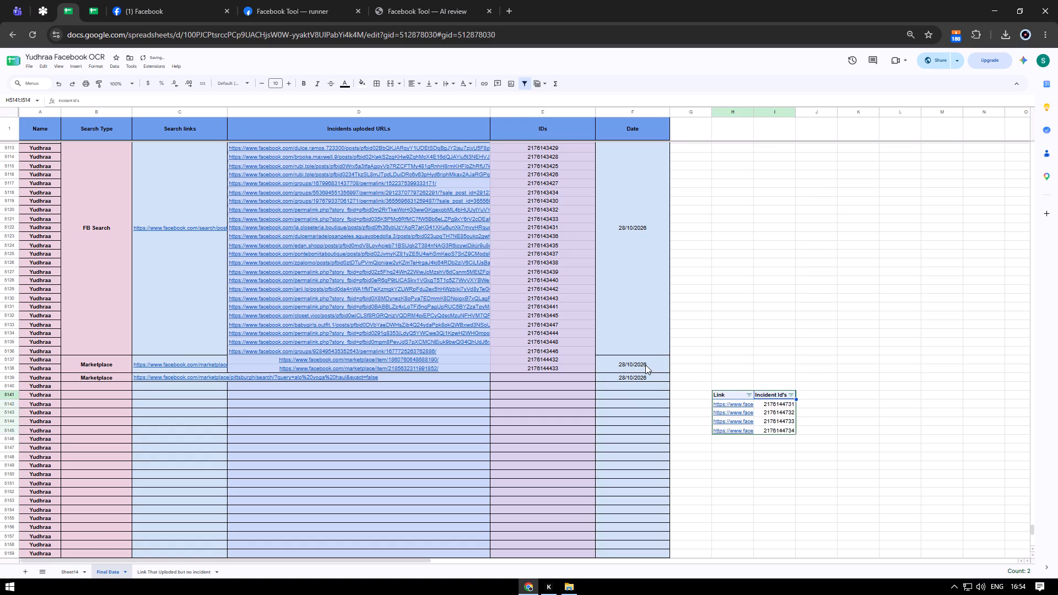
{"action": "key", "text": "alt+d"}
{"action": "key", "text": "alt+f"}
{"action": "key", "text": "Delete"}
{"action": "key", "text": "Left"}
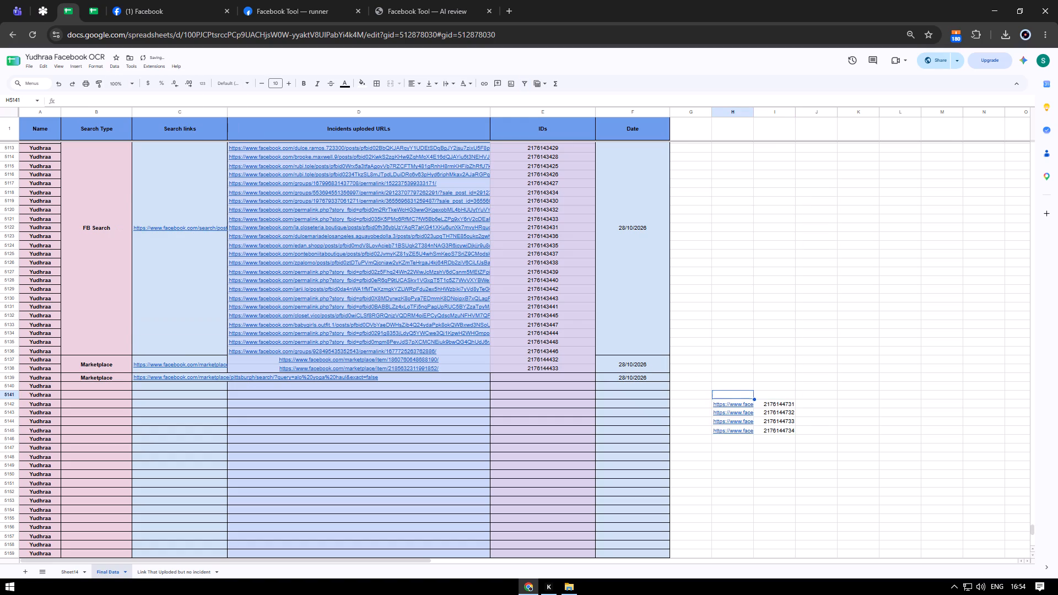
Move the four Marketplace links with their incident IDs into the uploaded URLs and IDs columns, starting at row 5139.
{"action": "key", "text": "ctrl+Down"}
{"action": "key", "text": "ctrl+shift+Right"}
{"action": "key", "text": "ctrl+shift+Down"}
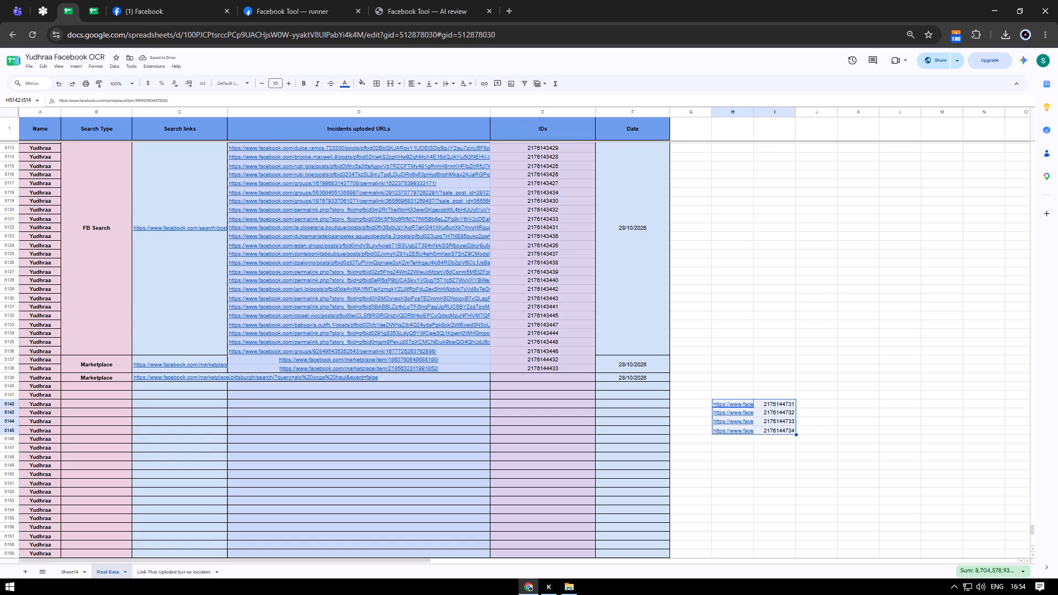
{"action": "key", "text": "ctrl+x"}
{"action": "key", "text": "ctrl+Left"}
{"action": "key", "text": "Right"}
{"action": "key", "text": "Right"}
{"action": "key", "text": "Right"}
{"action": "key", "text": "ctrl+Up"}
{"action": "key", "text": "Down"}
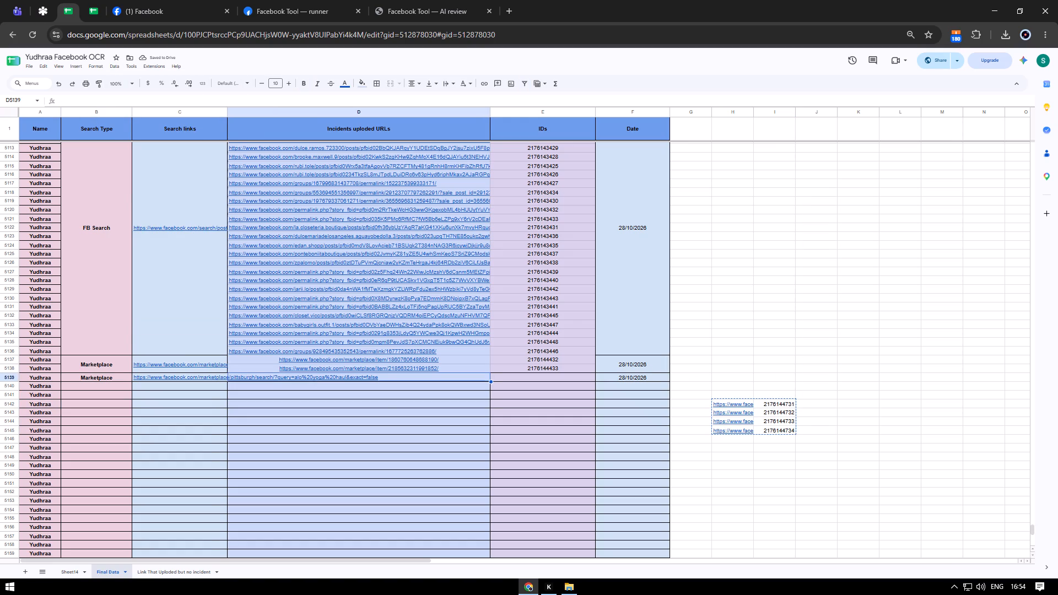
{"action": "key", "text": "ctrl+v"}
Center-align the four moved Marketplace links in rows 5139 to 5142.
{"action": "key", "text": "Left"}
{"action": "key", "text": "Right"}
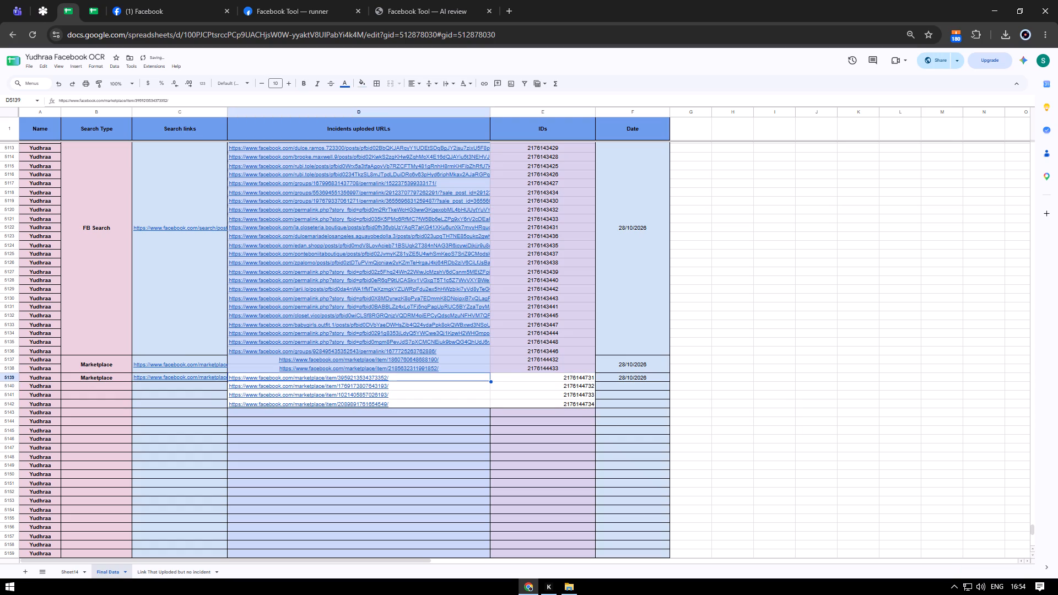
{"action": "key", "text": "ctrl+shift+Down"}
{"action": "key", "text": "ctrl+shift+e"}
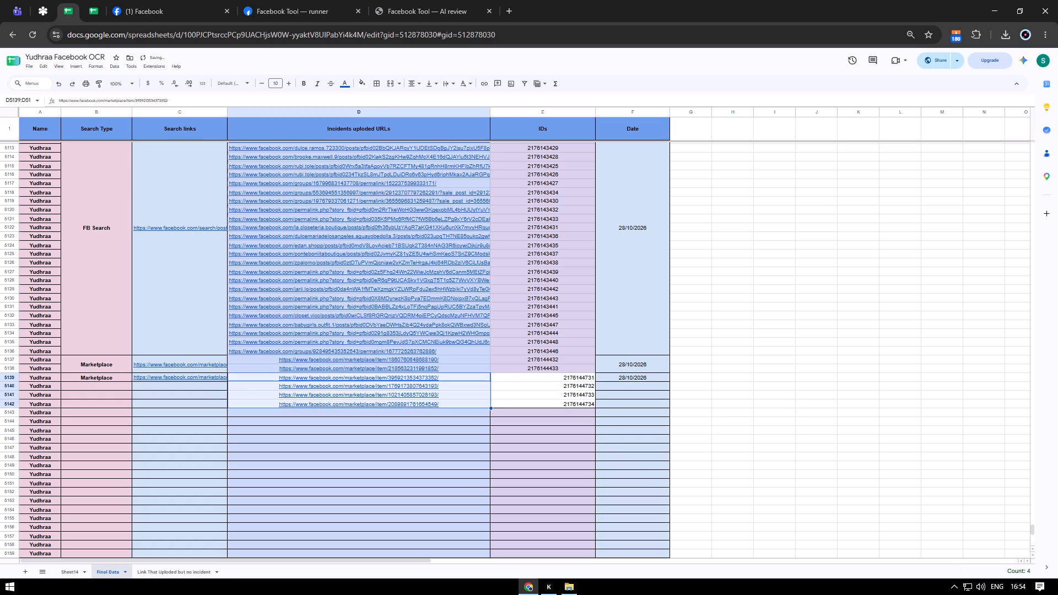
Copy the four Marketplace links into the Incidents uploaded URLs cell of row 124, Pittsburgh alo yoga haul, in the Alo FB US worksheet.
{"action": "key", "text": "ctrl+c"}
{"action": "key", "text": "ctrl+c"}
{"action": "key", "text": "ctrl+Tab"}
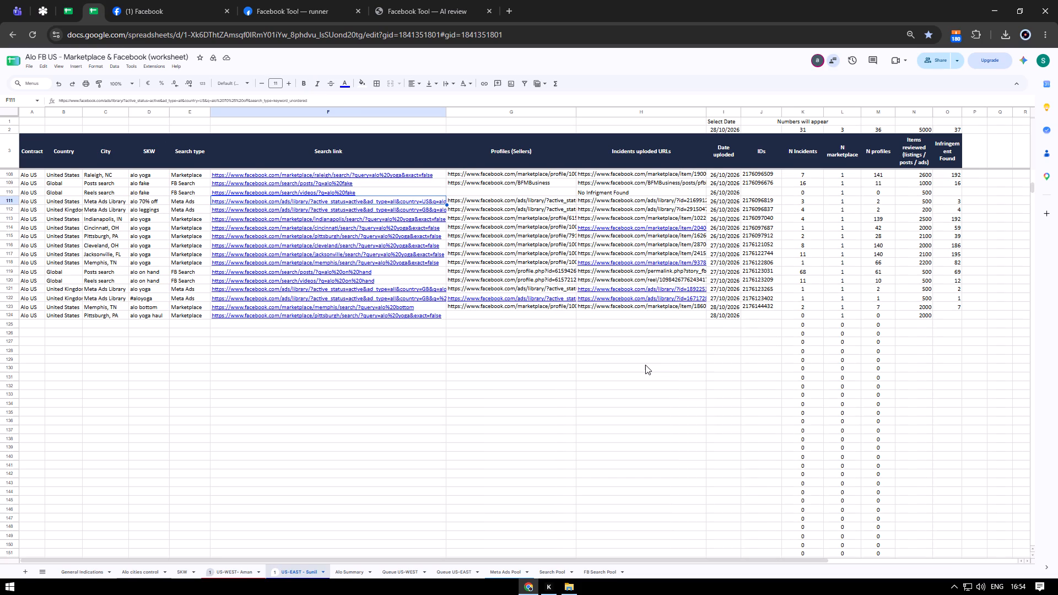
{"action": "key", "text": "Down"}
{"action": "key", "text": "Left"}
{"action": "key", "text": "Down"}
{"action": "key", "text": "Down"}
{"action": "key", "text": "ctrl+Down"}
{"action": "key", "text": "Right"}
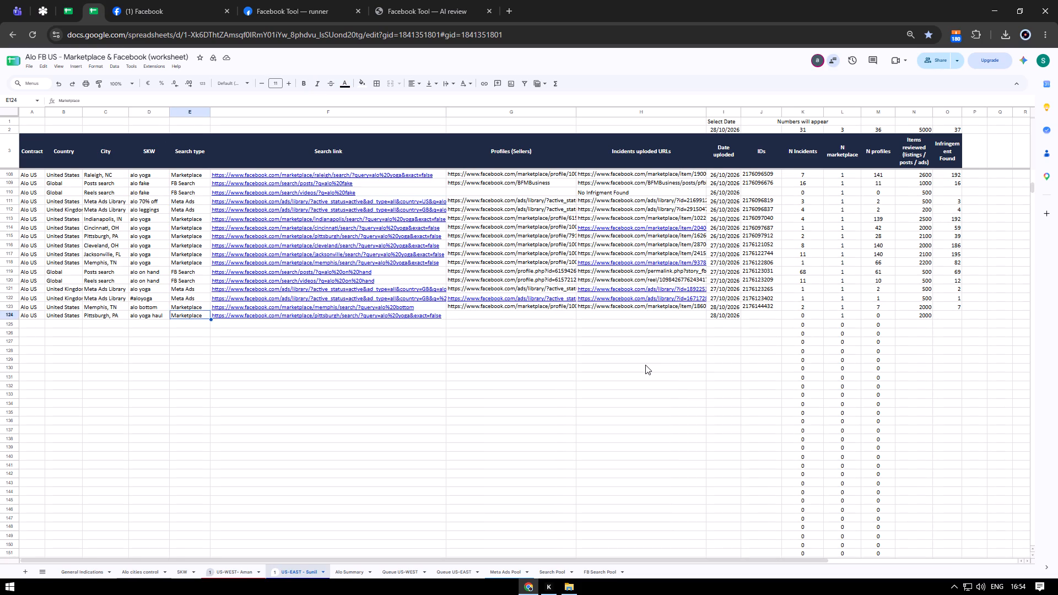
{"action": "key", "text": "Right"}
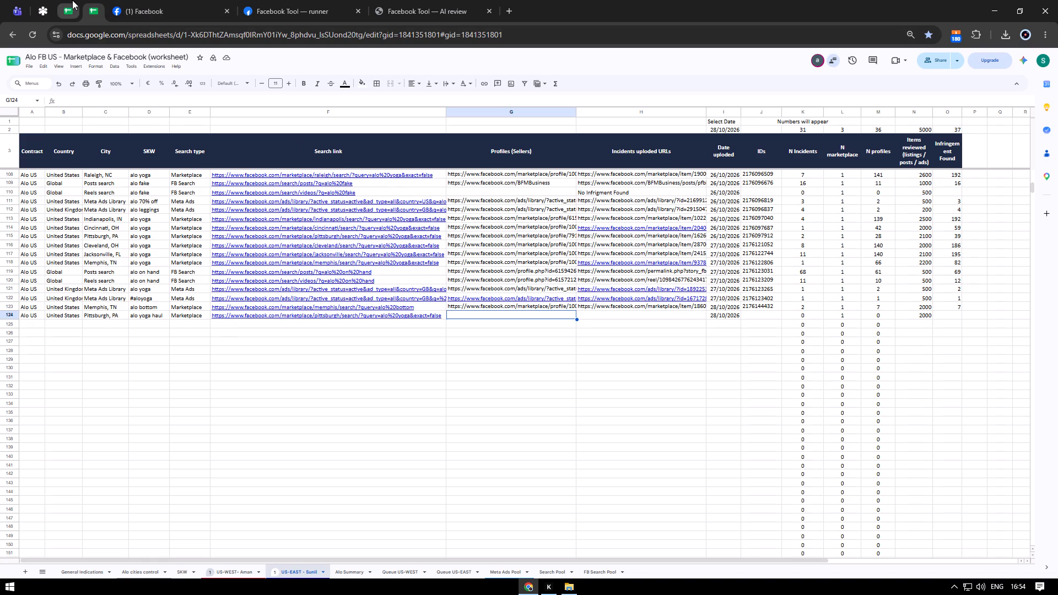
{"action": "key", "text": "Right"}
{"action": "key", "text": "Return"}
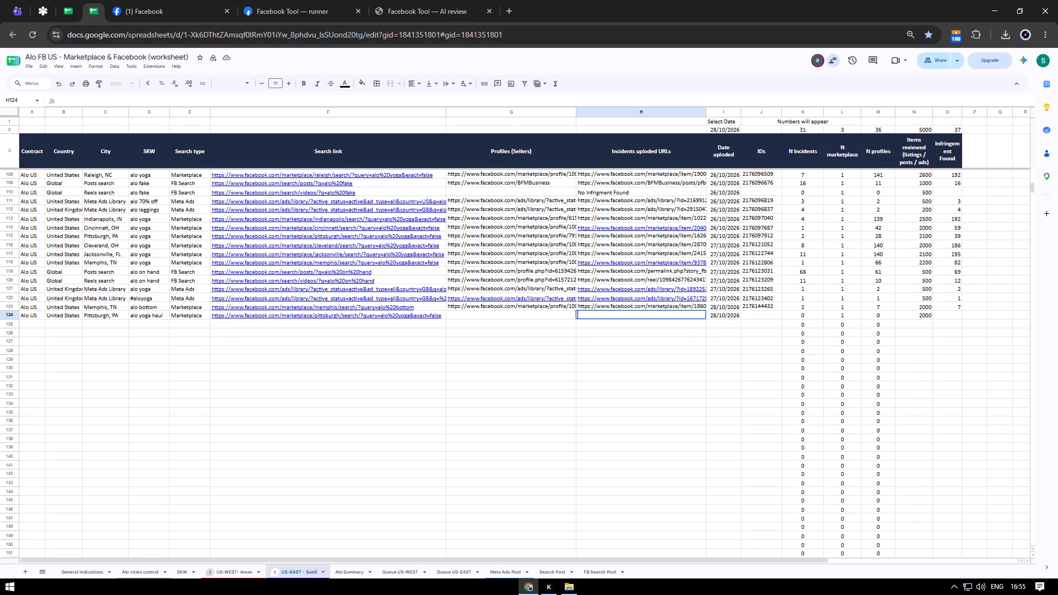
{"action": "key", "text": "ctrl+shift+v"}
{"action": "key", "text": "Return"}
{"action": "key", "text": "Up"}
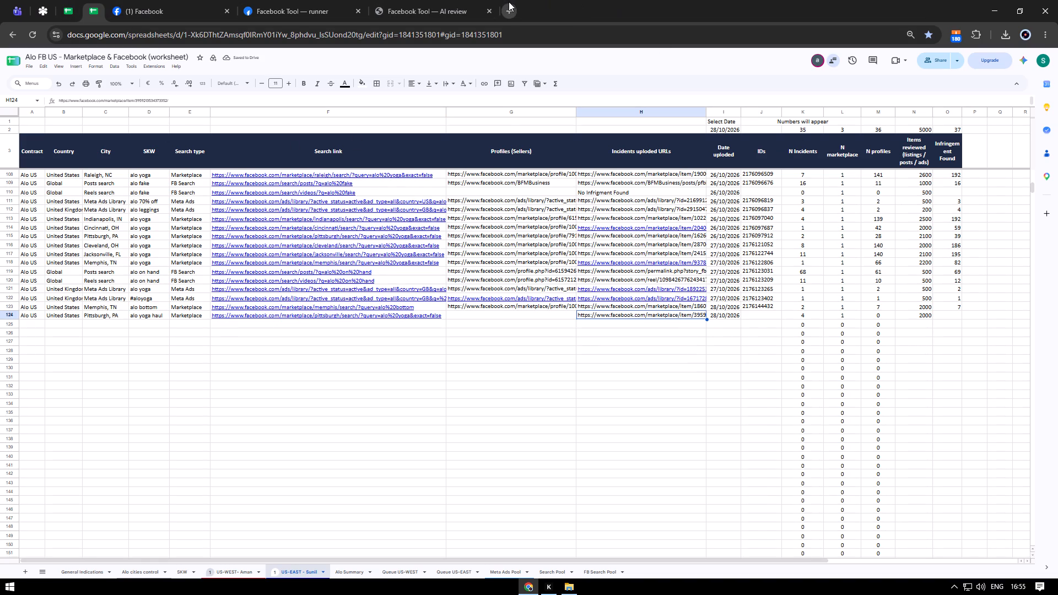
Open the options page of the Simple Counter Button extension.
{"action": "right_click", "coordinate": [950, 36]}
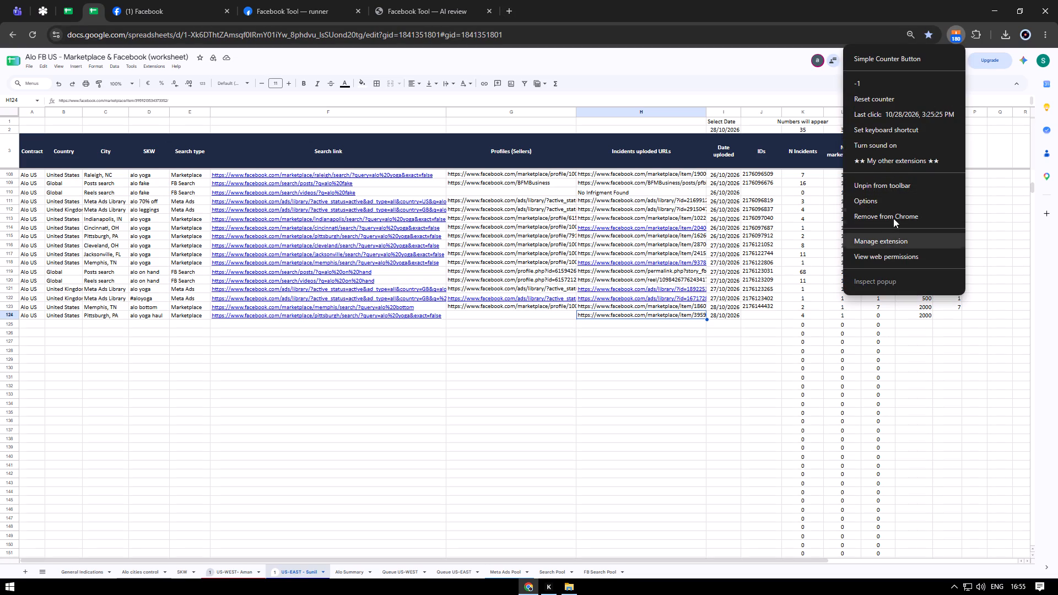
{"action": "left_click", "coordinate": [906, 201]}
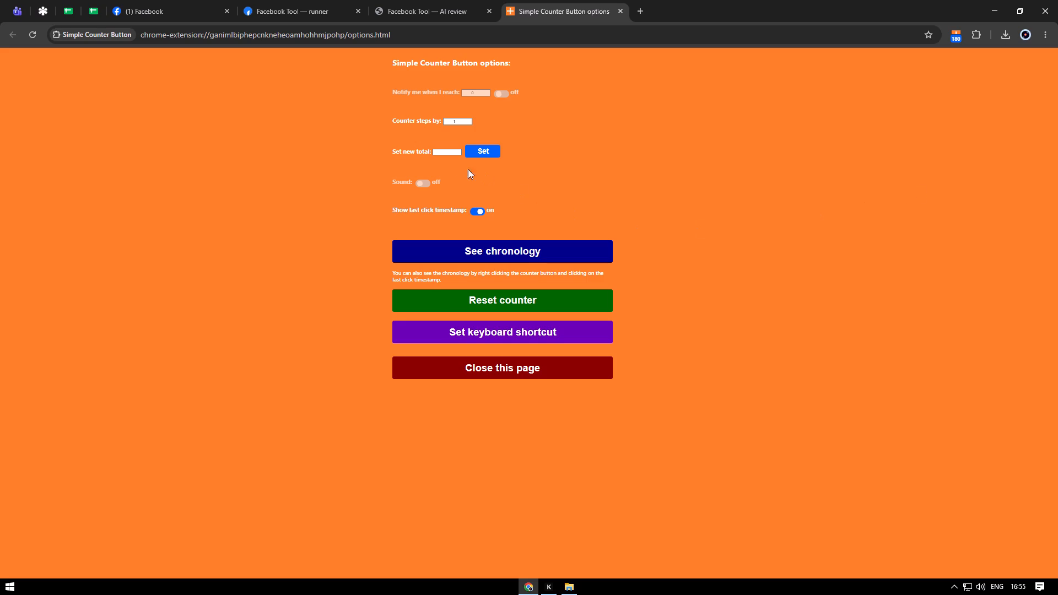
Set the Simple Counter Button's new total to 211.
{"action": "left_click", "coordinate": [438, 152]}
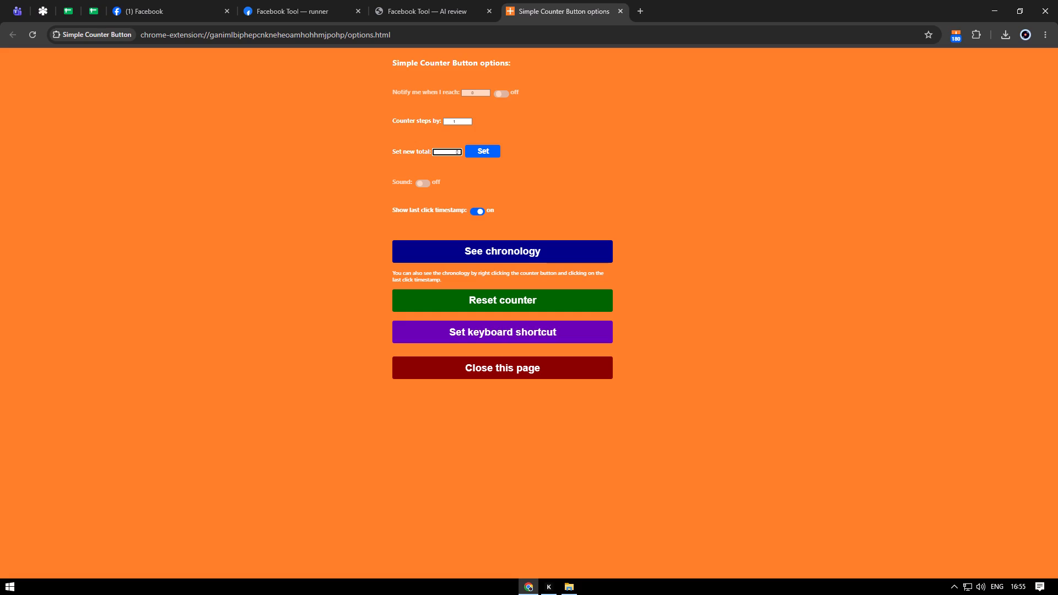
{"action": "type", "text": "211"}
Apply the new total of 211 to the Simple Counter Button and close its options page.
{"action": "left_click", "coordinate": [486, 147]}
{"action": "middle_click", "coordinate": [526, 0]}
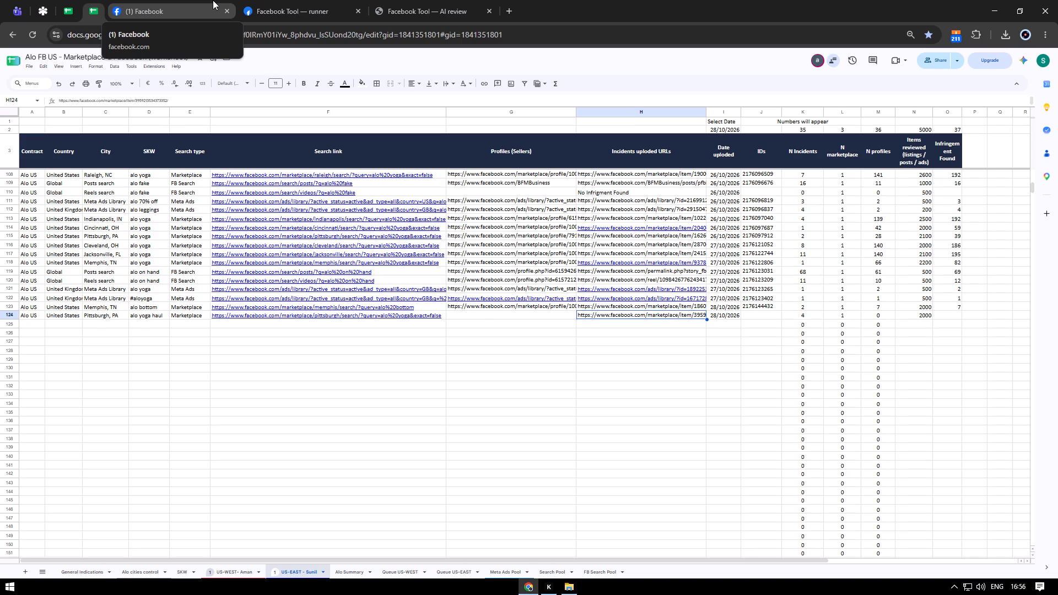
Copy all filtered Profile links from Sheet14 into the Profiles (Sellers) cell of the Alo FB US worksheet's Pittsburgh "alo yoga haul" row.
{"action": "left_click", "coordinate": [75, 0]}
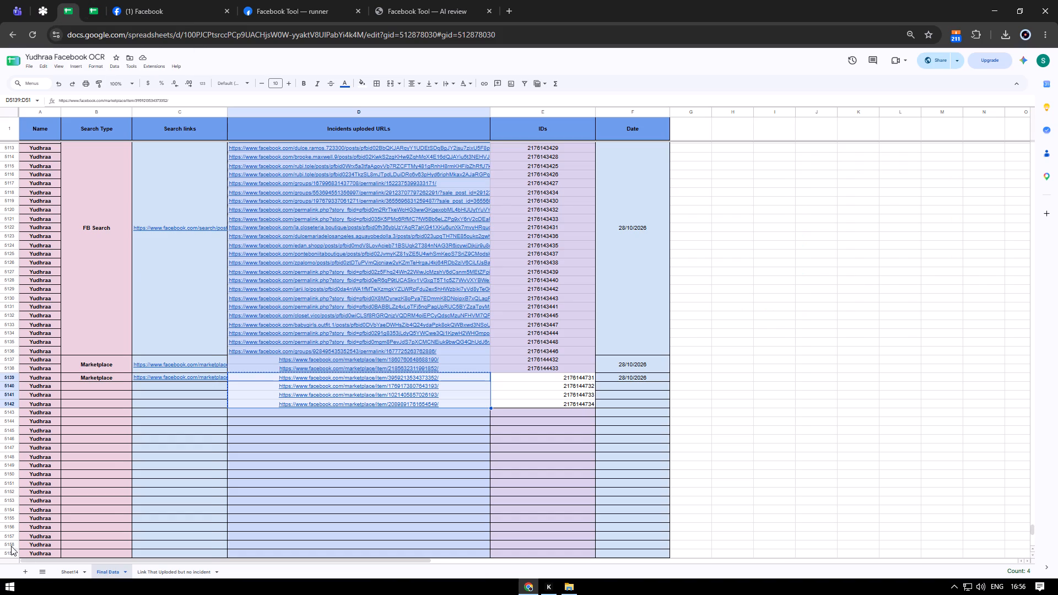
{"action": "left_click", "coordinate": [68, 575]}
{"action": "key", "text": "Up"}
{"action": "key", "text": "Left"}
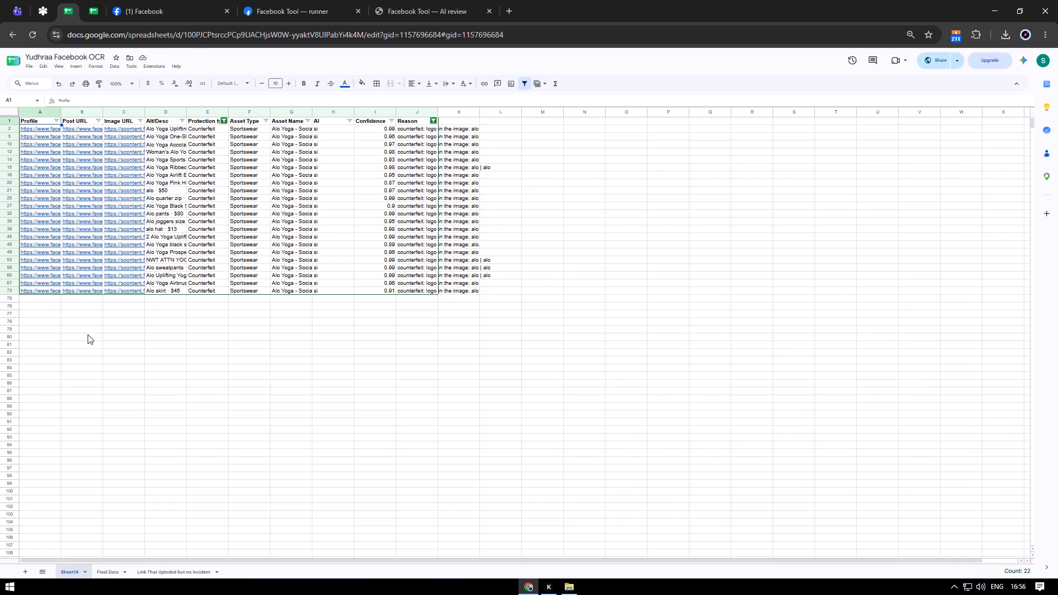
{"action": "key", "text": "Down"}
{"action": "key", "text": "ctrl+shift+Down"}
{"action": "key", "text": "ctrl+c"}
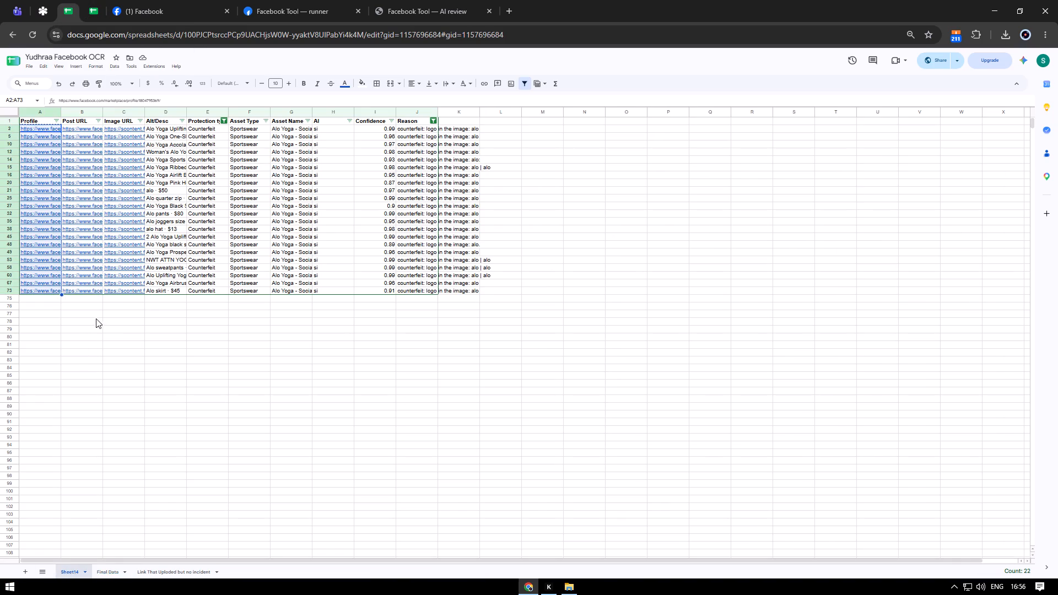
{"action": "key", "text": "ctrl+c"}
{"action": "key", "text": "ctrl+c"}
{"action": "key", "text": "ctrl+c"}
{"action": "key", "text": "ctrl+c"}
{"action": "key", "text": "ctrl+c"}
{"action": "key", "text": "ctrl+c"}
{"action": "key", "text": "ctrl+c"}
{"action": "left_click", "coordinate": [102, 0]}
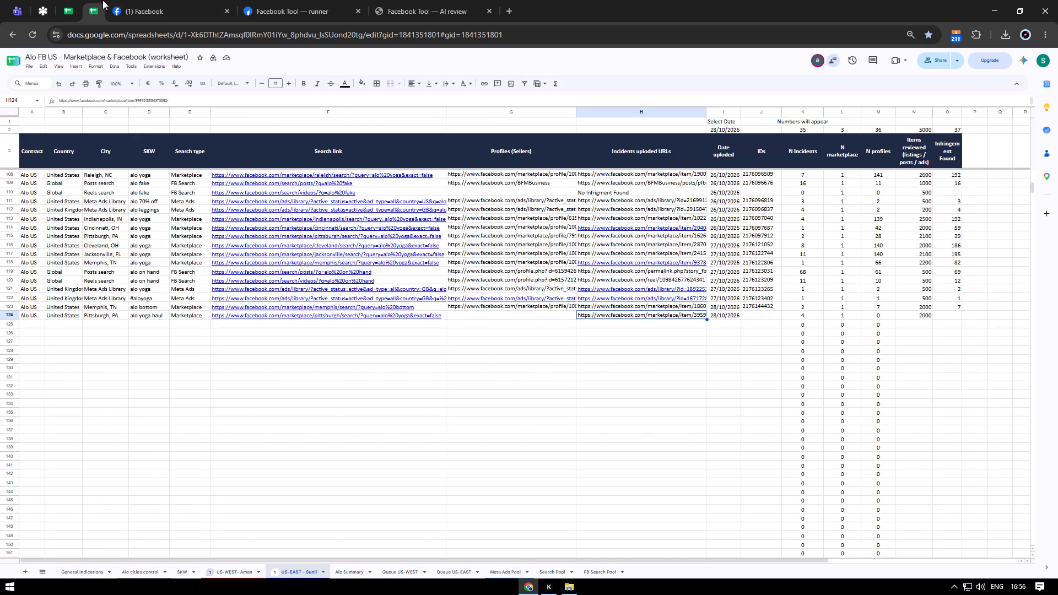
{"action": "key", "text": "Left"}
{"action": "key", "text": "Return"}
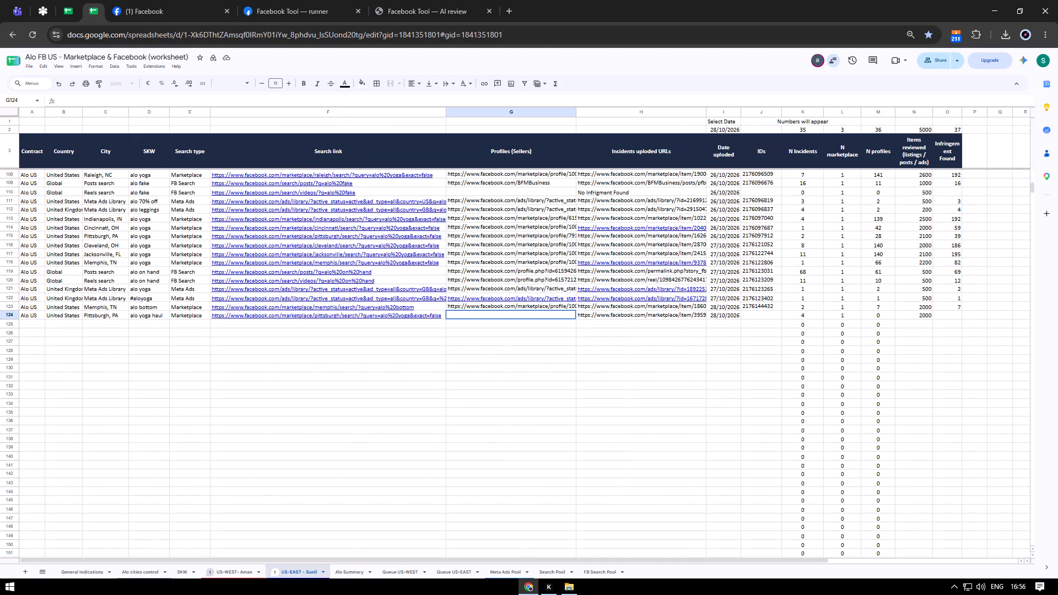
{"action": "key", "text": "ctrl+shift+v"}
{"action": "key", "text": "Return"}
Copy the incident IDs in Final Data rows 5139 to 5142 into the IDs cell of the worksheet's Pittsburgh "alo yoga haul" row.
{"action": "key", "text": "Up"}
{"action": "key", "text": "Right"}
{"action": "key", "text": "Right"}
{"action": "key", "text": "Right"}
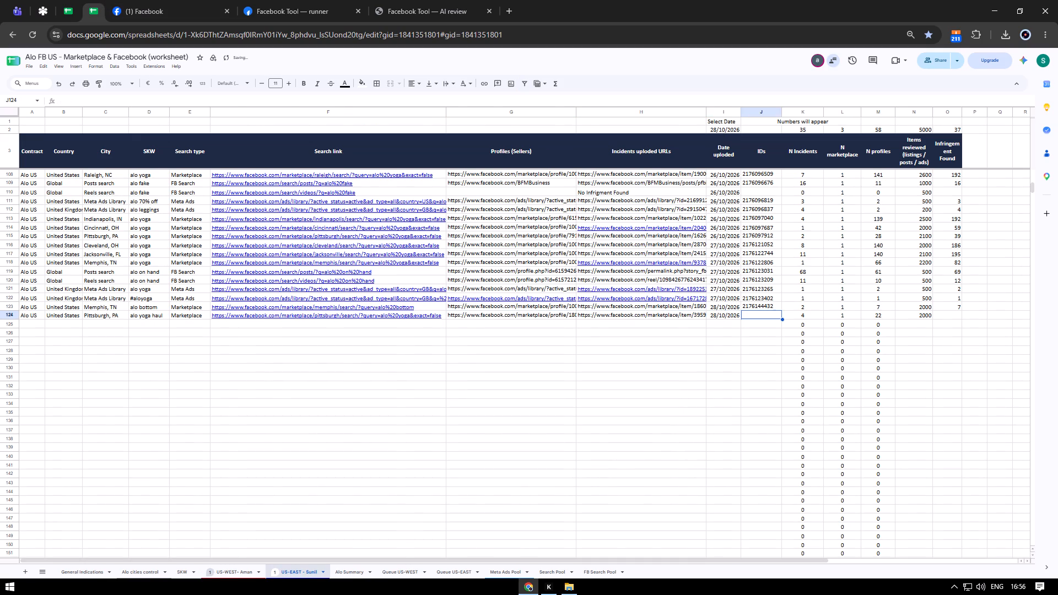
{"action": "key", "text": "ctrl+shift+Tab"}
{"action": "key", "text": "alt+Down"}
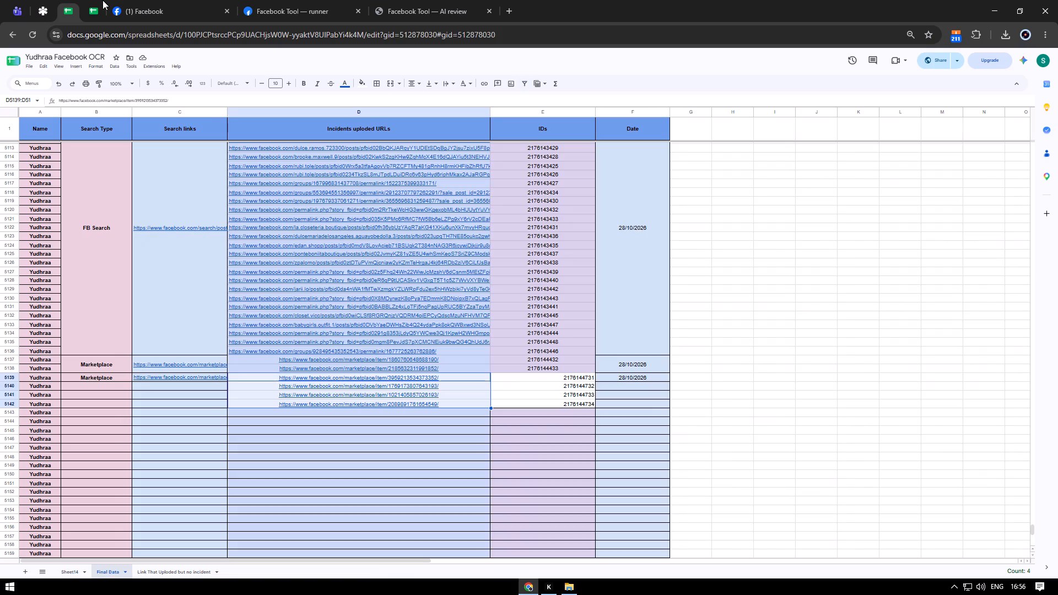
{"action": "key", "text": "Right"}
{"action": "key", "text": "ctrl+shift+Down"}
{"action": "key", "text": "ctrl+c"}
{"action": "key", "text": "ctrl+c"}
{"action": "key", "text": "ctrl+c"}
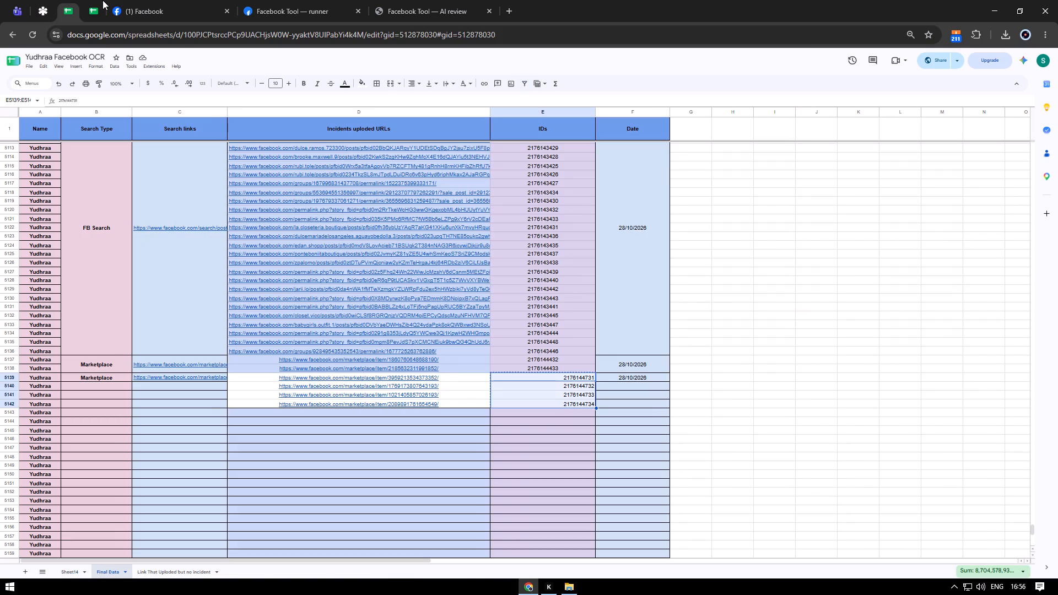
{"action": "key", "text": "ctrl+Tab"}
{"action": "key", "text": "Return"}
{"action": "key", "text": "ctrl+shift+v"}
{"action": "key", "text": "Return"}
{"action": "key", "text": "Up"}
{"action": "key", "text": "Right"}
{"action": "key", "text": "Right"}
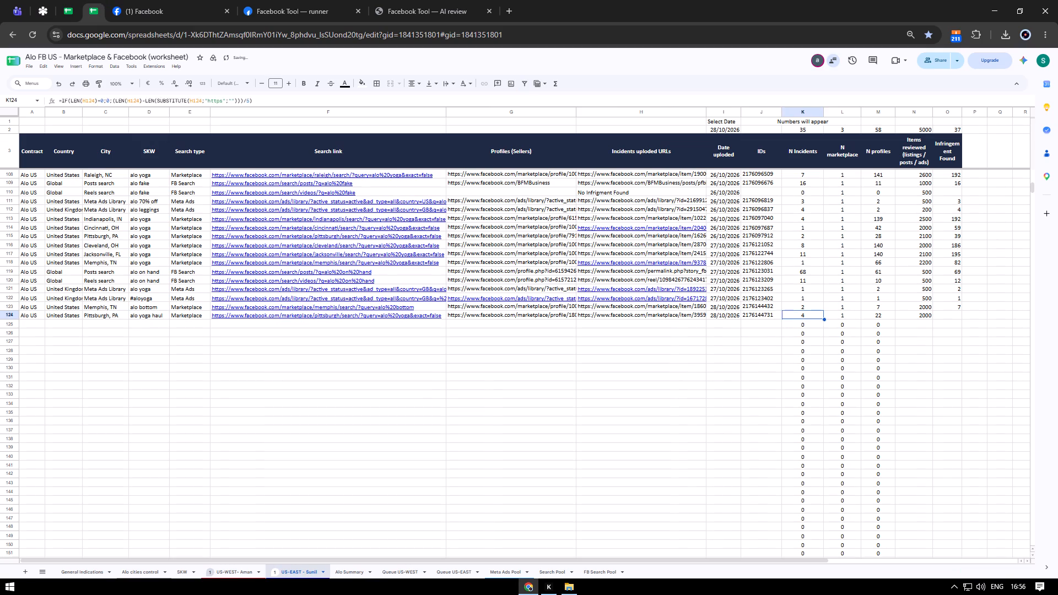
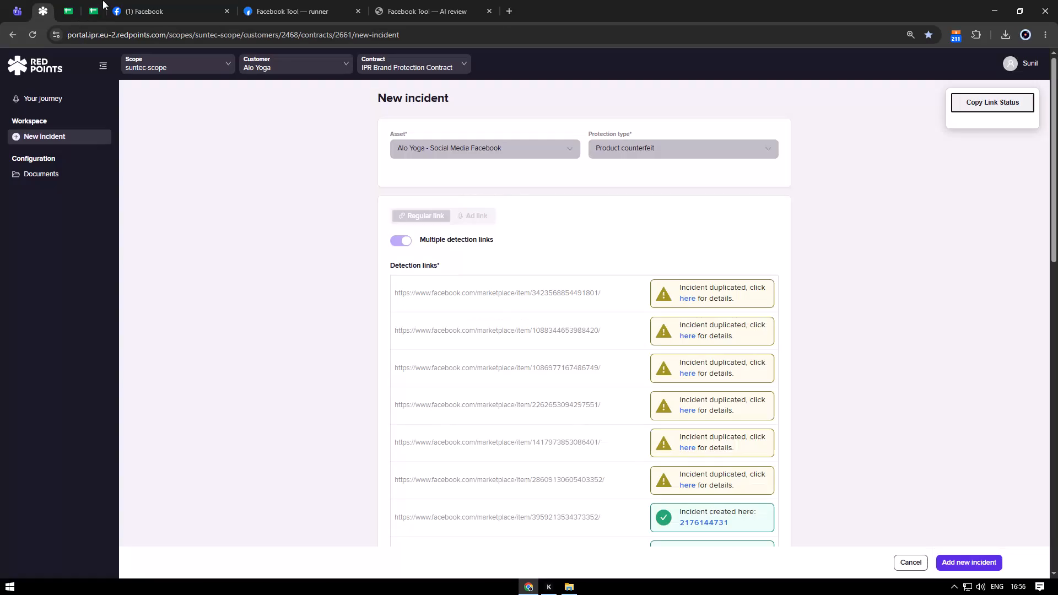
Copy the uploaded links' statuses again and enter 22 as Infringement Found in the worksheet's Pittsburgh alo yoga haul row.
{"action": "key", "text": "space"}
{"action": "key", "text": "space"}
{"action": "scroll", "coordinate": [59, 65], "scroll_direction": "down", "scroll_amount": 13}
{"action": "scroll", "coordinate": [298, 309], "scroll_direction": "down", "scroll_amount": 6}
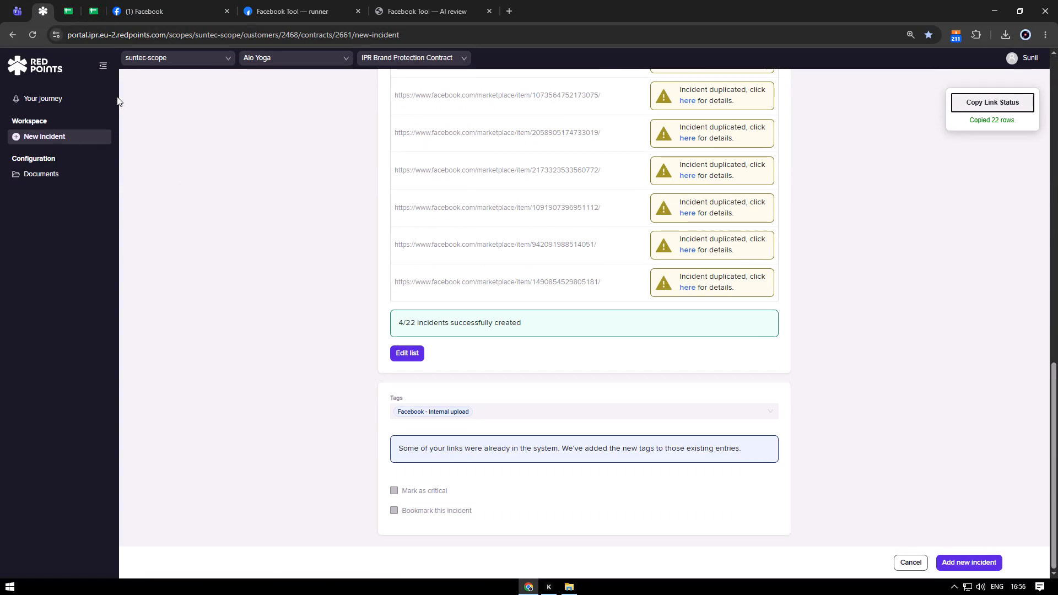
{"action": "left_click", "coordinate": [96, 0]}
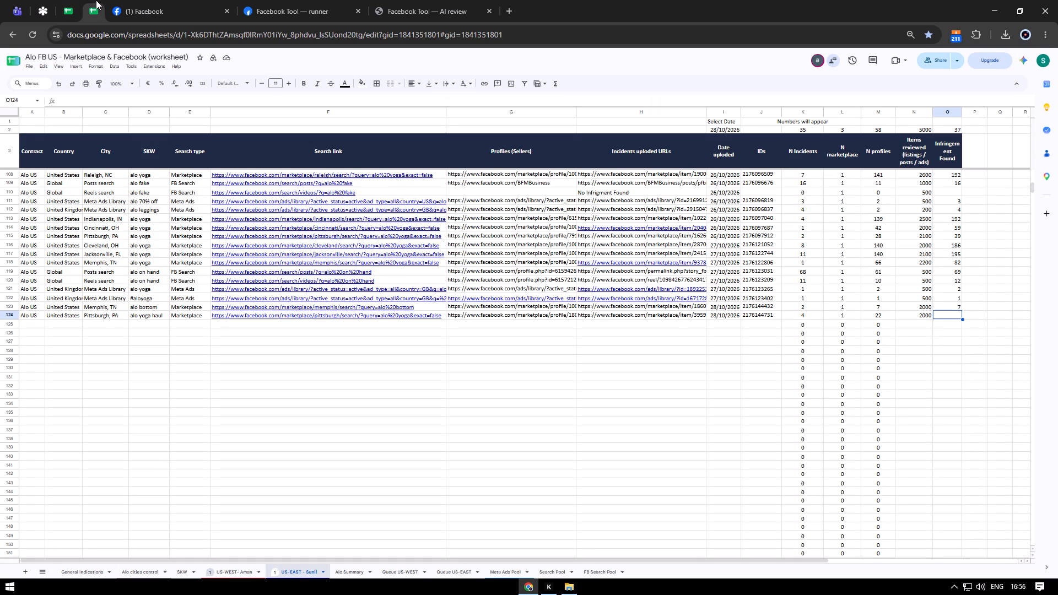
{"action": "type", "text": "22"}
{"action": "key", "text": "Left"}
Replace the search link in the Pittsburgh alo yoga haul row with the URL of the Facebook Marketplace Pittsburgh search for "alo yoga haul".
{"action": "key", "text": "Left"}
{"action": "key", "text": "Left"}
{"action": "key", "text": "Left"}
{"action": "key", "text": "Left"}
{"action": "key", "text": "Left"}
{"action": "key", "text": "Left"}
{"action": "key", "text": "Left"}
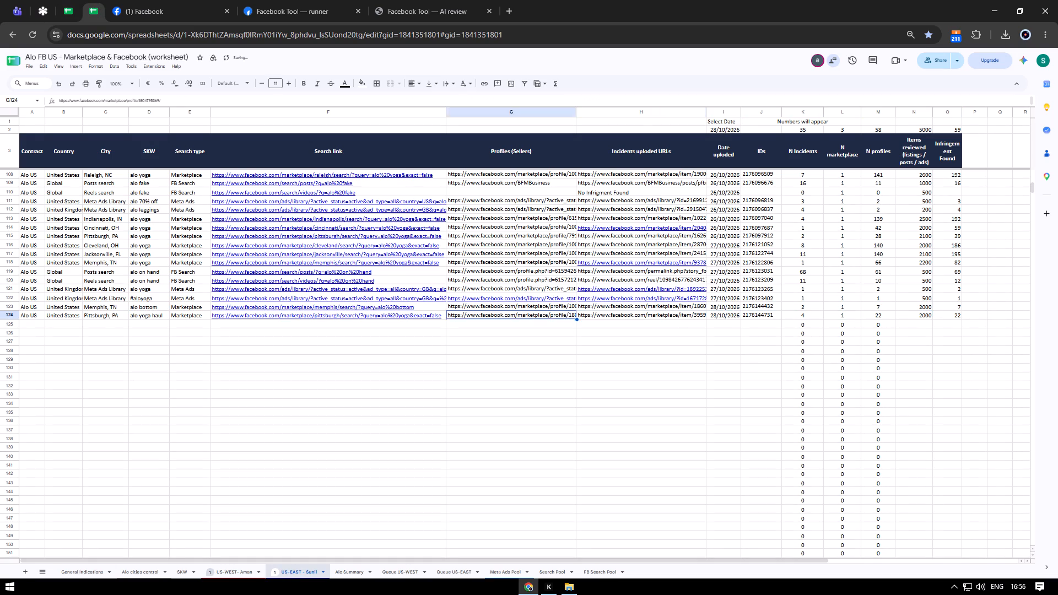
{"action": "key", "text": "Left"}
{"action": "left_click", "coordinate": [149, 0]}
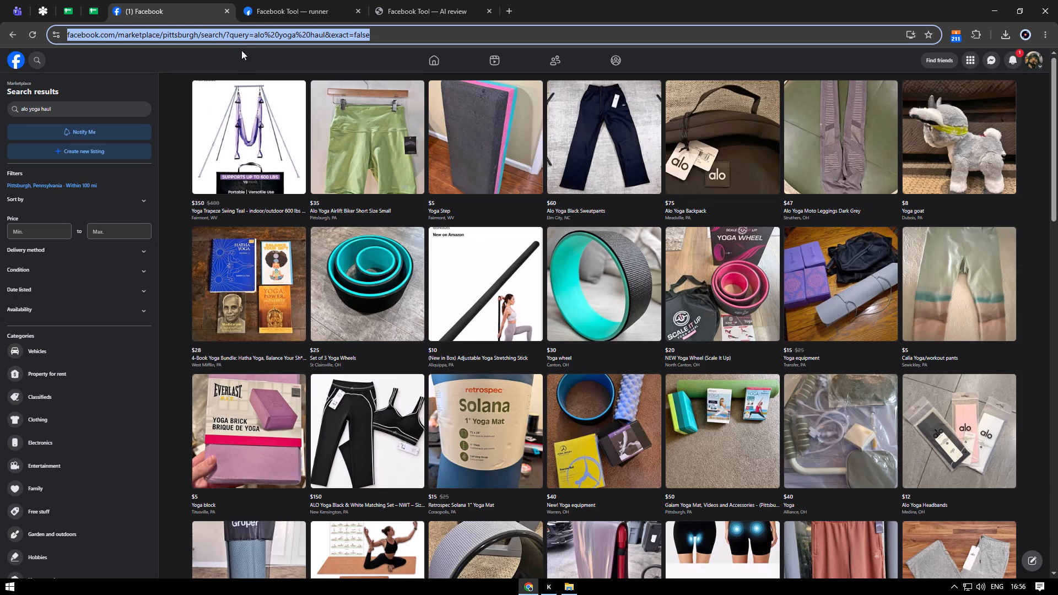
{"action": "key", "text": "ctrl+c"}
{"action": "key", "text": "ctrl+c"}
{"action": "key", "text": "ctrl+c"}
{"action": "key", "text": "ctrl+c"}
{"action": "key", "text": "ctrl+c"}
{"action": "key", "text": "ctrl+c"}
{"action": "key", "text": "ctrl+c"}
{"action": "key", "text": "ctrl+c"}
{"action": "left_click", "coordinate": [65, 0]}
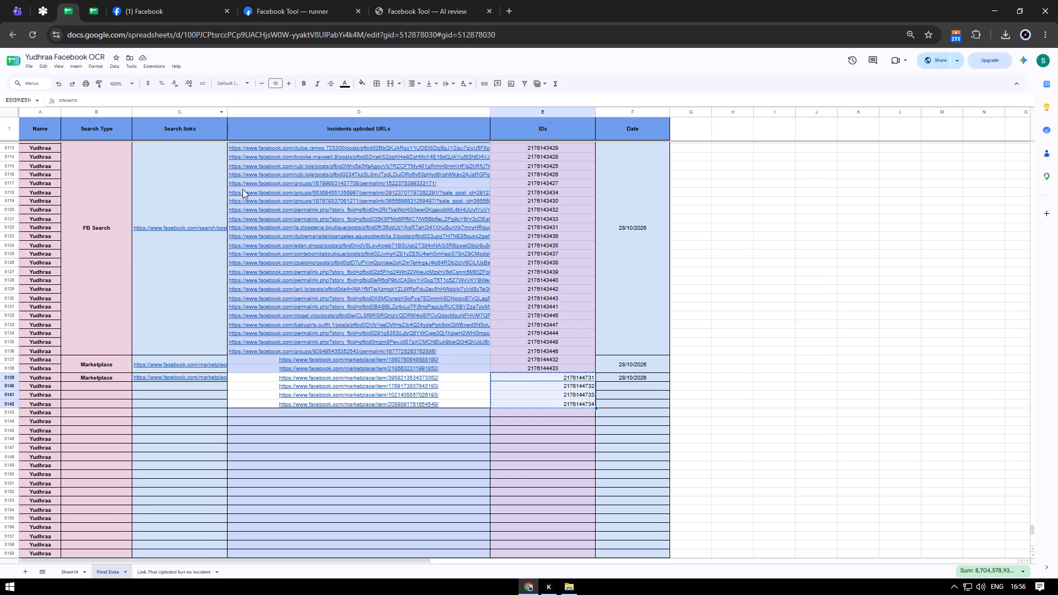
{"action": "left_click", "coordinate": [89, 2]}
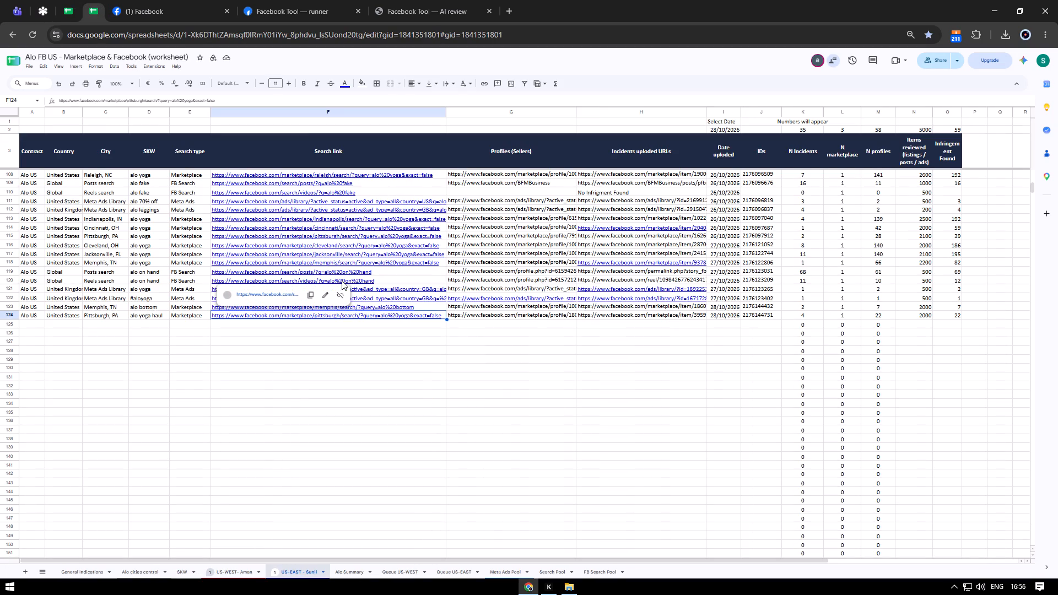
{"action": "key", "text": "ctrl+v"}
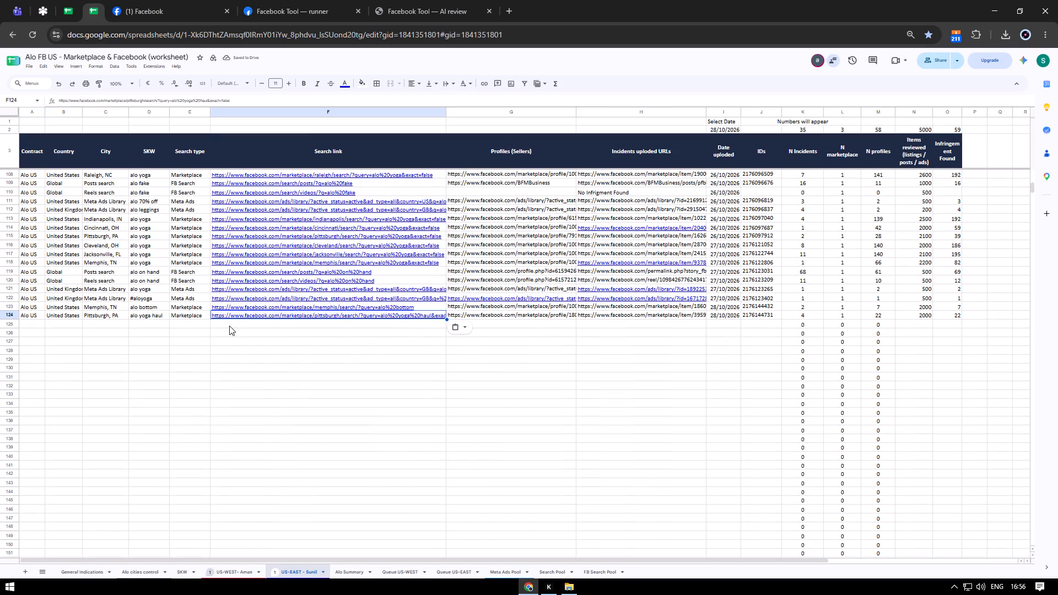
{"action": "left_click", "coordinate": [639, 346]}
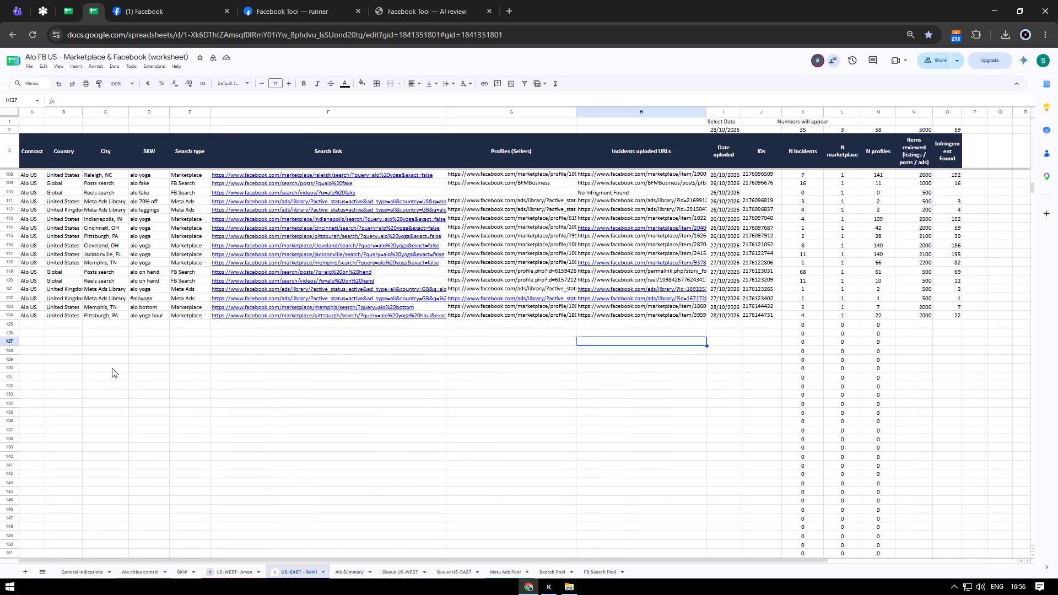
Set the items reviewed to 3000 for the Pittsburgh alo yoga haul and Memphis alo bottom entries, rows 124 and 123.
{"action": "left_click", "coordinate": [924, 315]}
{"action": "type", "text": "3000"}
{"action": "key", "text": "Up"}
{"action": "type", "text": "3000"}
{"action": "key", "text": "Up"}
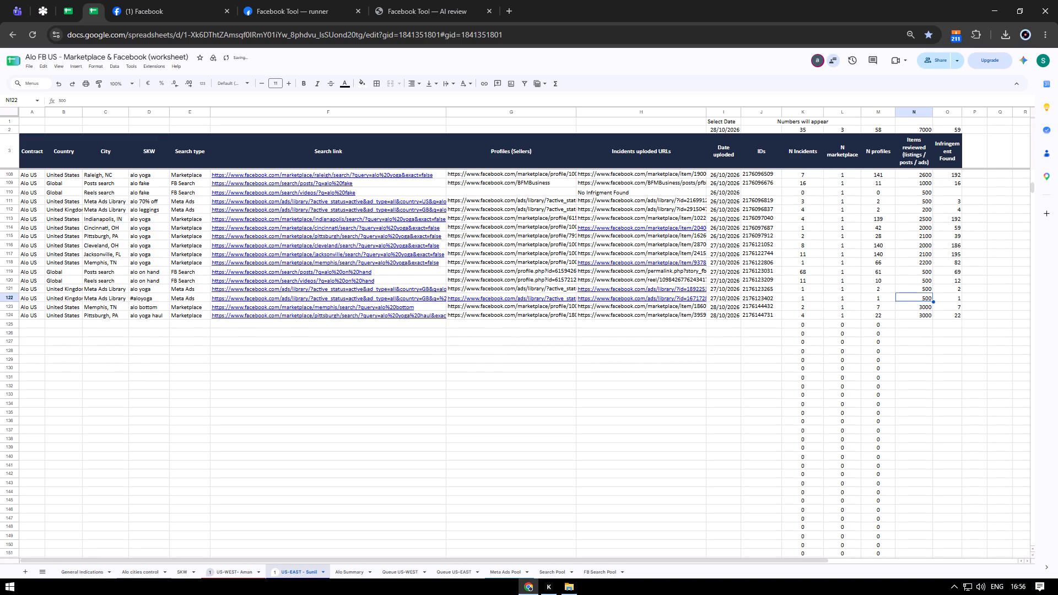
Look through the earlier search entries and their items reviewed values in the US-EAST sheet.
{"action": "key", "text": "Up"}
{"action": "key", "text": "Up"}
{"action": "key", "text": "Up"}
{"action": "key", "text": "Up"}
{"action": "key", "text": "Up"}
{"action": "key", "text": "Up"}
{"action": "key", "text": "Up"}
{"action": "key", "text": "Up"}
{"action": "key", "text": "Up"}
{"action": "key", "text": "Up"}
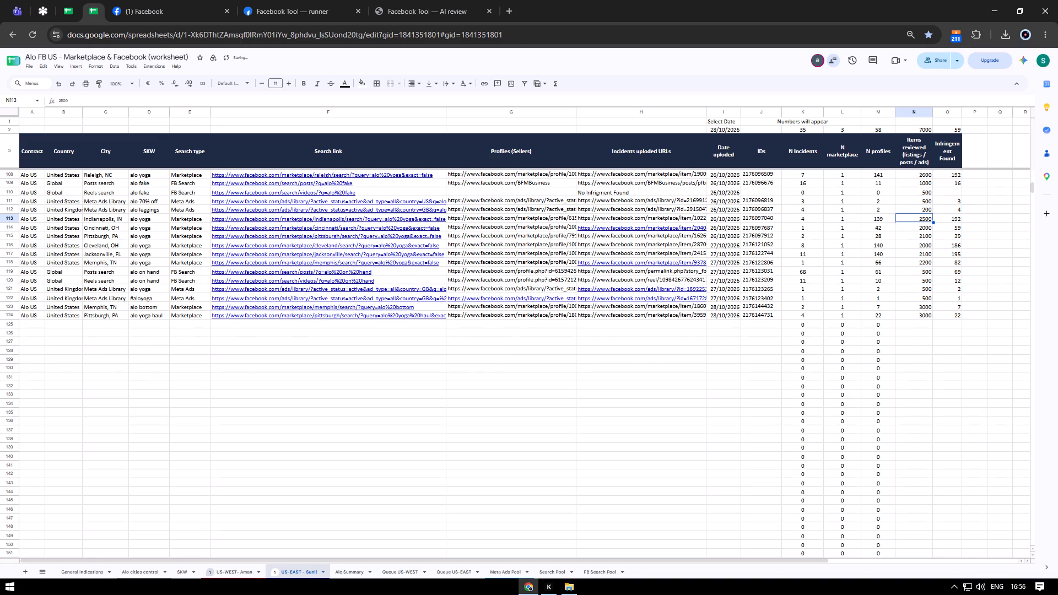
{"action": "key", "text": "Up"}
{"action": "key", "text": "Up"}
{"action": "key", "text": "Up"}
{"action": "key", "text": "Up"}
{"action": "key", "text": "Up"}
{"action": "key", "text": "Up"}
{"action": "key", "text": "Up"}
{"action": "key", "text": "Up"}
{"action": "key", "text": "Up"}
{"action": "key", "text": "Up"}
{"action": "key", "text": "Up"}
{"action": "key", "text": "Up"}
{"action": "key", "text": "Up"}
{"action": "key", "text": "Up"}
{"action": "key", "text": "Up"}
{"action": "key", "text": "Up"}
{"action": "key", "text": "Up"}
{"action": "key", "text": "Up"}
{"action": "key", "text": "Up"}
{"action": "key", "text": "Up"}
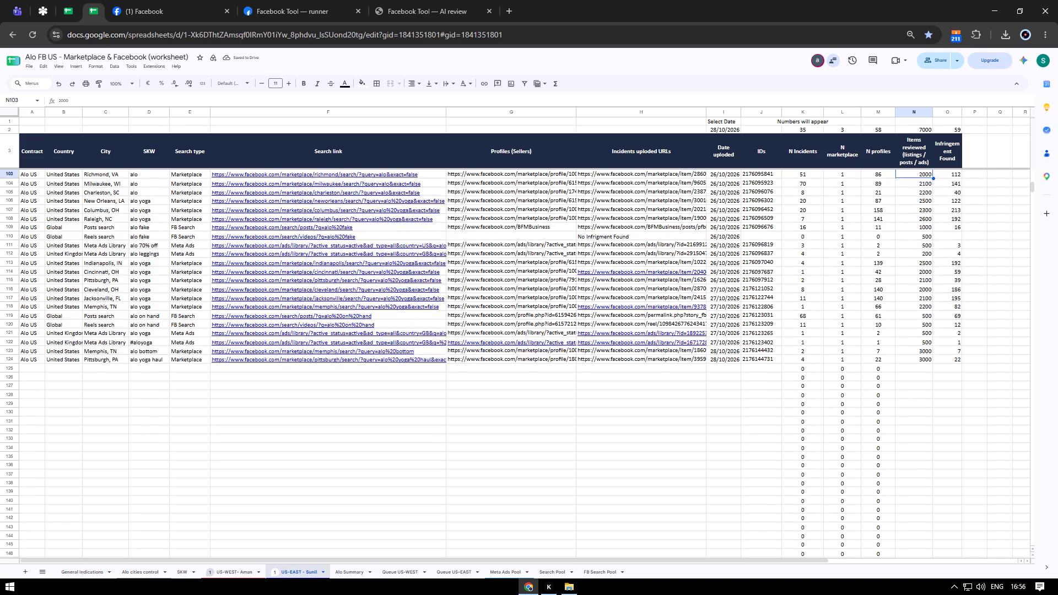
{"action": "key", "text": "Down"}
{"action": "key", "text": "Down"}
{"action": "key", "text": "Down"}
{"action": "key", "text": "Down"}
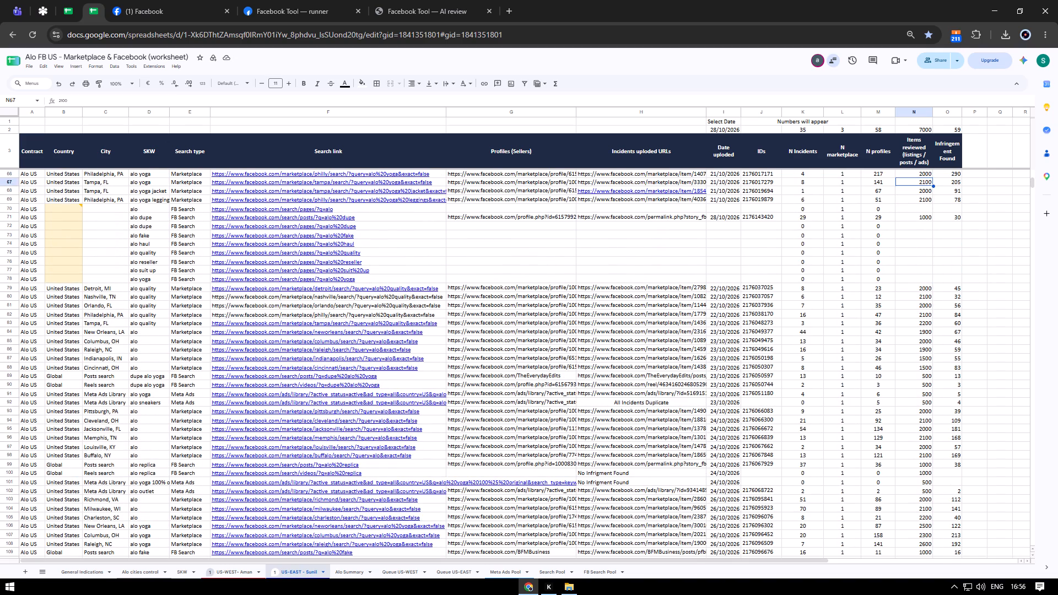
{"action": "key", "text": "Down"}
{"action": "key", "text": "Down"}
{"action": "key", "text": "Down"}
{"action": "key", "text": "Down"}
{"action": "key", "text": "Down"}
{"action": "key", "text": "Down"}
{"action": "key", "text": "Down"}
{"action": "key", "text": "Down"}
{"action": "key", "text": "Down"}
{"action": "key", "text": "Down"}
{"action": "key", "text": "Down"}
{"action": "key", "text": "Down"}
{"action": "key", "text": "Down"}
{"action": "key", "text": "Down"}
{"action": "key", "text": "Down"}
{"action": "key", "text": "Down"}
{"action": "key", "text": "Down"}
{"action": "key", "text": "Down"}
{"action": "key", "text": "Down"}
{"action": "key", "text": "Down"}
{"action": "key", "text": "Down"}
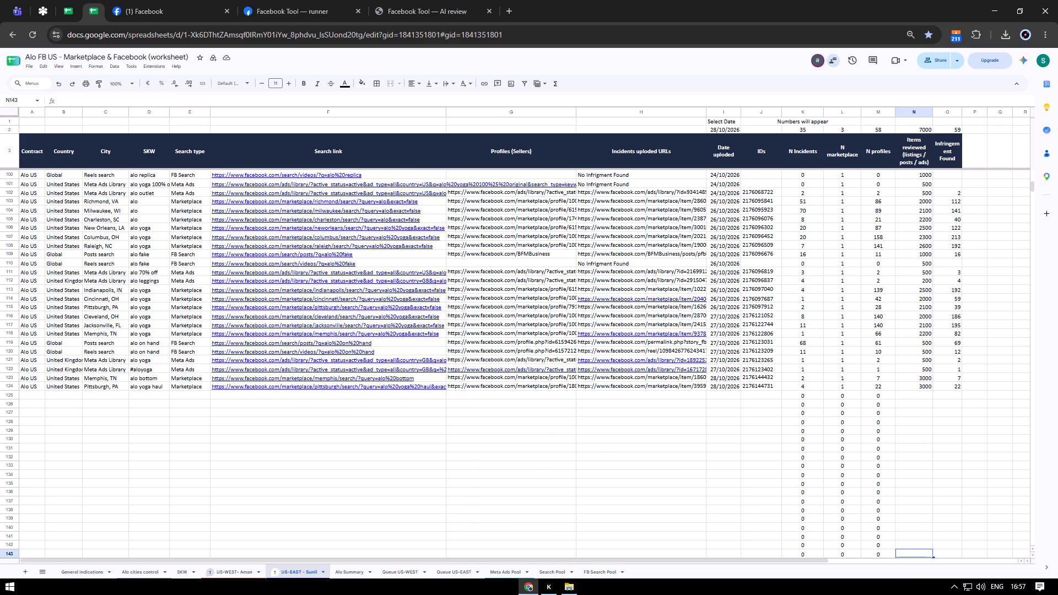
Start a new entry in row 125 by copying the country United States and contract Alo US from row 124.
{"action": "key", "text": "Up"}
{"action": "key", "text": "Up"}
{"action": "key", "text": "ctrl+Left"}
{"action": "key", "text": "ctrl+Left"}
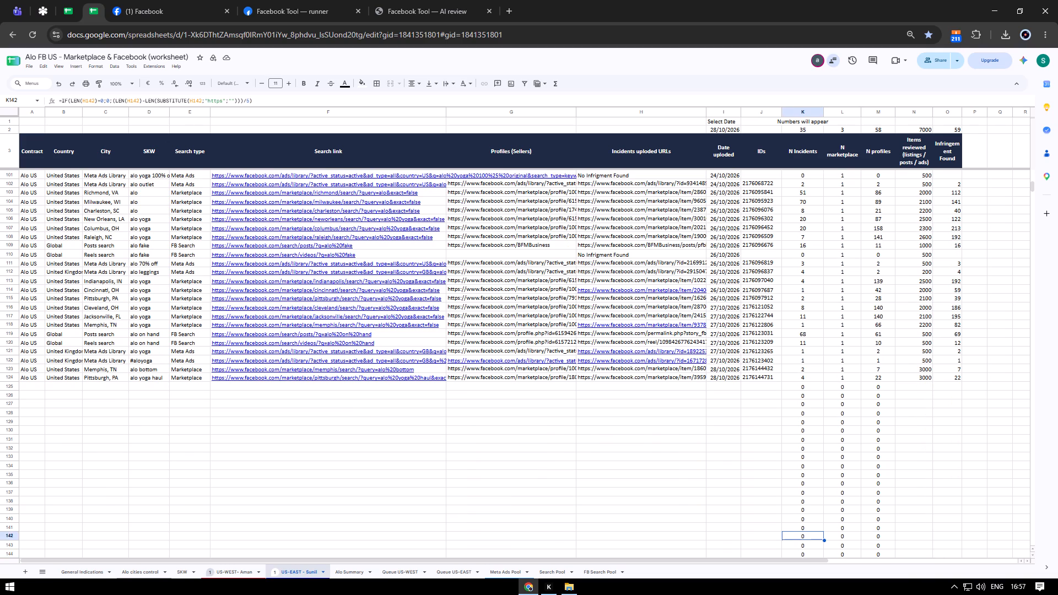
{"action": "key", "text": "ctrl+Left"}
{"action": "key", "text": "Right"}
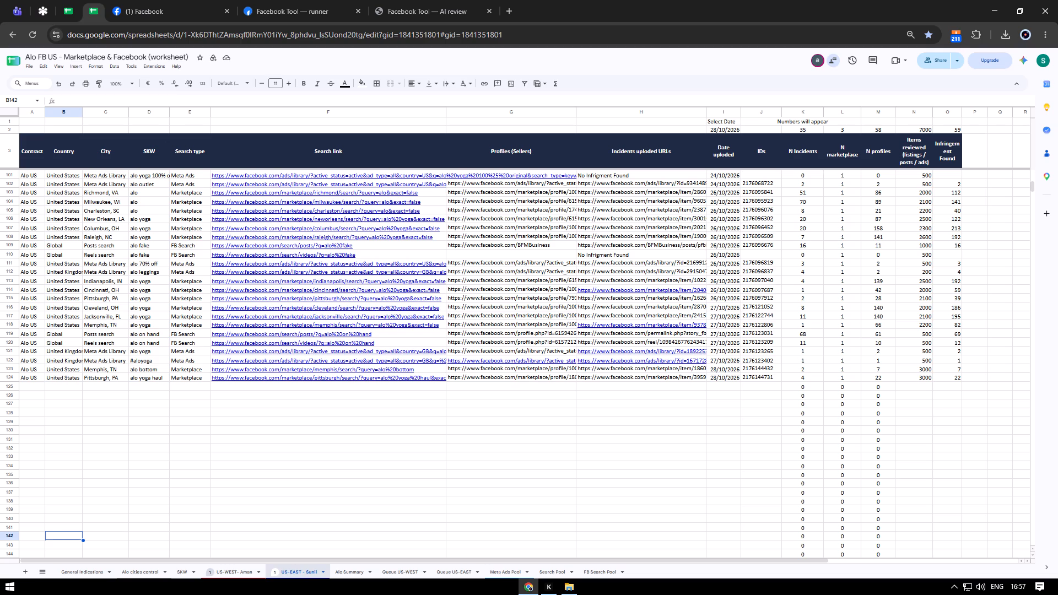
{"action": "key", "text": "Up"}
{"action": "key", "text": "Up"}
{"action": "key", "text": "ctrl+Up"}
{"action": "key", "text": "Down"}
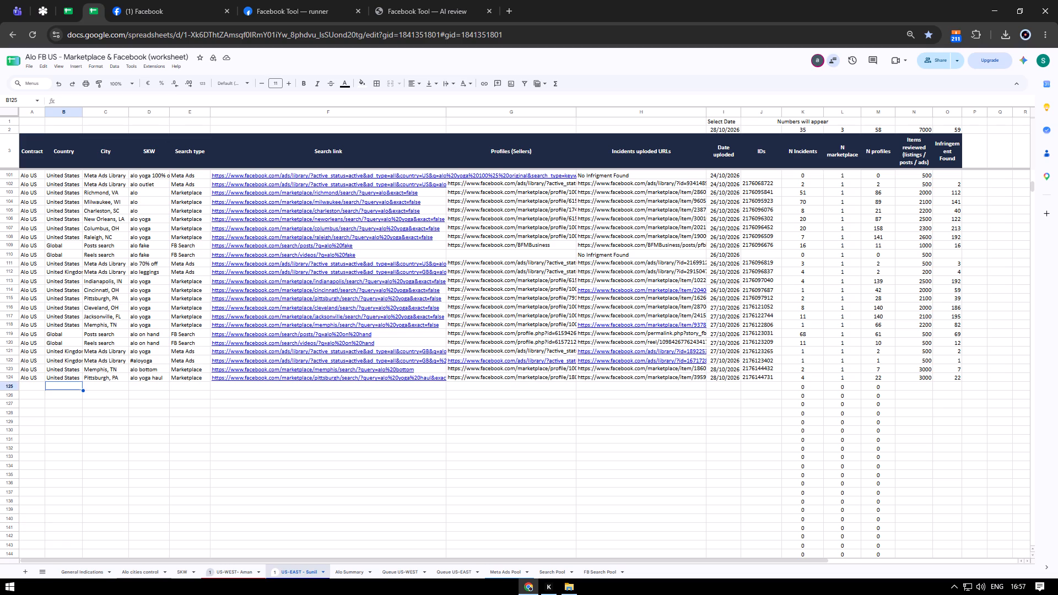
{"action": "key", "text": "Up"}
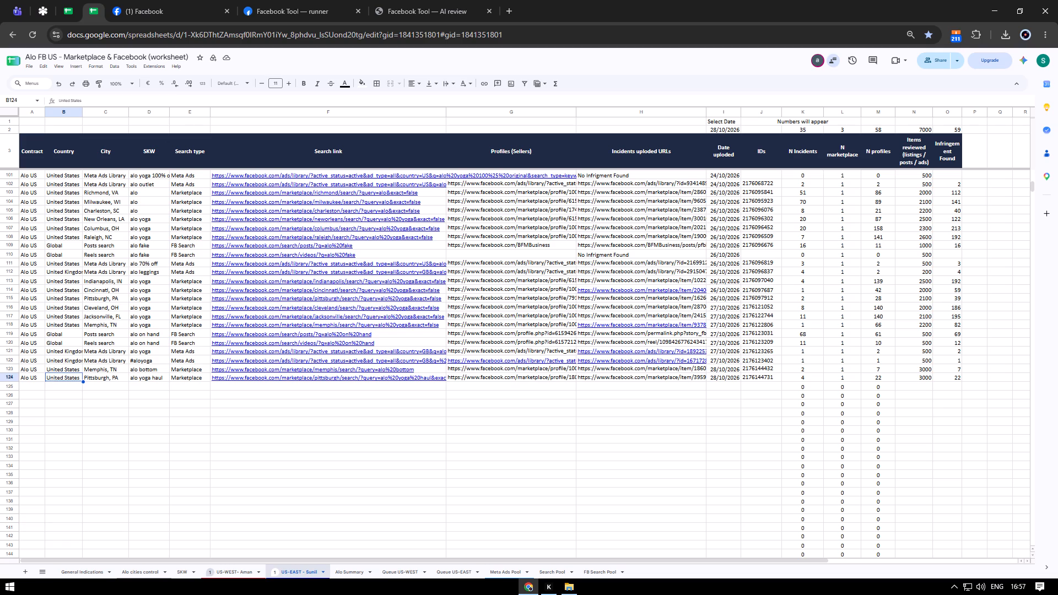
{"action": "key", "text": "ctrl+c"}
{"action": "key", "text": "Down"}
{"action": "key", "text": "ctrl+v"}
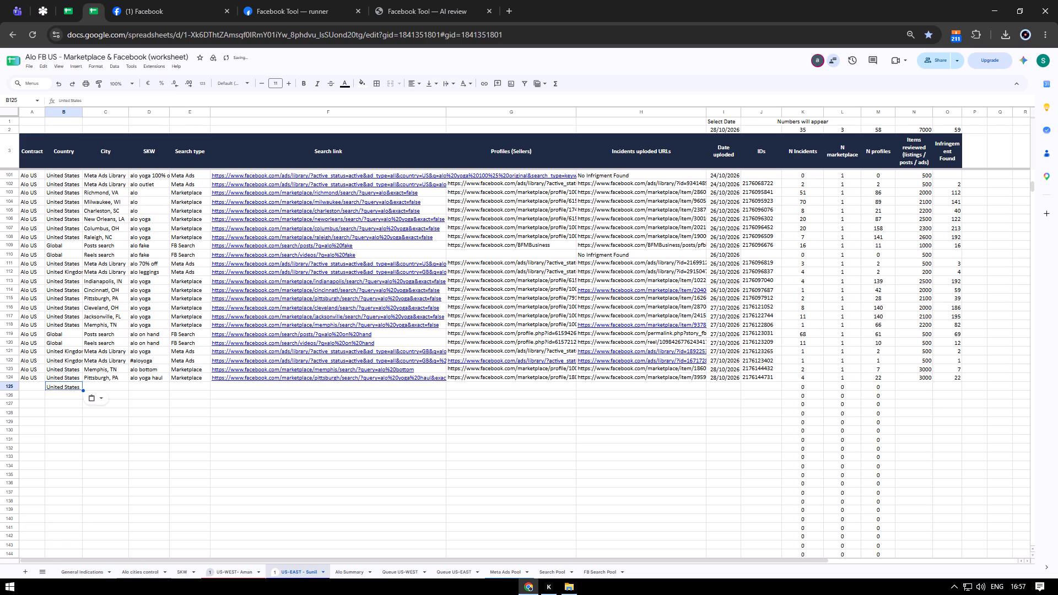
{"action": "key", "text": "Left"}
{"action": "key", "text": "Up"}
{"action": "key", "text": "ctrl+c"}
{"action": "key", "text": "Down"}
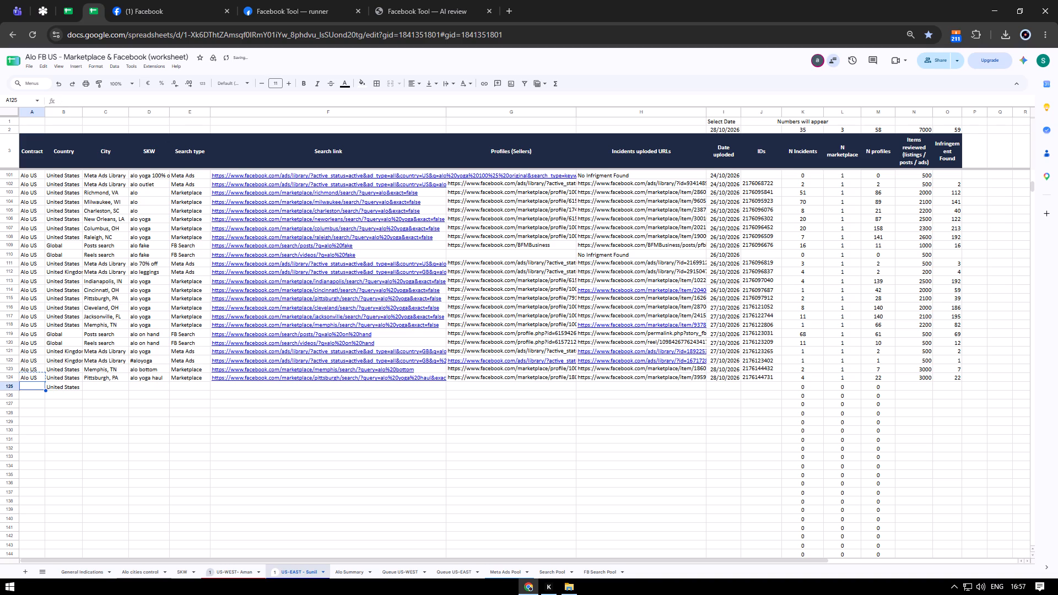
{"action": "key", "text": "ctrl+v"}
Copy the Cleveland, OH entry's city, SKW, search type and search link from row 116 into row 125.
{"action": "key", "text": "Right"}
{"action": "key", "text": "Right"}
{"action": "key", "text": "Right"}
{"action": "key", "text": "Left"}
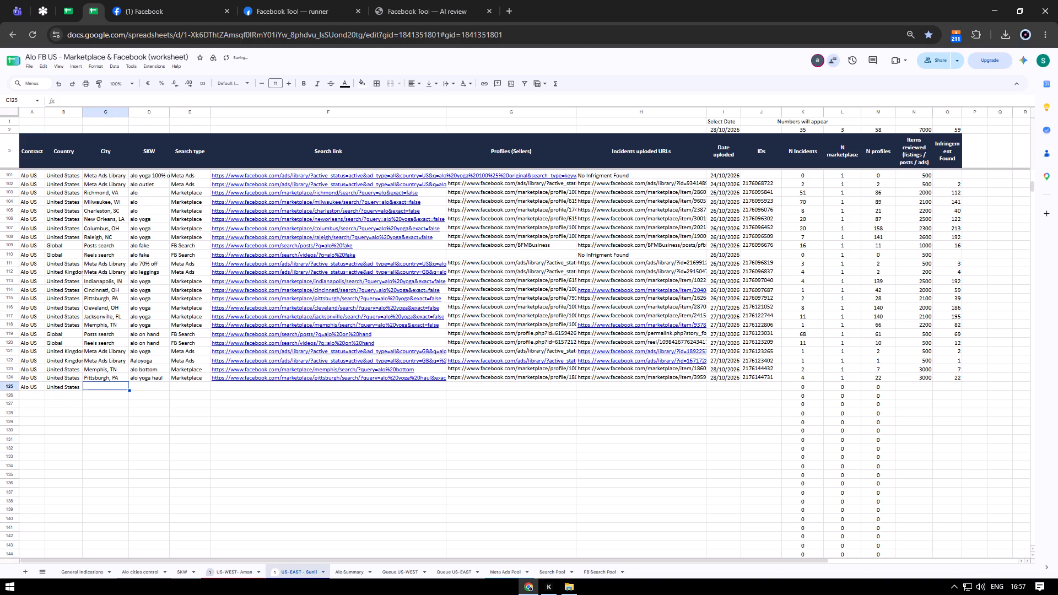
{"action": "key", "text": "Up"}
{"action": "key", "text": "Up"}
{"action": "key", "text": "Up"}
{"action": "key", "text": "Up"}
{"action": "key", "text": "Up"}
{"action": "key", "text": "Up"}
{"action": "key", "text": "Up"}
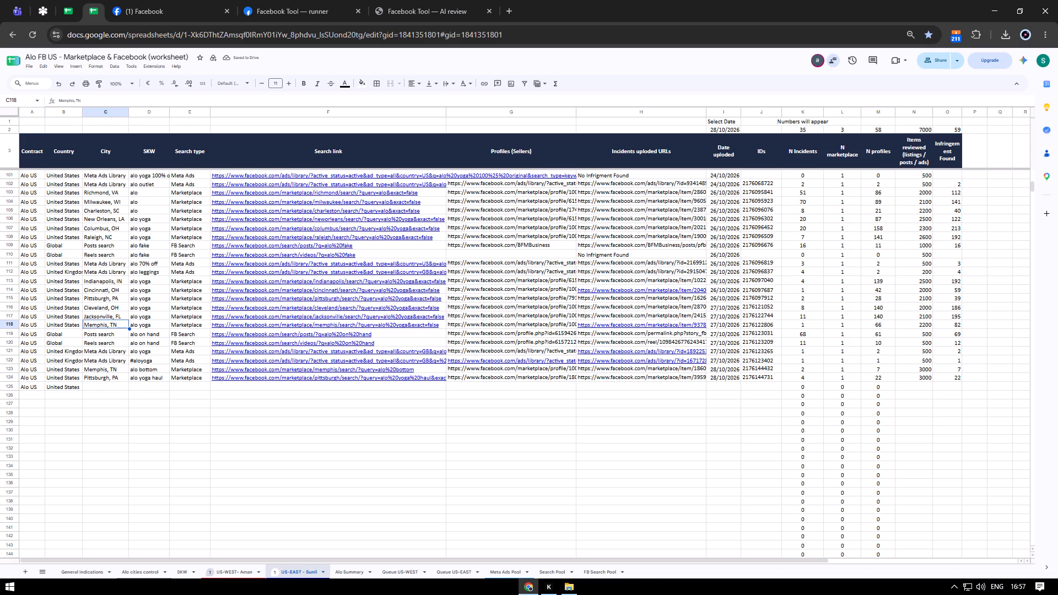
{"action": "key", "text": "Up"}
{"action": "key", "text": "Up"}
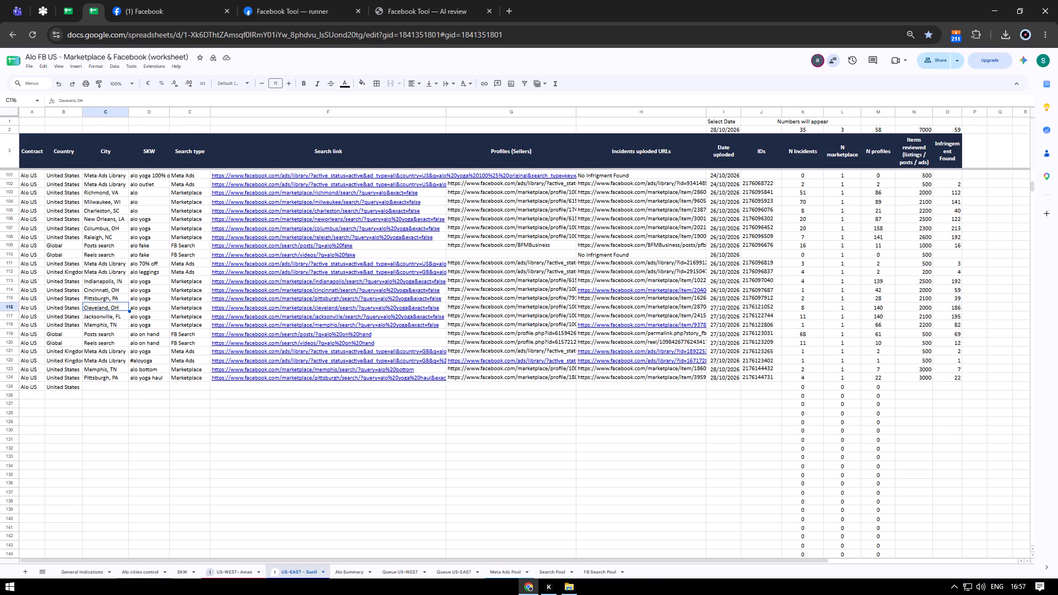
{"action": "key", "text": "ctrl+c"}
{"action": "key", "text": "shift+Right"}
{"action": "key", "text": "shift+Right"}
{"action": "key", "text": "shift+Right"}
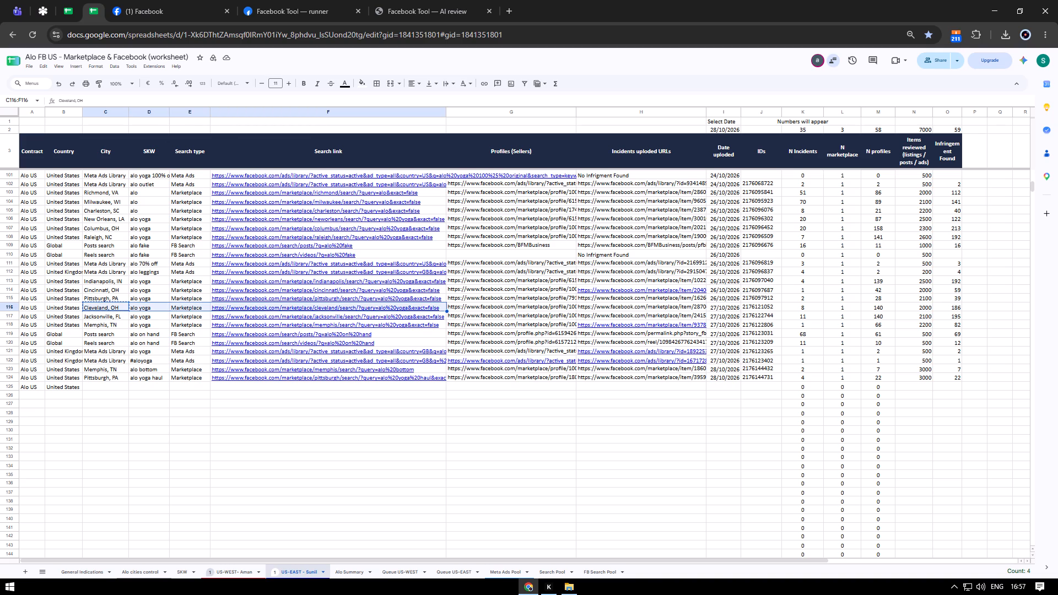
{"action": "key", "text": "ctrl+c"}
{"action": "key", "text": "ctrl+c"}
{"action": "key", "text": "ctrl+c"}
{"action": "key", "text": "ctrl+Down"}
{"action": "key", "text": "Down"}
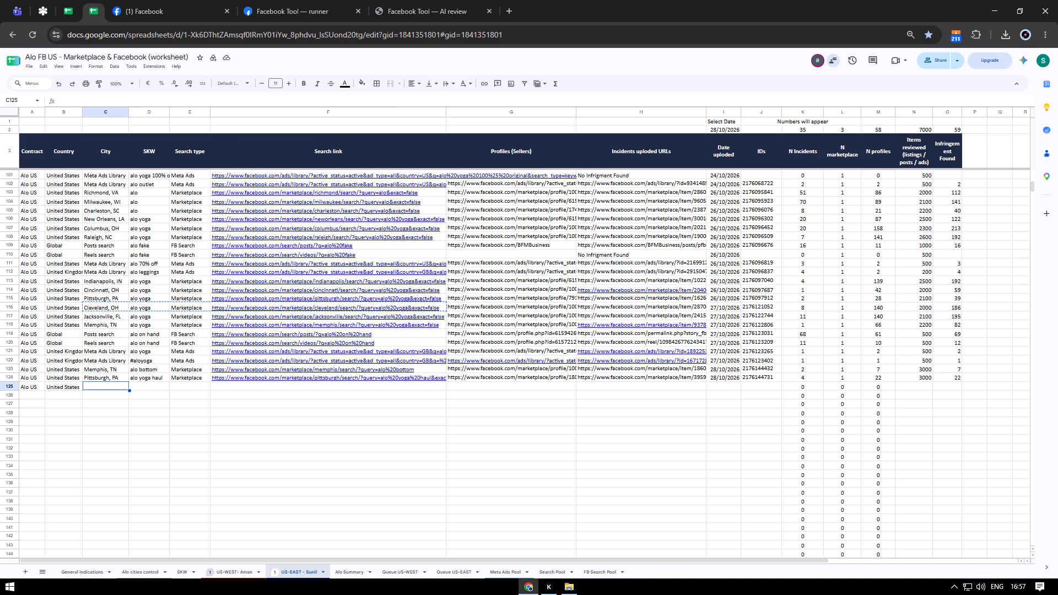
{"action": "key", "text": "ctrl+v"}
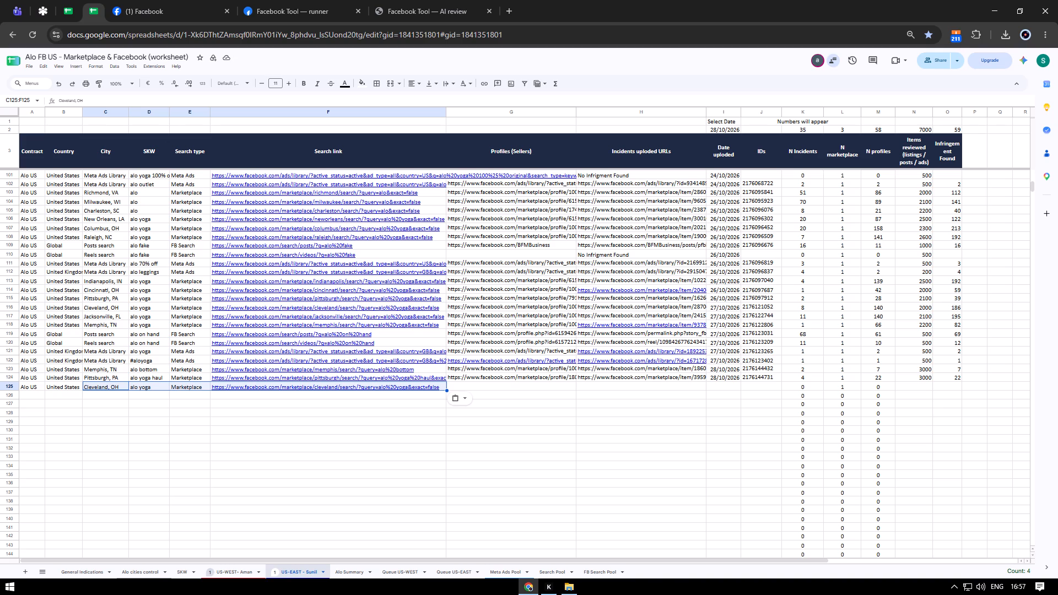
Change the Cleveland, OH entry's SKW in row 125 to "alo yoga store".
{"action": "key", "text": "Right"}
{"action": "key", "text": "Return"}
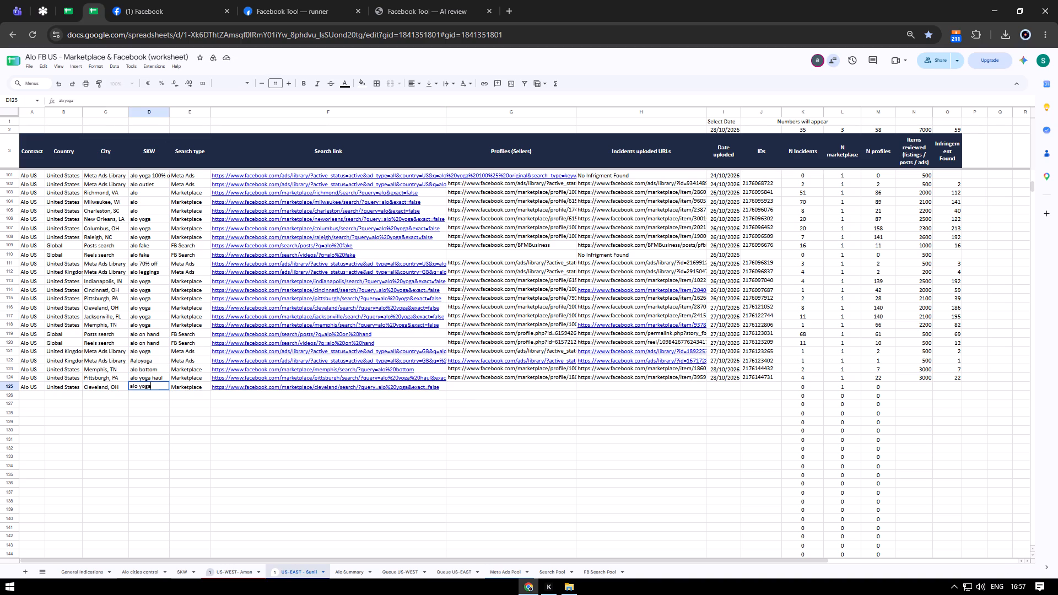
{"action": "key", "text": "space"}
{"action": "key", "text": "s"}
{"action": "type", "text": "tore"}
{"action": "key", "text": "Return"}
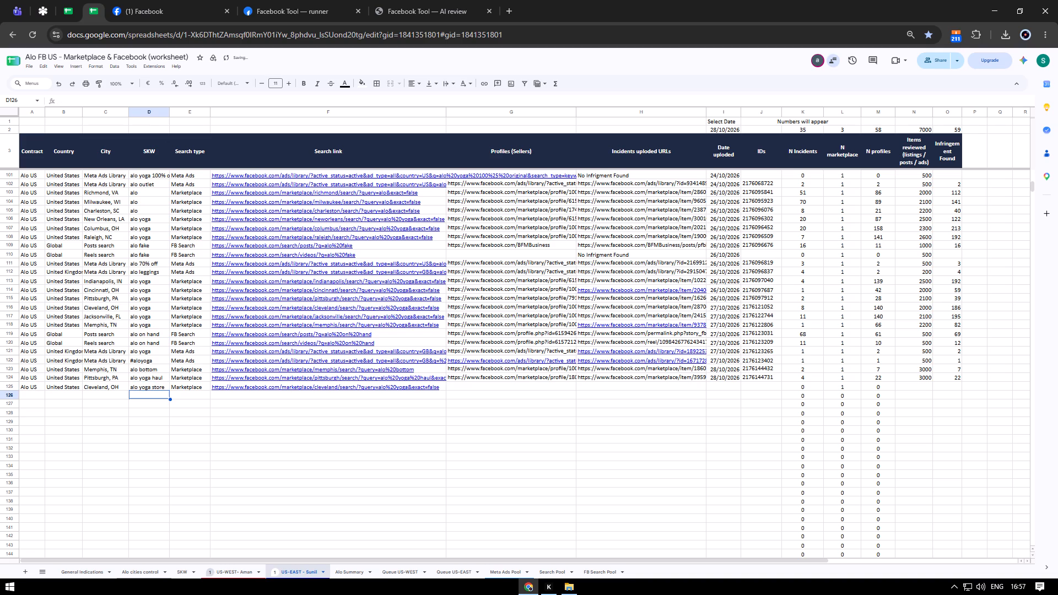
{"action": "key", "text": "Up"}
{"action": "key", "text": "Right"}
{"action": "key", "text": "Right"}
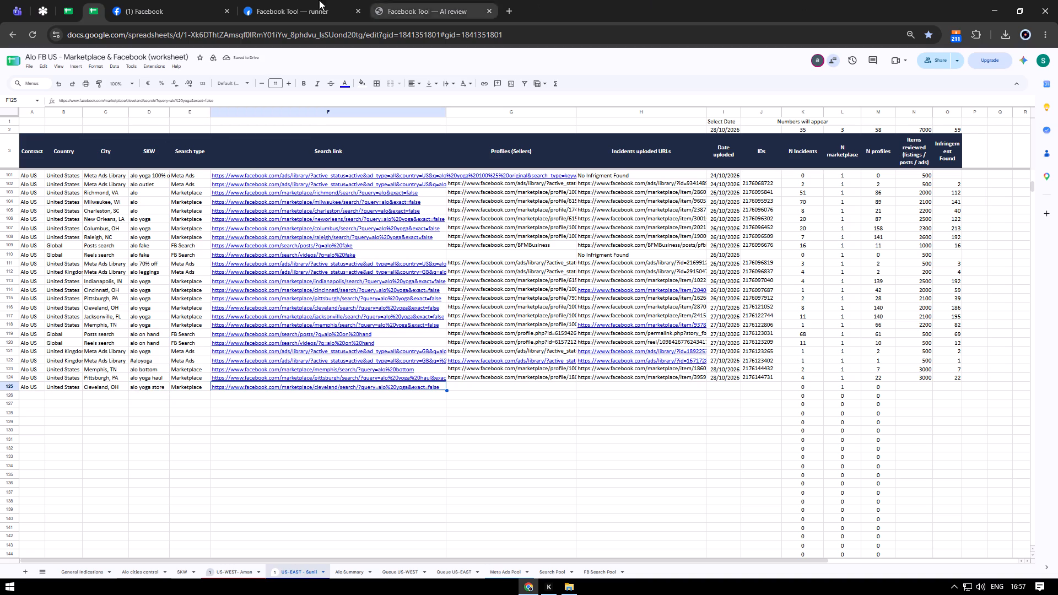
Close the Facebook page and the two Facebook Tool pages, runner and AI review.
{"action": "middle_click", "coordinate": [199, 0]}
{"action": "middle_click", "coordinate": [199, 0]}
{"action": "middle_click", "coordinate": [194, 0]}
In the Yudhraa Facebook OCR spreadsheet's Final Data sheet, merge the search link cells across rows 5139 to 5142.
{"action": "left_click", "coordinate": [77, 0]}
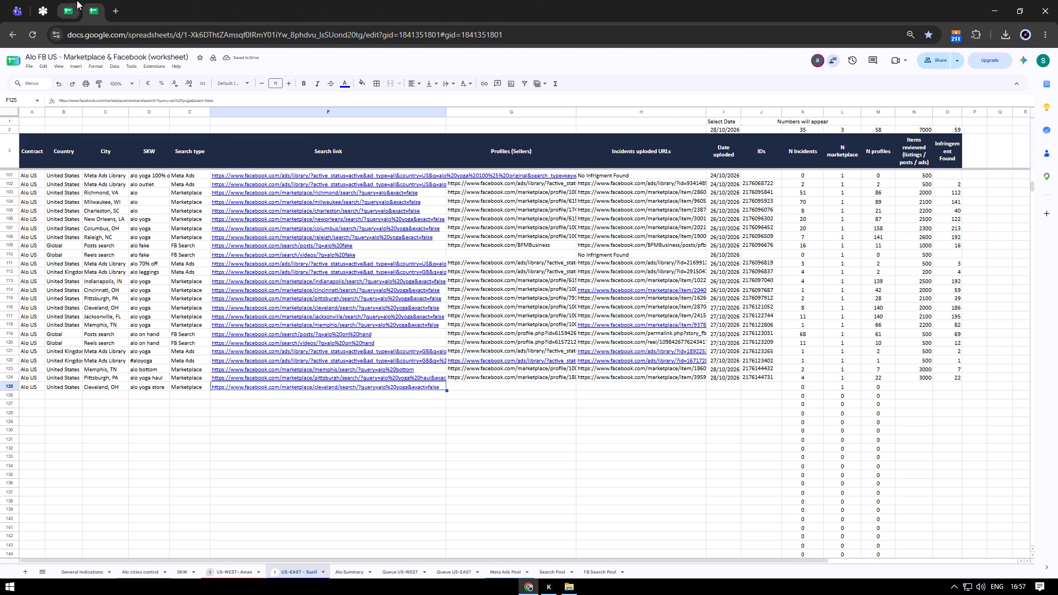
{"action": "left_click_drag", "start_coordinate": [207, 401], "coordinate": [207, 385]}
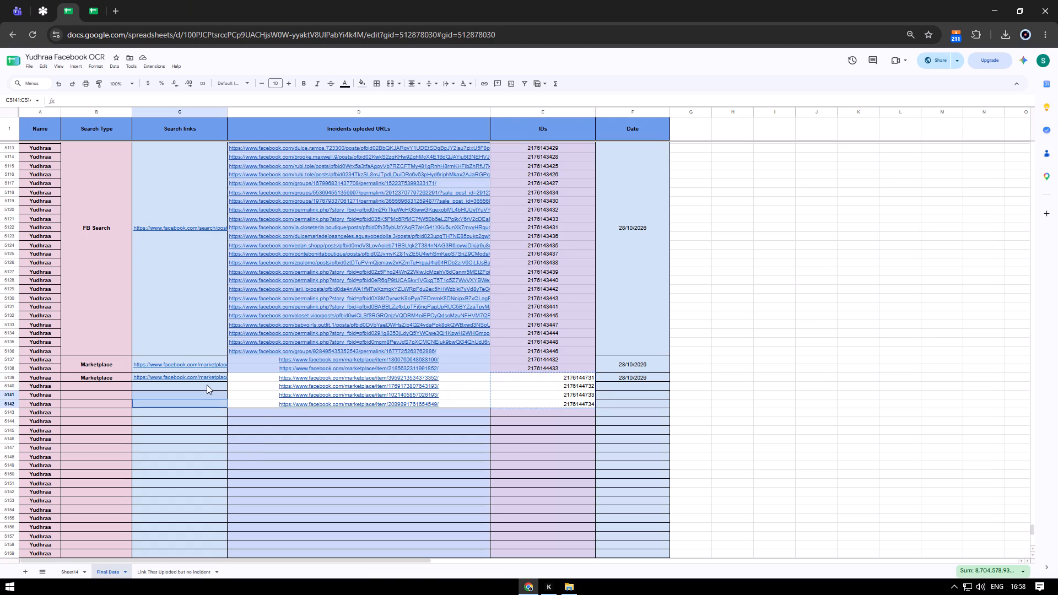
{"action": "left_click_drag", "start_coordinate": [207, 385], "coordinate": [207, 377]}
{"action": "key", "text": "alt+o"}
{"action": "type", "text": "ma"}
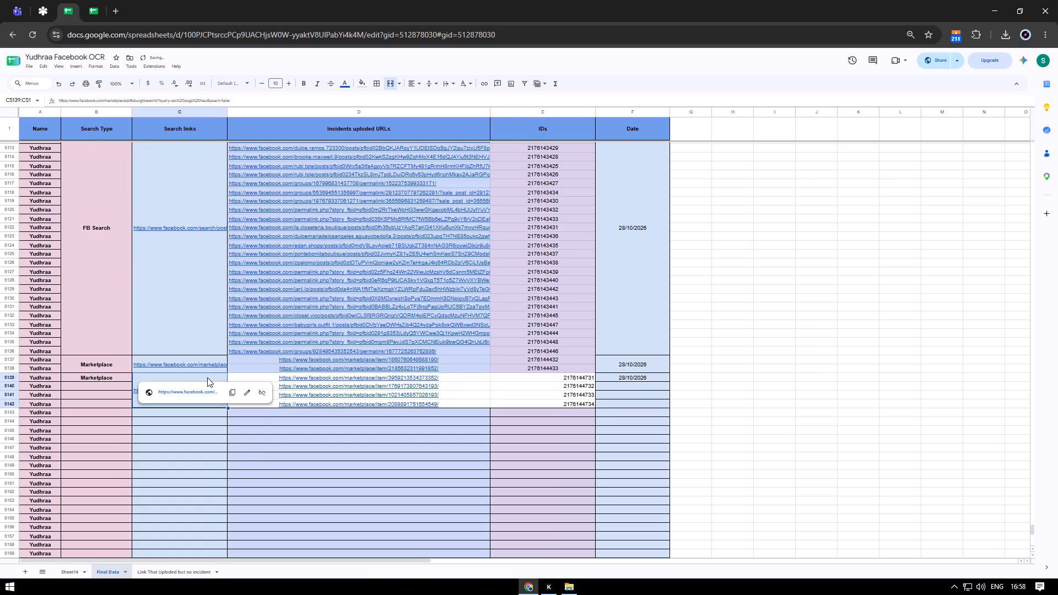
Merge the Marketplace search type cells and the 28/10/2026 date cells across rows 5139 to 5142.
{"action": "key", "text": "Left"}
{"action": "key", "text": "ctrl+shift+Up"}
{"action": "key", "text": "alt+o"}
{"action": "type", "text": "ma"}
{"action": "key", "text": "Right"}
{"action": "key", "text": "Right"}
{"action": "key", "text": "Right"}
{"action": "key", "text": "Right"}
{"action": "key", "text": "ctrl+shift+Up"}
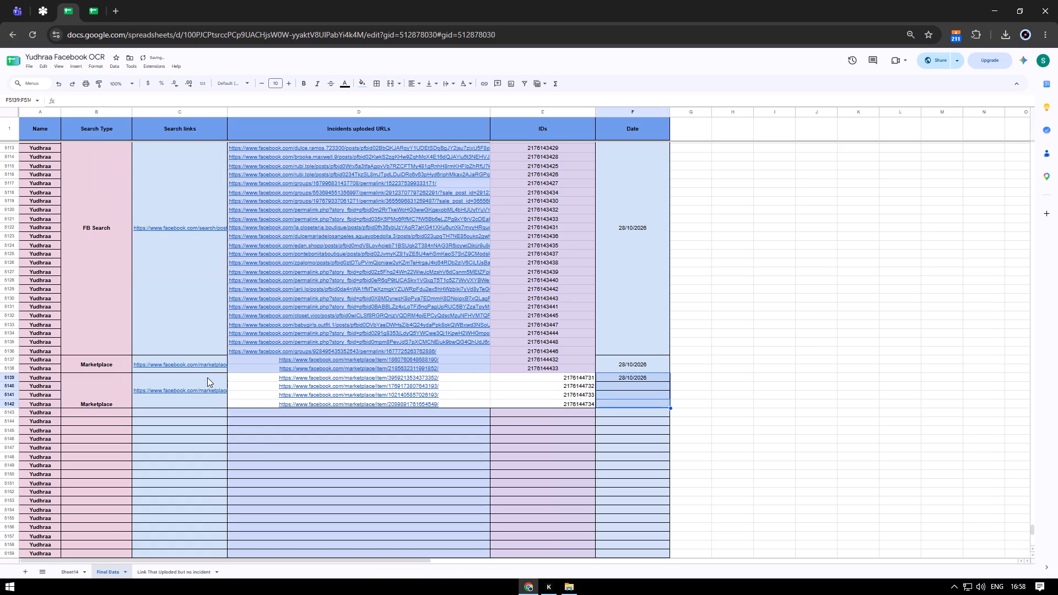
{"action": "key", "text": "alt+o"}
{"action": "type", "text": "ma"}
Select the merged Marketplace search type and 28/10/2026 date cells of rows 5139 to 5142 together.
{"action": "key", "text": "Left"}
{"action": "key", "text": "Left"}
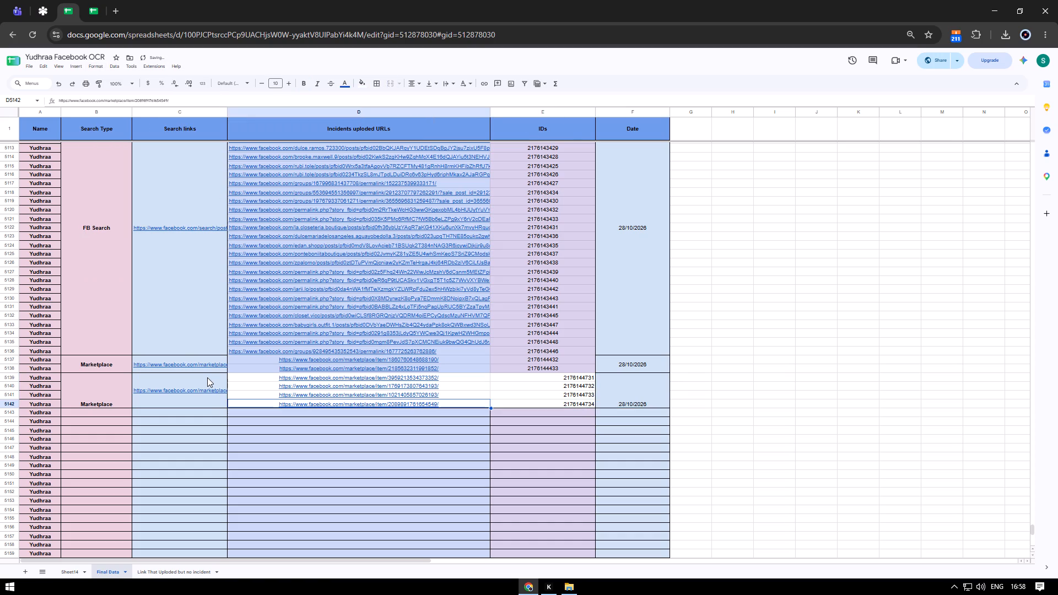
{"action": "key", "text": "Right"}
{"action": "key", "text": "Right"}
{"action": "left_click", "coordinate": [100, 397], "text": "ctrl"}
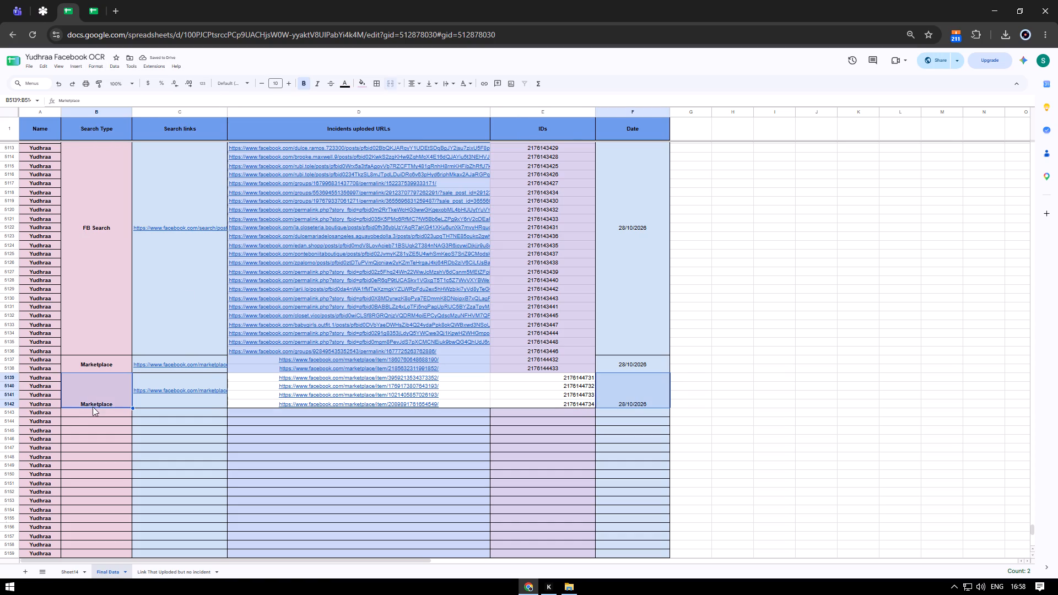
Vertically centre the Search Type and Date cells of the Marketplace entry in Final Data rows 5139 to 5142.
{"action": "left_click", "coordinate": [425, 82]}
{"action": "left_click", "coordinate": [445, 104]}
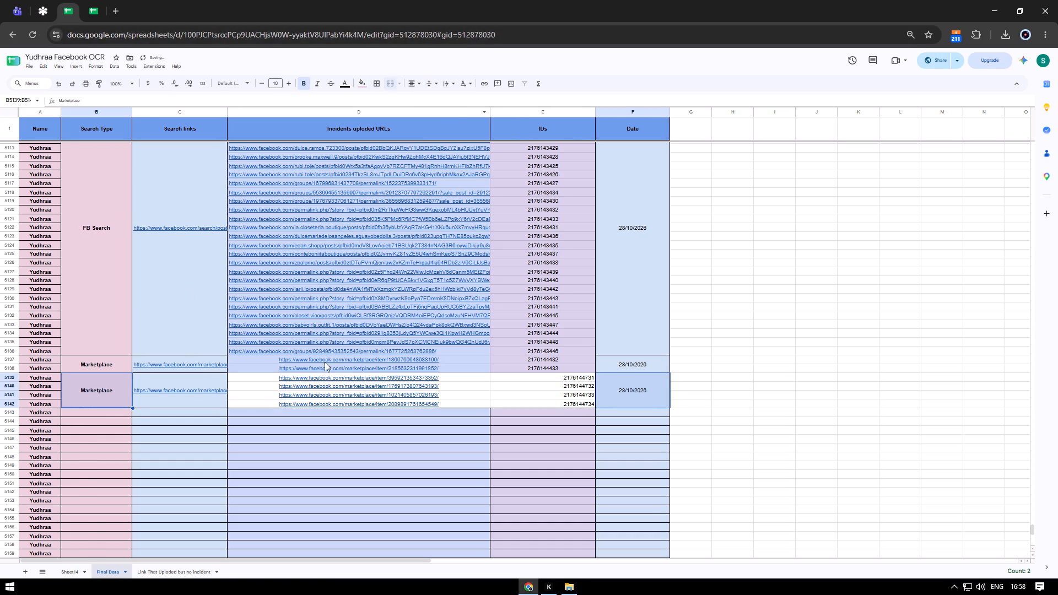
Select the first empty Search links cell below the last Marketplace entry, in row 5143.
{"action": "scroll", "coordinate": [268, 407], "scroll_direction": "down", "scroll_amount": 1}
{"action": "left_click", "coordinate": [157, 363]}
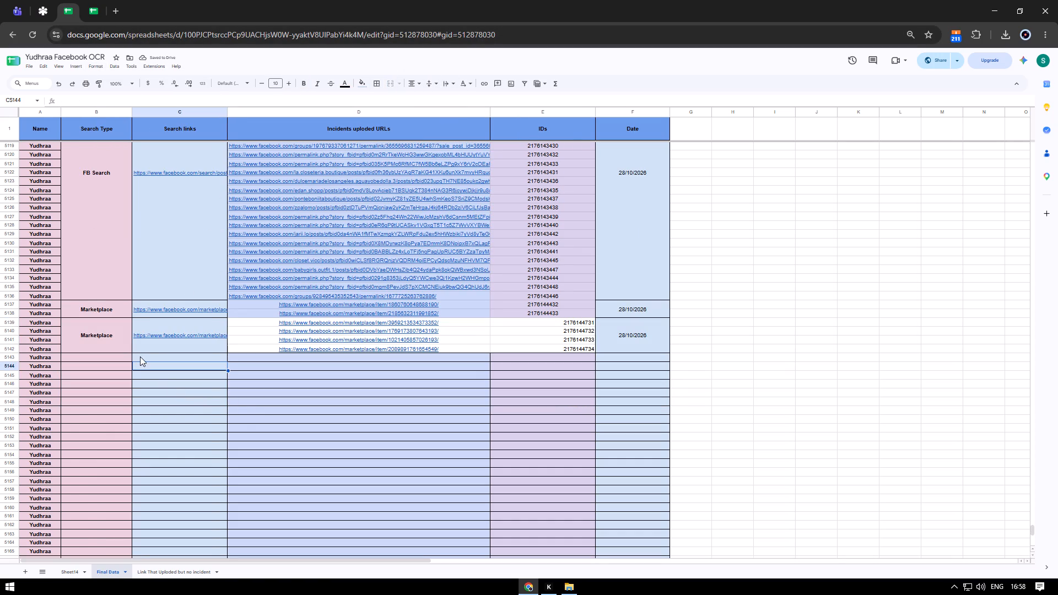
{"action": "left_click", "coordinate": [150, 356]}
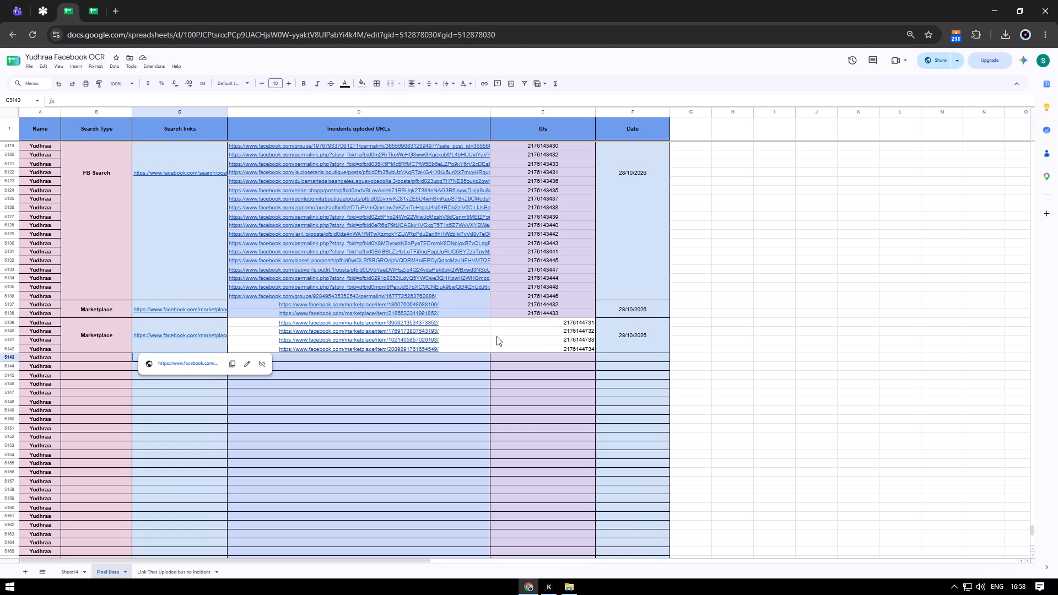
Centre the IDs of the latest Marketplace entry in Final Data, cells E5139 to E5143.
{"action": "left_click", "coordinate": [568, 350]}
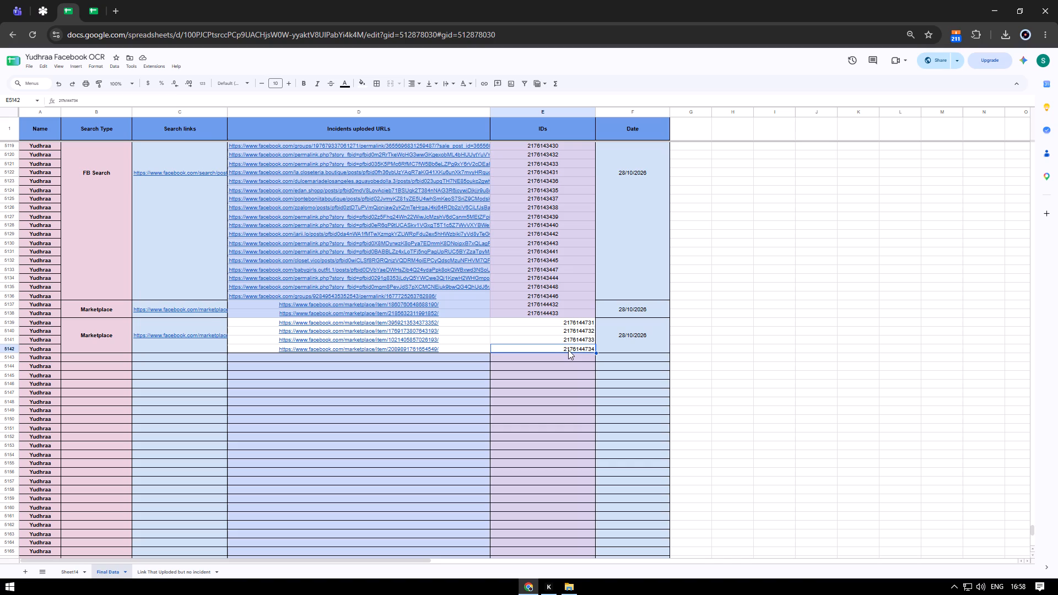
{"action": "key", "text": "shift+Up"}
{"action": "key", "text": "shift+Up"}
{"action": "key", "text": "shift+Up"}
{"action": "key", "text": "shift+Up"}
{"action": "key", "text": "shift+Up"}
{"action": "key", "text": "shift+Up"}
{"action": "key", "text": "shift+Up"}
{"action": "key", "text": "shift+Up"}
{"action": "key", "text": "shift+Up"}
{"action": "key", "text": "shift+Up"}
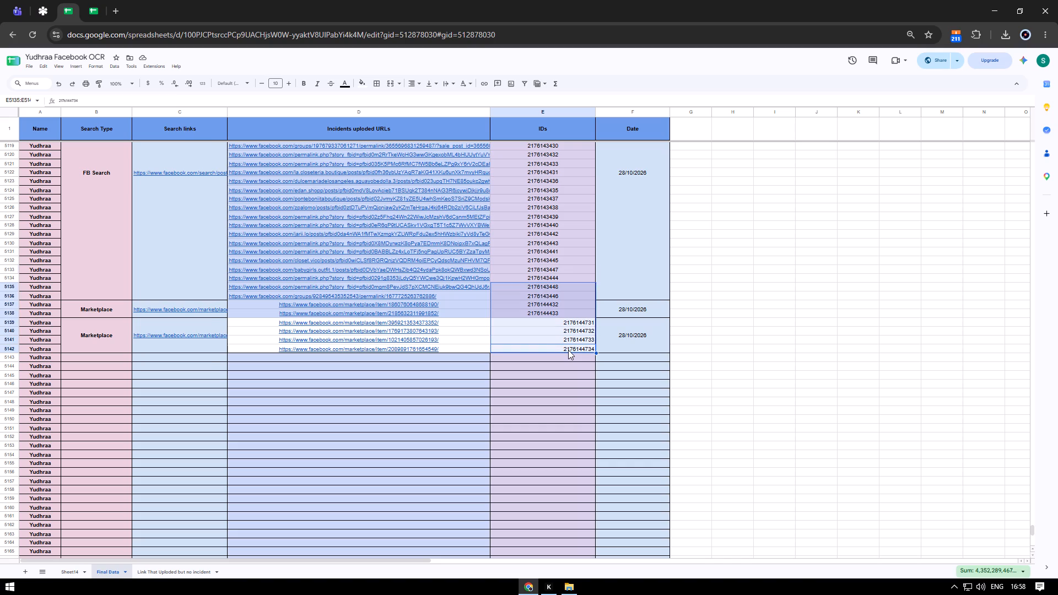
{"action": "key", "text": "Down"}
{"action": "key", "text": "shift+Up"}
{"action": "key", "text": "shift+Up"}
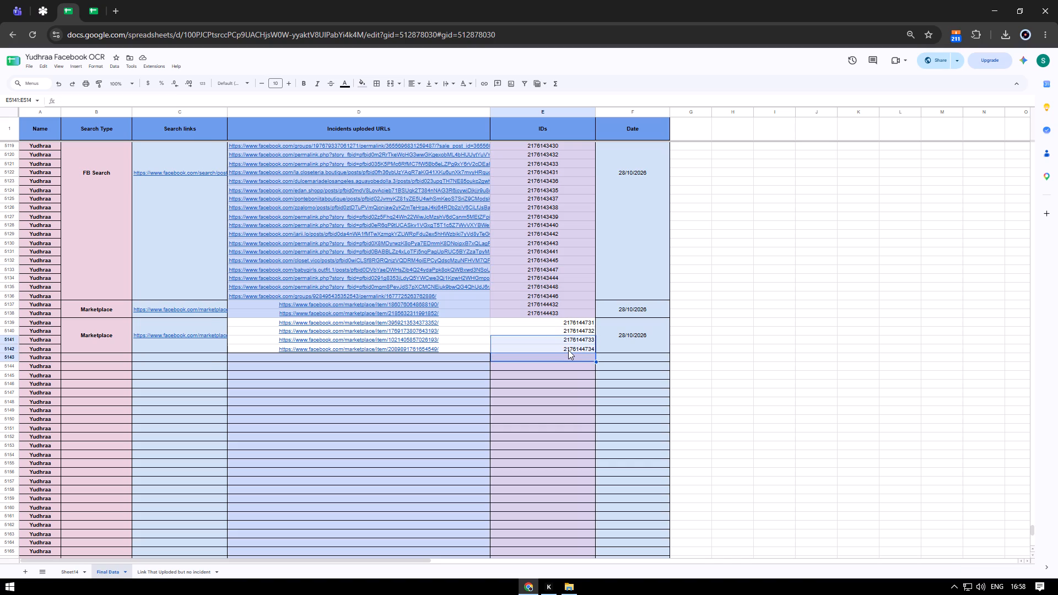
{"action": "key", "text": "shift+Up"}
{"action": "key", "text": "shift+Up"}
{"action": "key", "text": "ctrl+shift+e"}
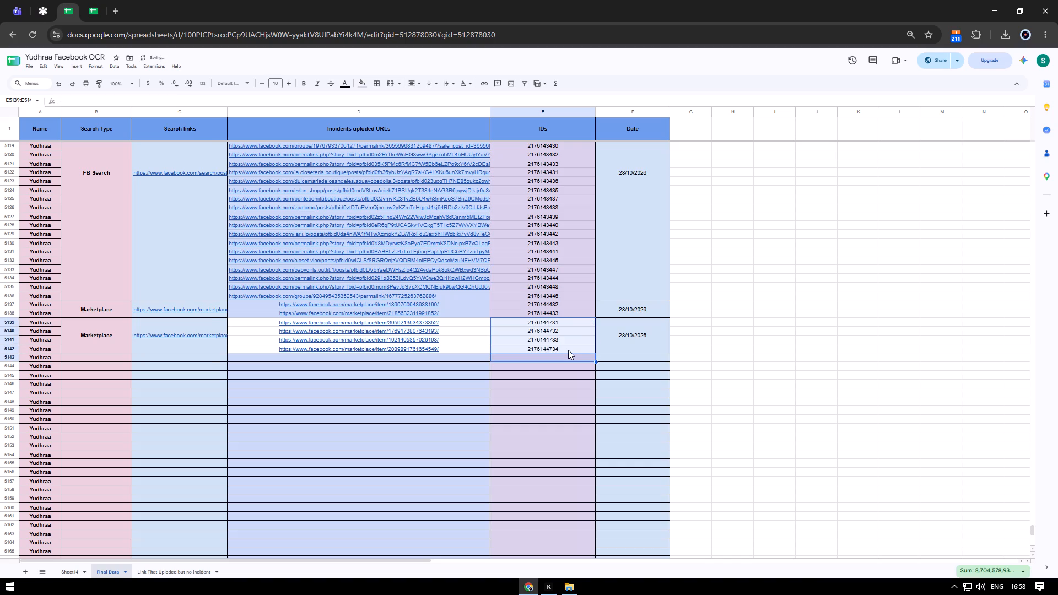
Match the latest Marketplace rows to their column colours, filling the IDs light purple and the incident URLs light blue.
{"action": "left_click", "coordinate": [359, 90]}
{"action": "left_click", "coordinate": [434, 129]}
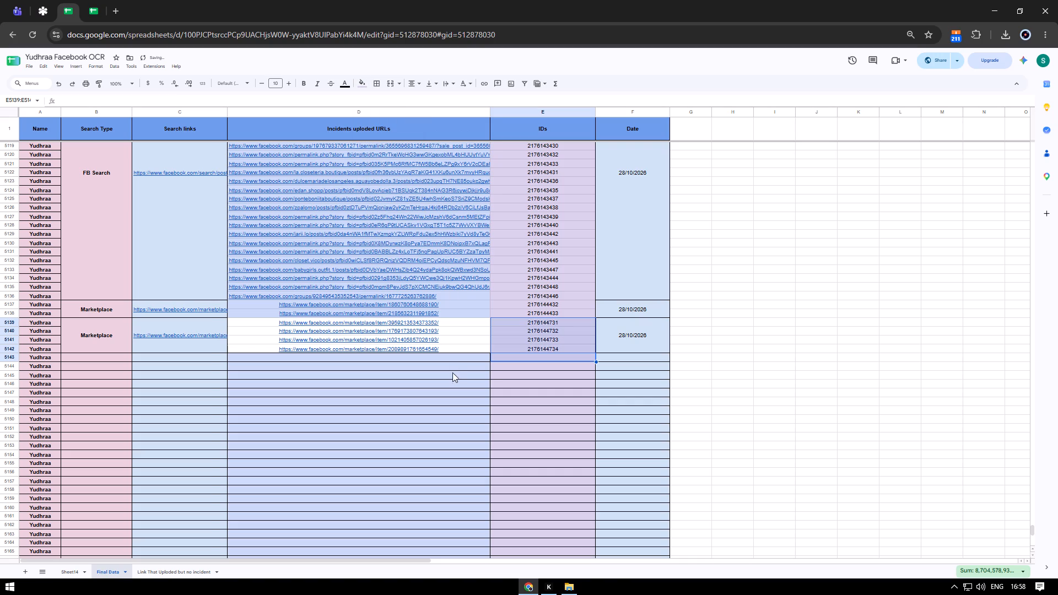
{"action": "left_click_drag", "start_coordinate": [453, 374], "coordinate": [448, 281]}
{"action": "left_click", "coordinate": [361, 85]}
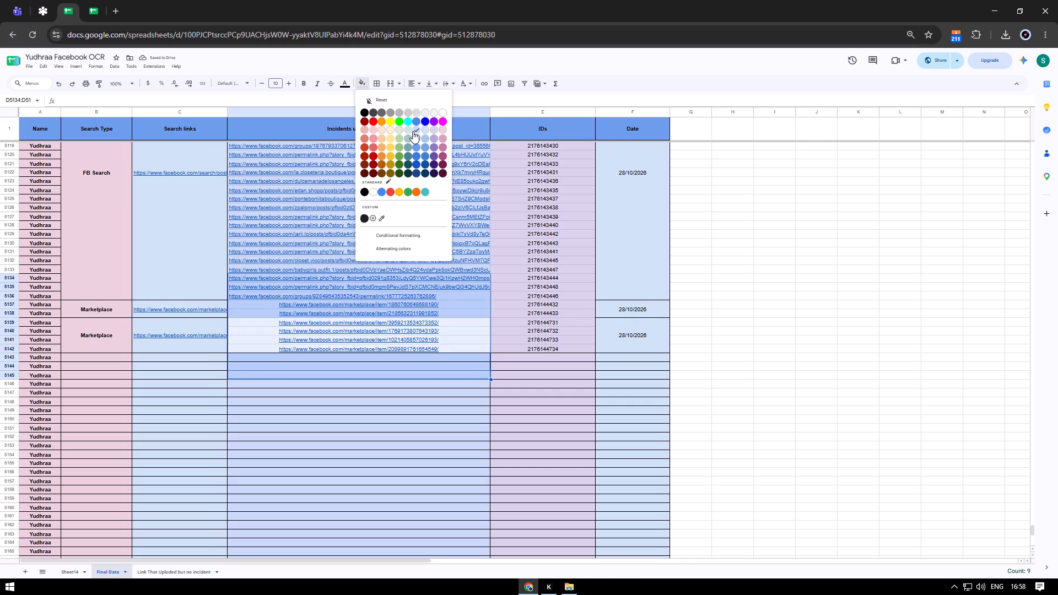
{"action": "left_click", "coordinate": [415, 128]}
{"action": "left_click", "coordinate": [216, 426]}
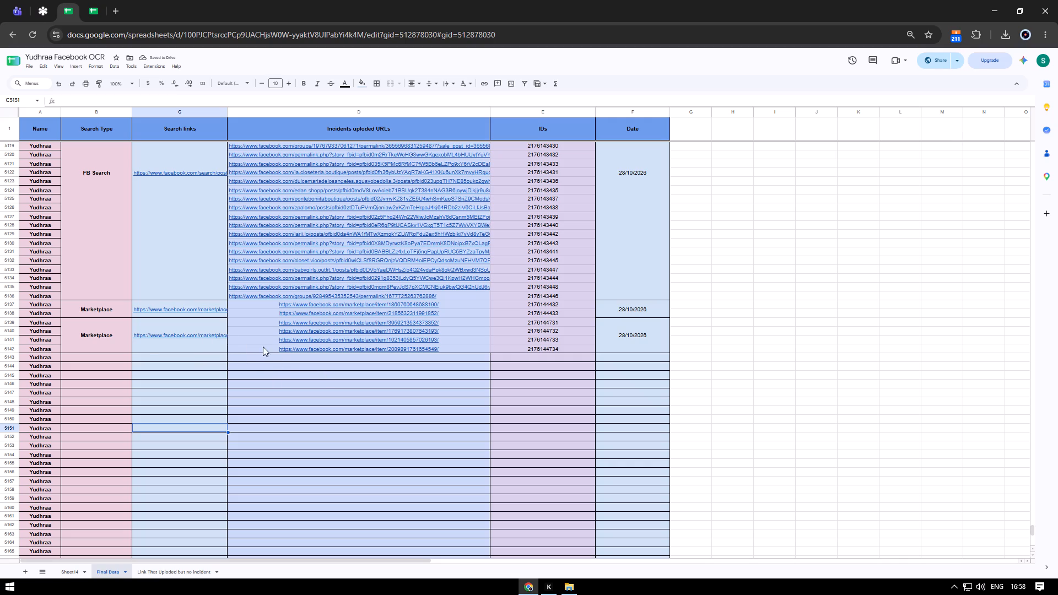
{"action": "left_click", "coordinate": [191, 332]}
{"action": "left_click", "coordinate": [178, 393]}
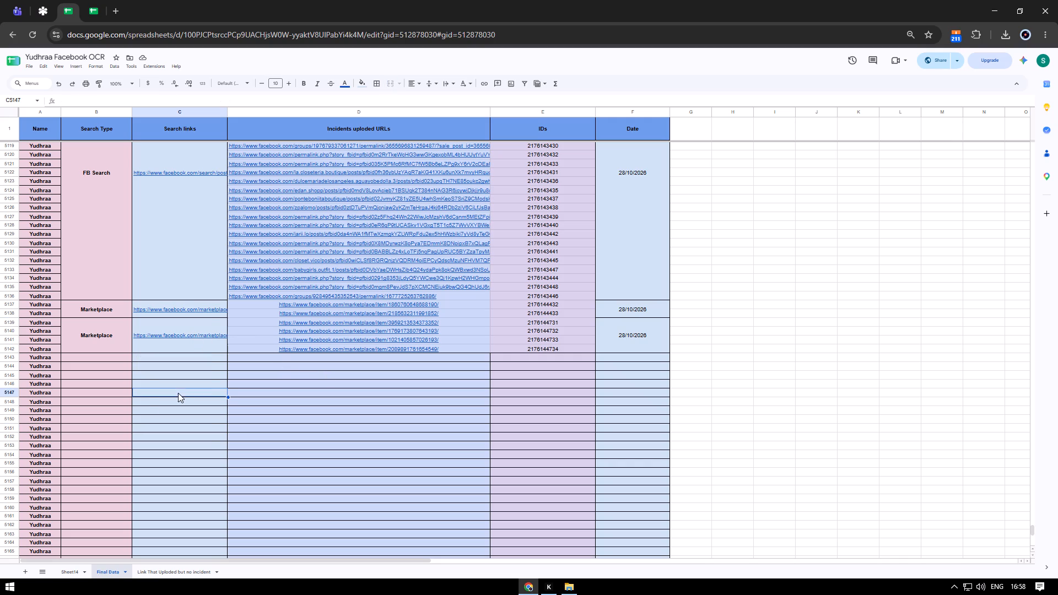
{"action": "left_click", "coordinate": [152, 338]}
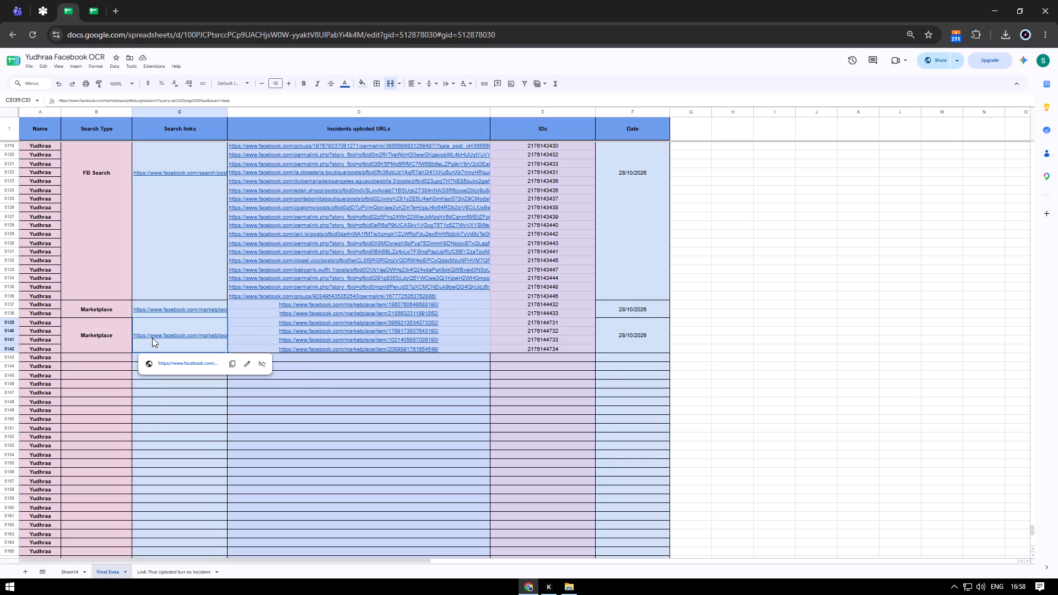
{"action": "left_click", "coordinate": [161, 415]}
Enter Marketplace as the Search Type in row 5143 and select that row's Search links cell.
{"action": "left_click", "coordinate": [114, 357]}
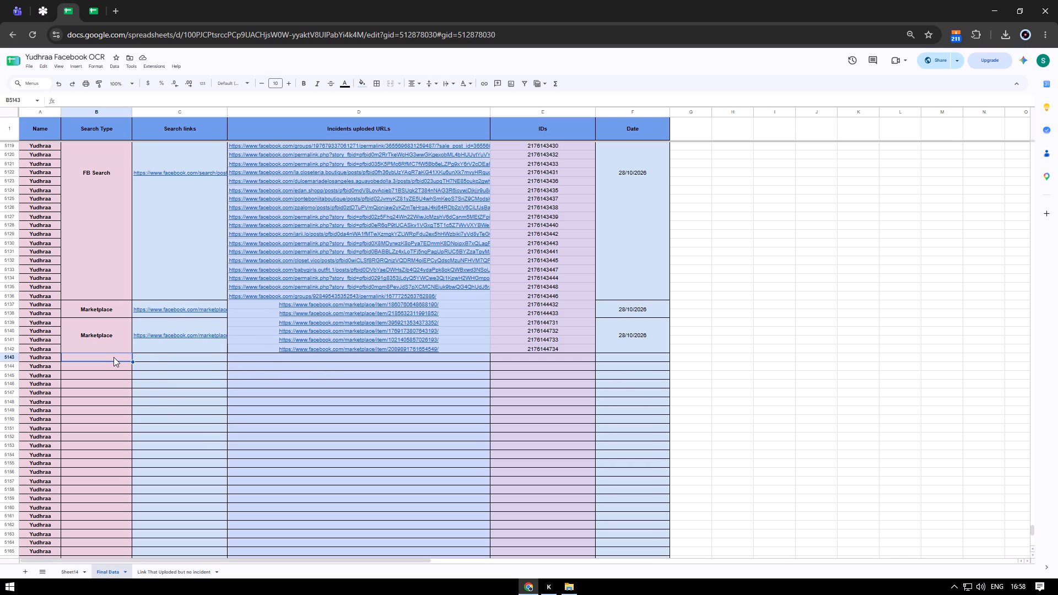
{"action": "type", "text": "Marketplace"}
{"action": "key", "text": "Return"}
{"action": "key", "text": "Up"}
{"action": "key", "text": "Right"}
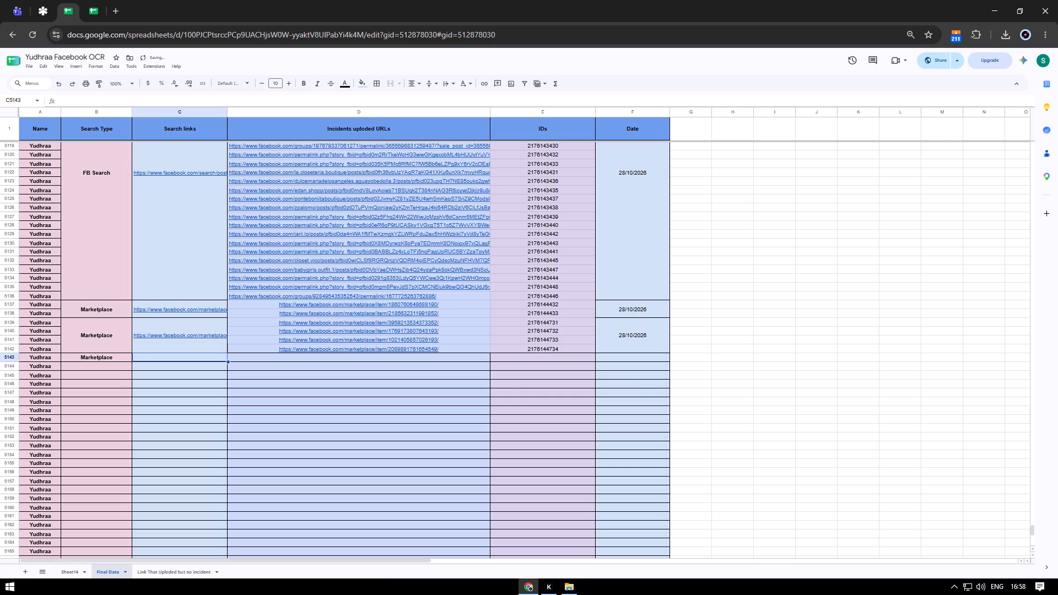
In the Alo FB US worksheet, enter 28/10/2026 as row 125's upload date and return to its search link.
{"action": "left_click", "coordinate": [95, 0]}
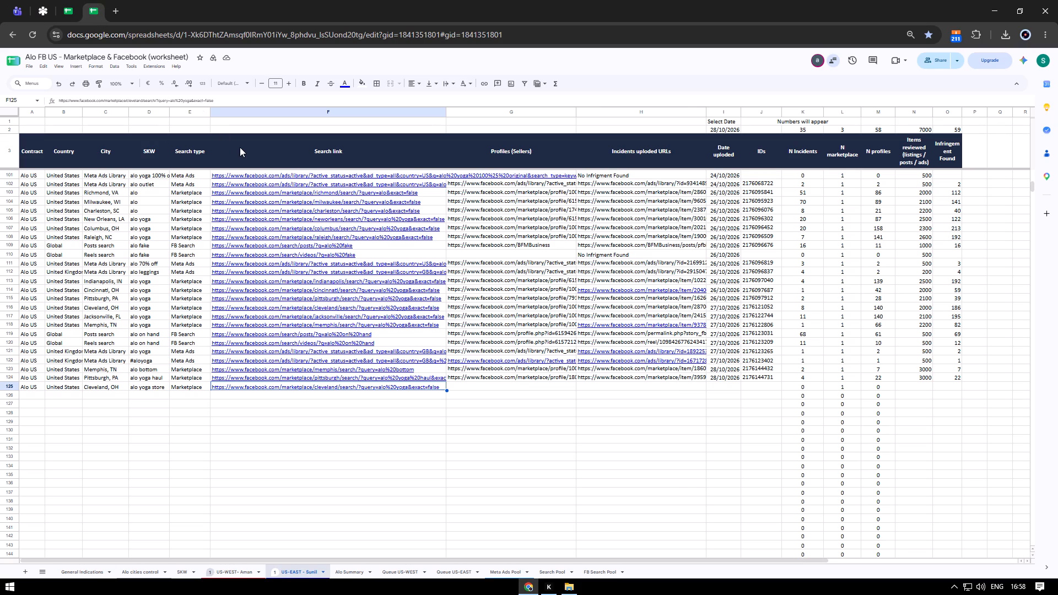
{"action": "key", "text": "Right"}
{"action": "key", "text": "Right"}
{"action": "key", "text": "Right"}
{"action": "key", "text": "ctrl+semicolon"}
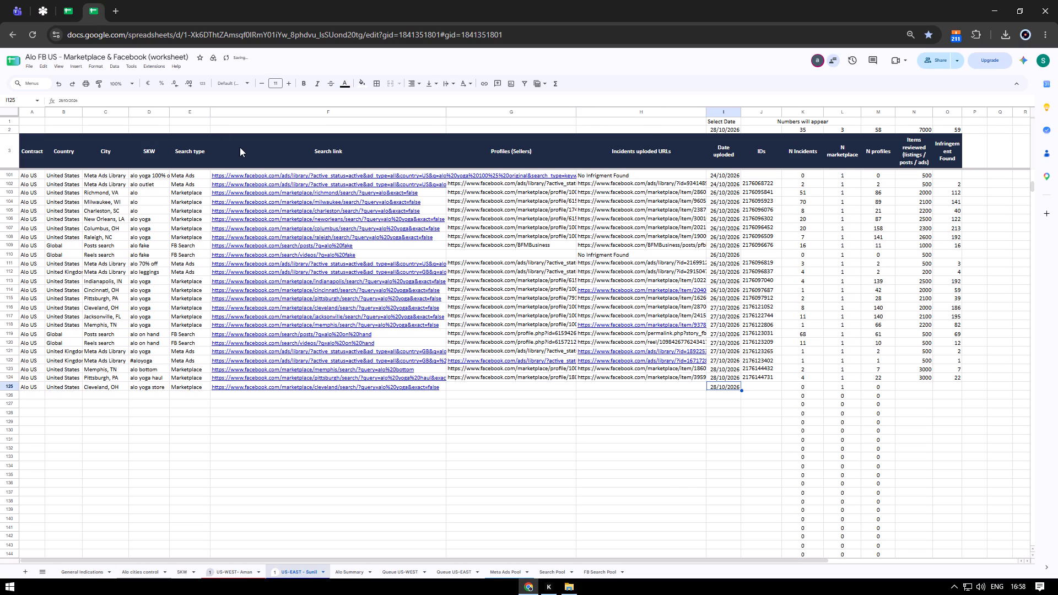
{"action": "key", "text": "Left"}
{"action": "key", "text": "Left"}
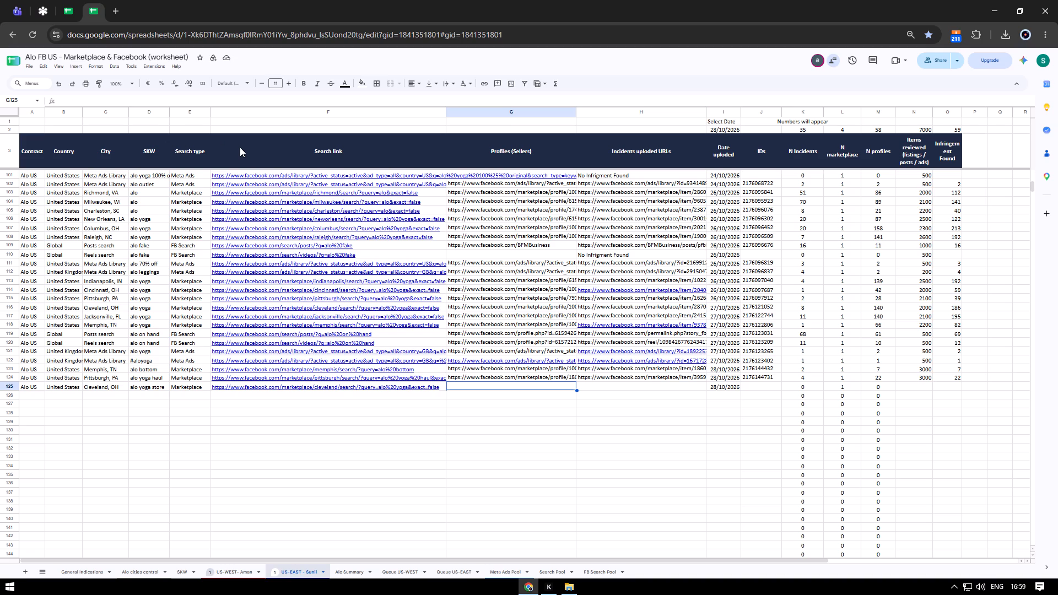
{"action": "key", "text": "Left"}
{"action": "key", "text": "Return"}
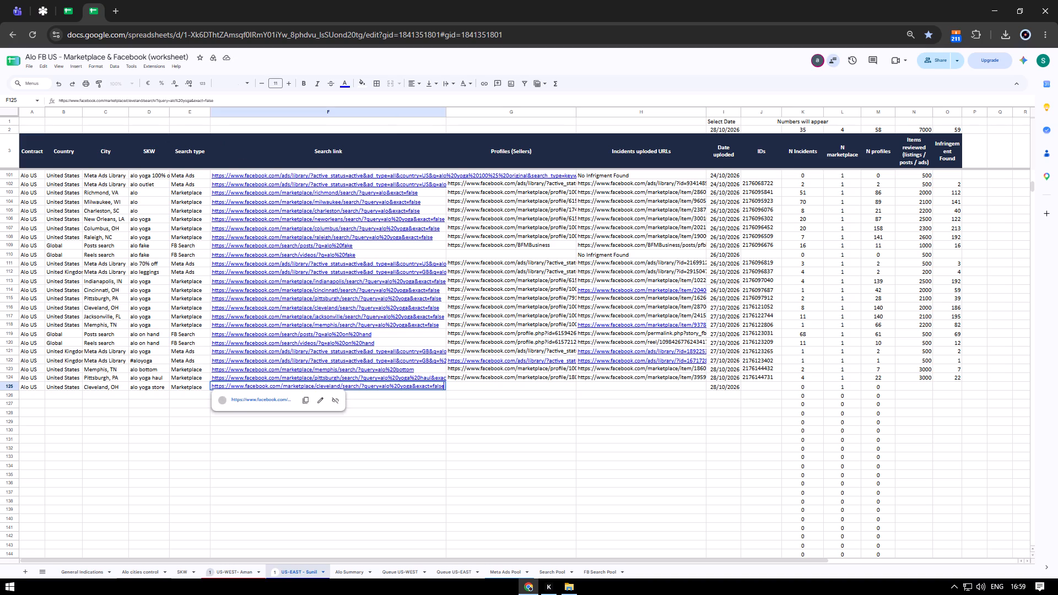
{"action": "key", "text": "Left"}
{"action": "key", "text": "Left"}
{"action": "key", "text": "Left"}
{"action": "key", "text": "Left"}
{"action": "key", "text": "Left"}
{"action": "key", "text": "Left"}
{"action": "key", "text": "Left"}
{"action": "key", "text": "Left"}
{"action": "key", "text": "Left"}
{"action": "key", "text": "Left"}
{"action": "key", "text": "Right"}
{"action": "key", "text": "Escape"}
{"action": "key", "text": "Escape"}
Open row 125's Cleveland Marketplace search link, insert "store" before "exact=false" in its address, and load it.
{"action": "key", "text": "Right"}
{"action": "key", "text": "Left"}
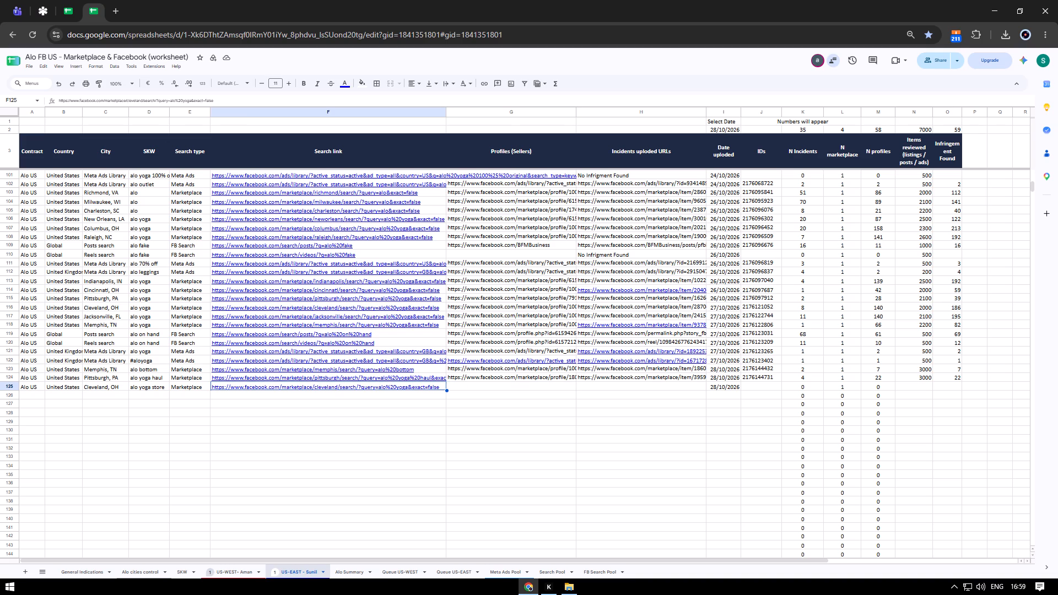
{"action": "key", "text": "alt+Return"}
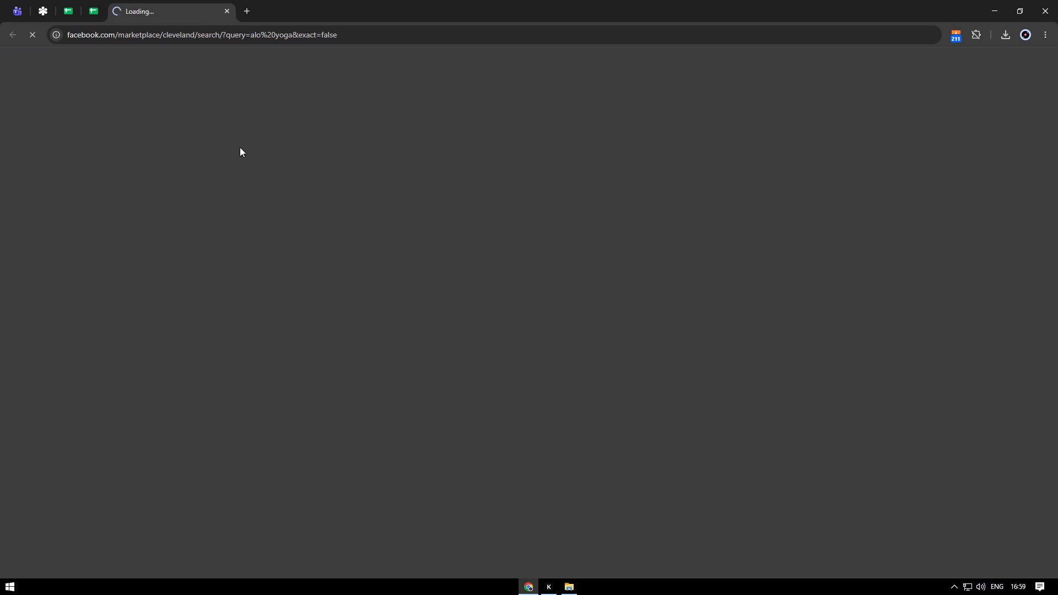
{"action": "left_click", "coordinate": [412, 37]}
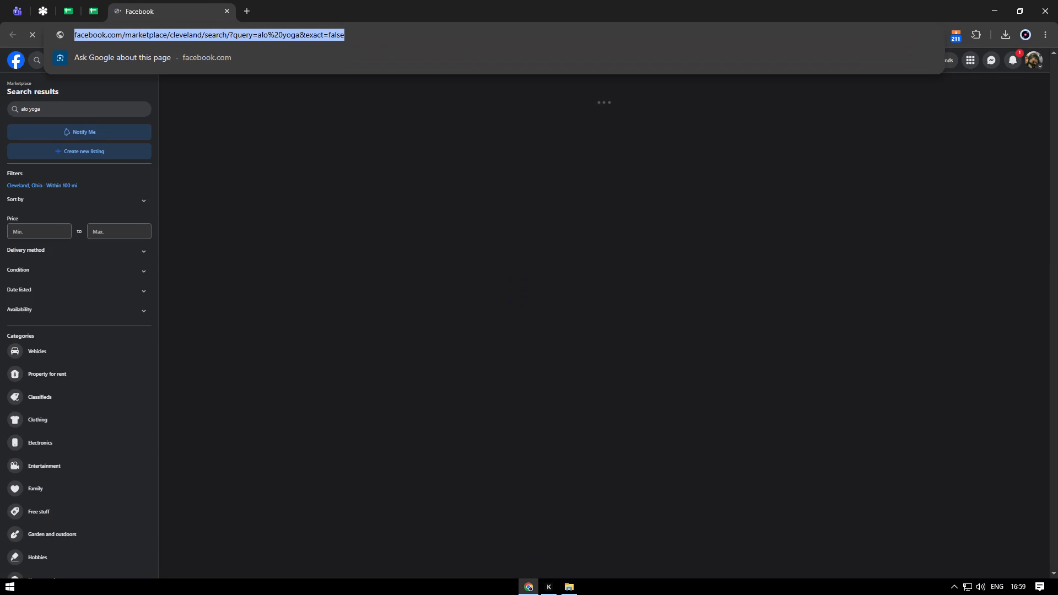
{"action": "key", "text": "Right"}
{"action": "key", "text": "Left"}
{"action": "key", "text": "Left"}
{"action": "key", "text": "Left"}
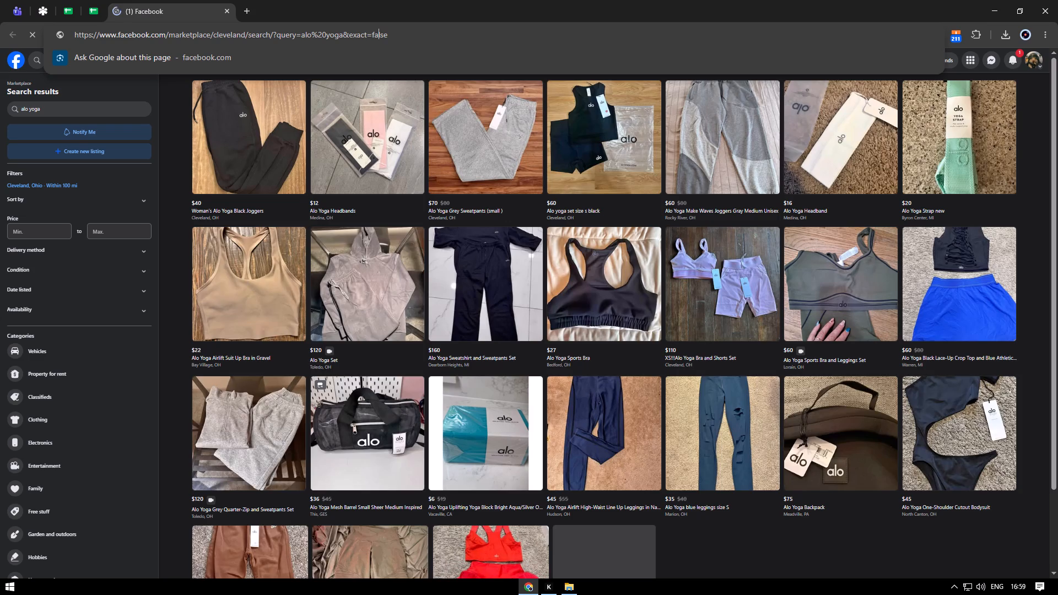
{"action": "key", "text": "ctrl+Left"}
{"action": "key", "text": "Left"}
{"action": "key", "text": "ctrl+Left"}
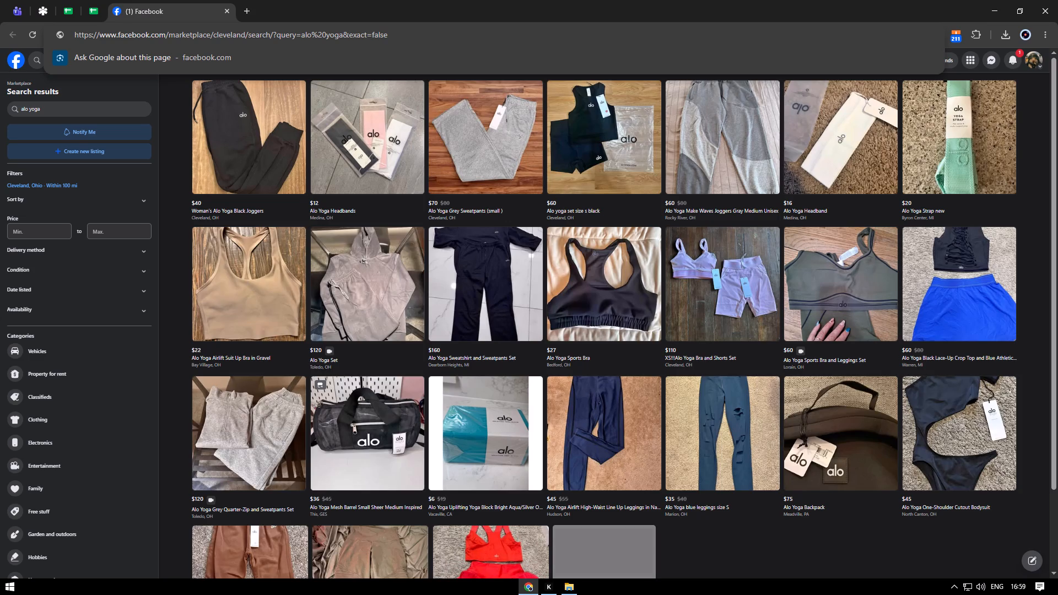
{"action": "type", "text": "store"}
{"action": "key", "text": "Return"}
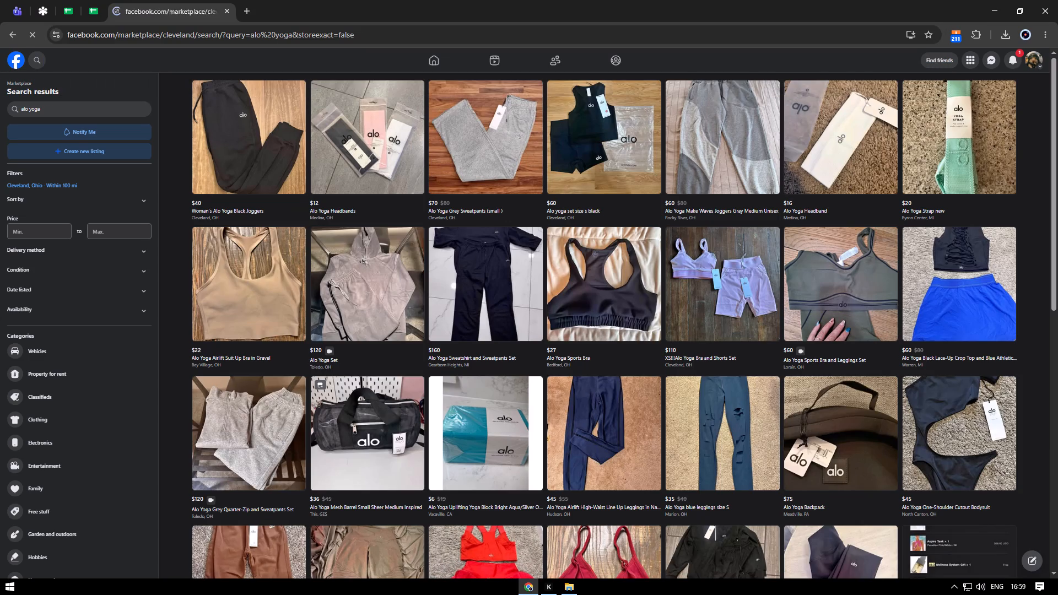
Insert a space between "store" and "exact" in the Cleveland search address and reload the search.
{"action": "left_click", "coordinate": [317, 39]}
{"action": "key", "text": "Right"}
{"action": "key", "text": "ctrl+Left"}
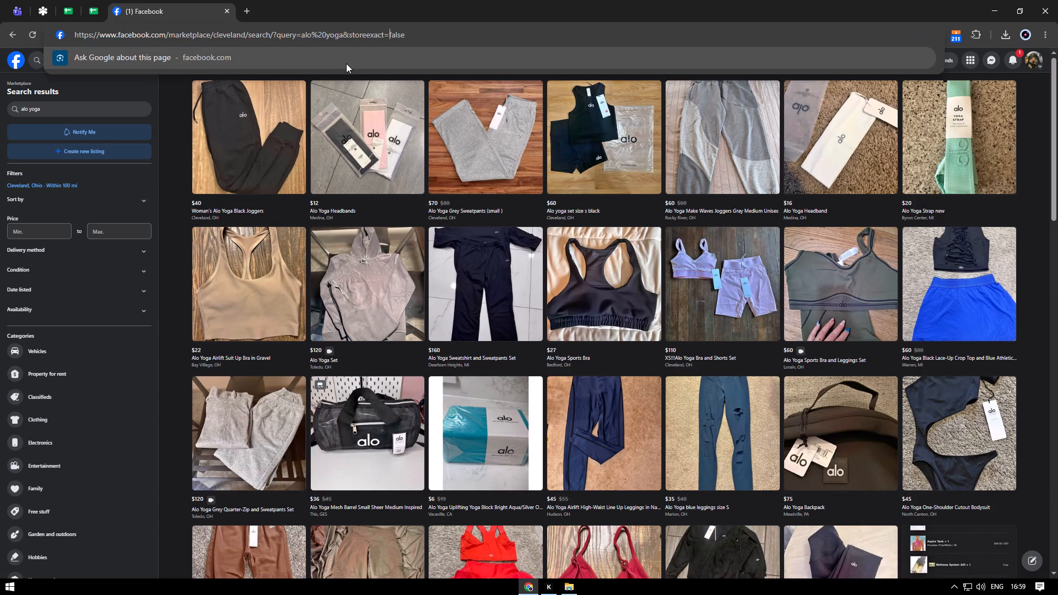
{"action": "key", "text": "Left"}
{"action": "key", "text": "Left"}
{"action": "key", "text": "Left"}
{"action": "key", "text": "Left"}
{"action": "key", "text": "Left"}
{"action": "key", "text": "Left"}
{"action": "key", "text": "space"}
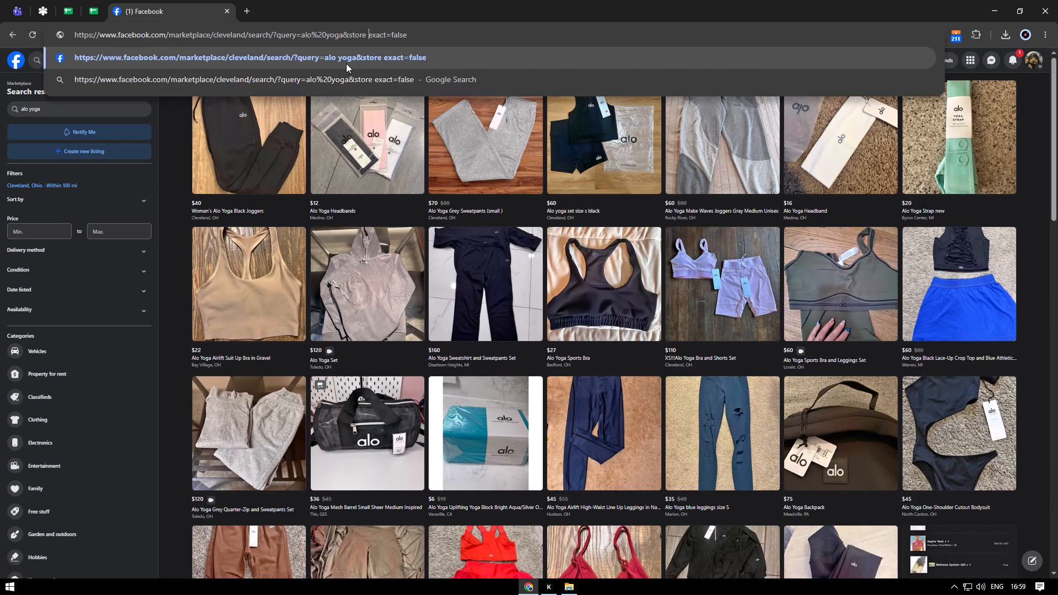
{"action": "key", "text": "Return"}
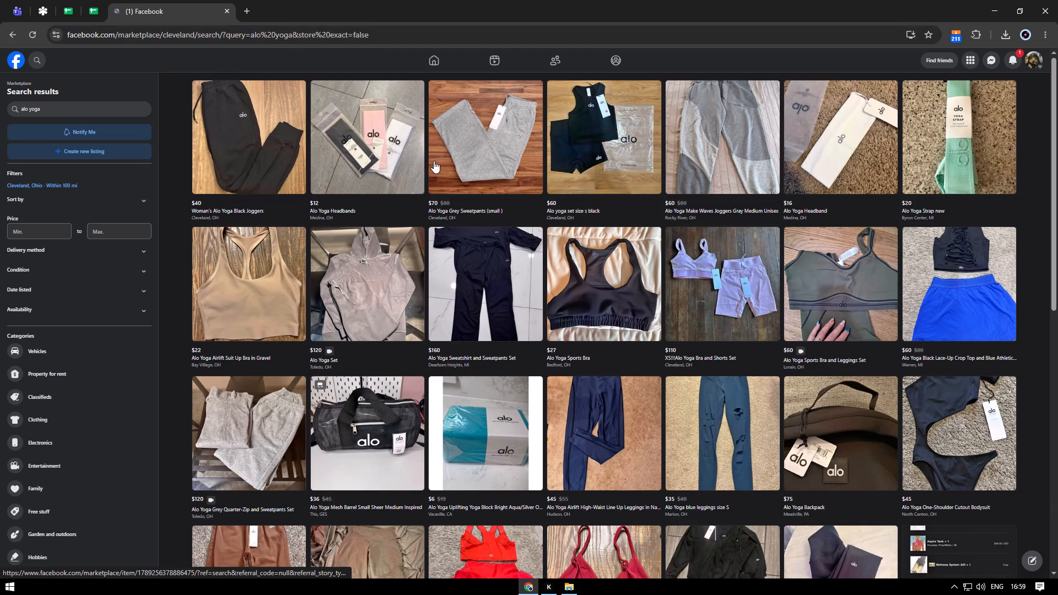
Replace row 125's search link in the Alo FB US worksheet with the edited Cleveland search address.
{"action": "left_click", "coordinate": [400, 35]}
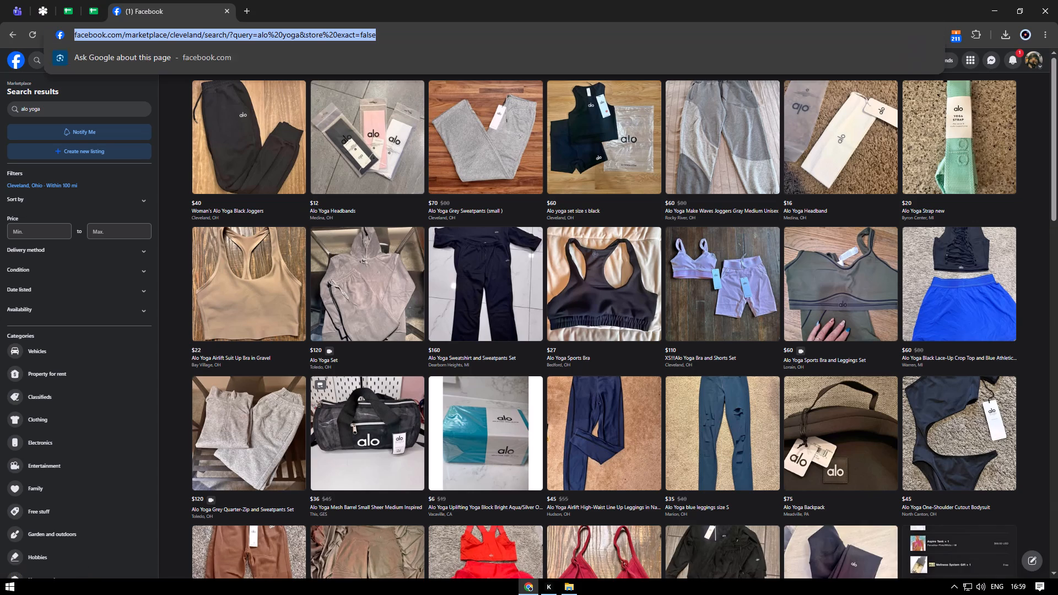
{"action": "key", "text": "ctrl+c"}
{"action": "key", "text": "ctrl+c"}
{"action": "key", "text": "ctrl+c"}
{"action": "left_click", "coordinate": [89, 0]}
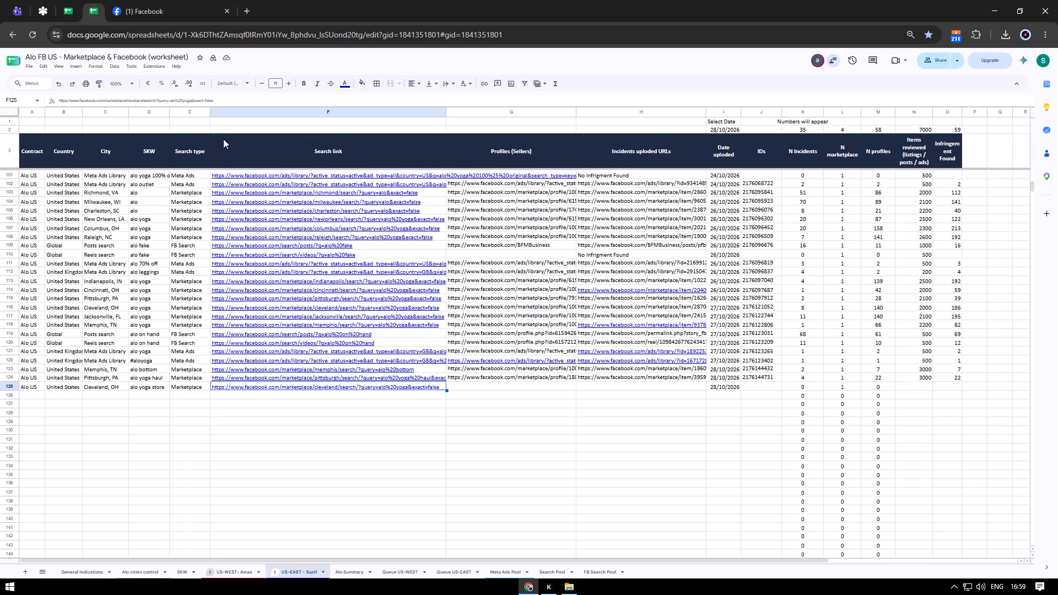
{"action": "key", "text": "ctrl+v"}
{"action": "key", "text": "Right"}
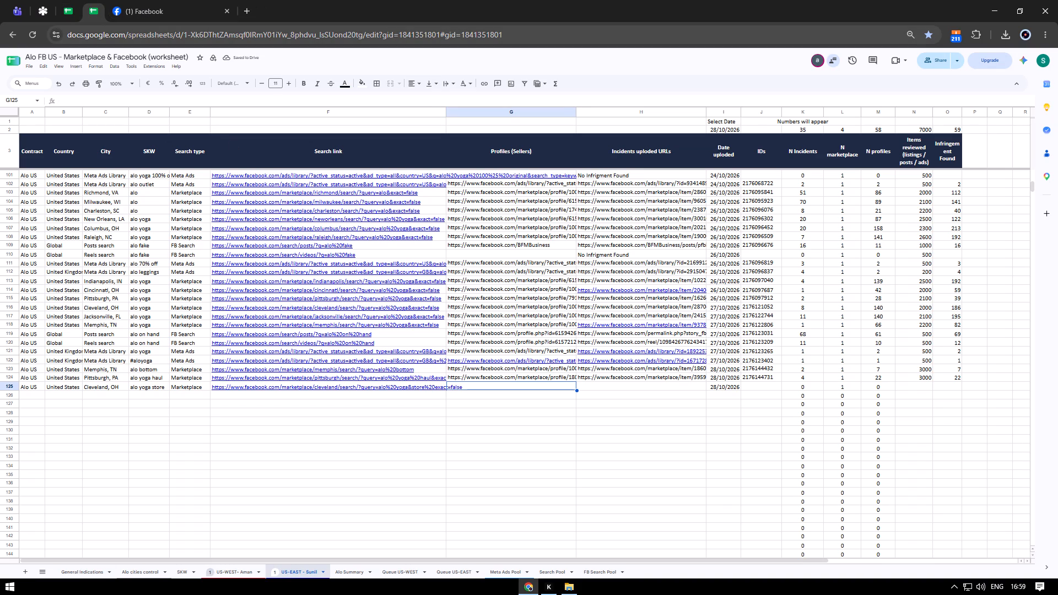
Copy row 125's search link into the Facebook Tool runner's URL list, replacing the Pittsburgh link.
{"action": "key", "text": "Left"}
{"action": "key", "text": "ctrl+c"}
{"action": "key", "text": "ctrl+c"}
{"action": "key", "text": "ctrl+c"}
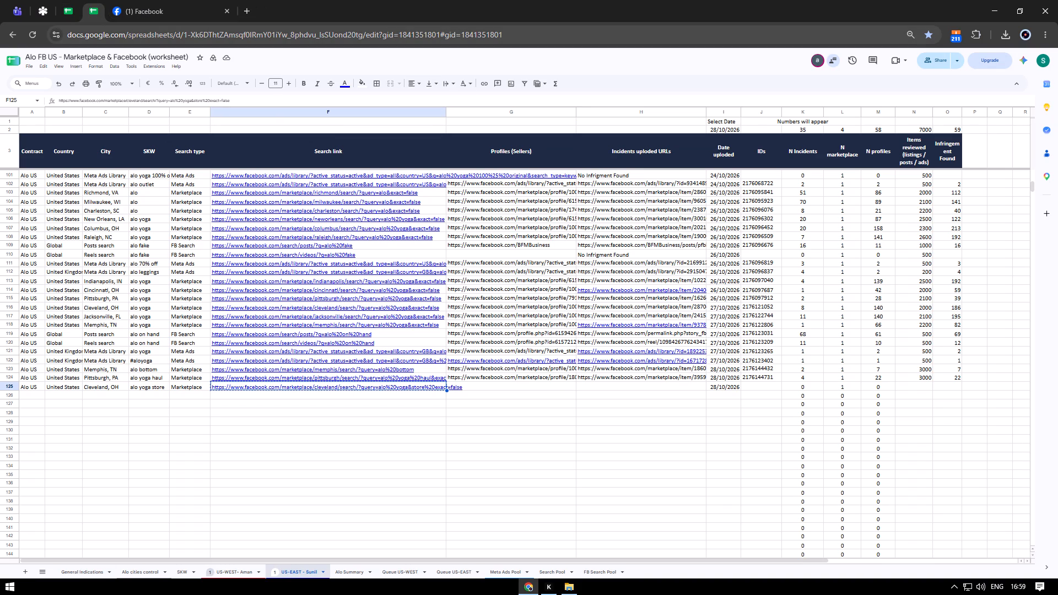
{"action": "key", "text": "ctrl+d"}
{"action": "key", "text": "shift+Tab"}
{"action": "key", "text": "Return"}
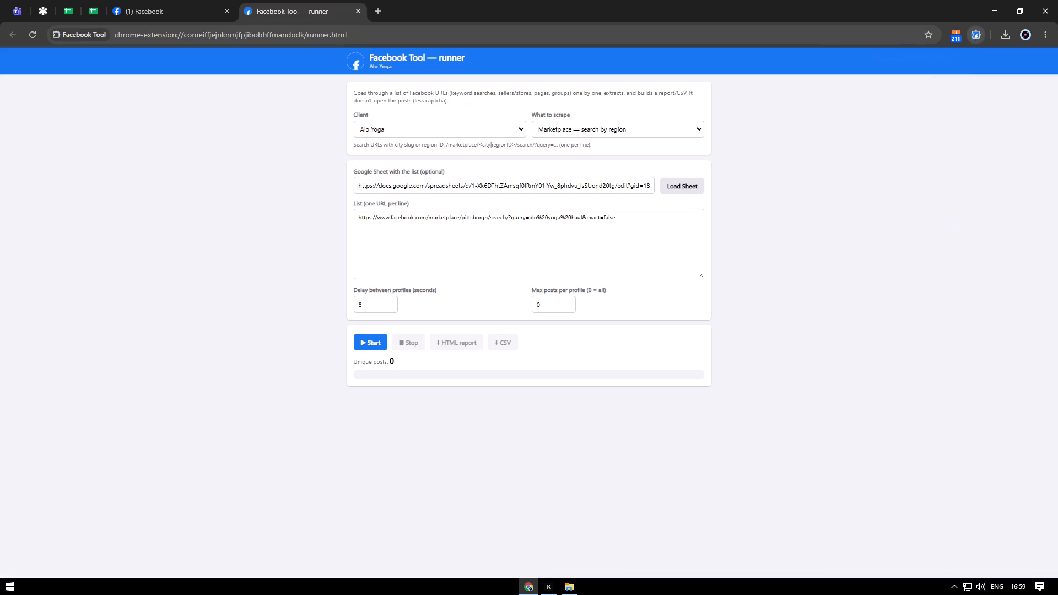
{"action": "key", "text": "Tab"}
{"action": "key", "text": "Tab"}
{"action": "key", "text": "Tab"}
{"action": "key", "text": "Tab"}
{"action": "key", "text": "Tab"}
{"action": "key", "text": "ctrl+a"}
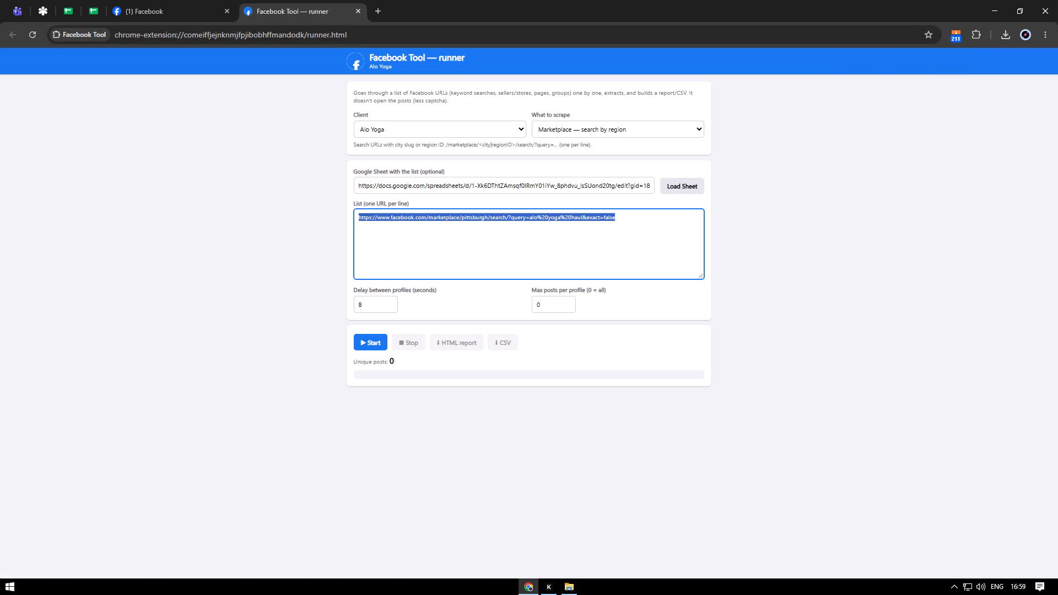
{"action": "key", "text": "ctrl+v"}
Set the maximum posts per profile to 1000 and start the Marketplace scrape.
{"action": "key", "text": "Tab"}
{"action": "key", "text": "Tab"}
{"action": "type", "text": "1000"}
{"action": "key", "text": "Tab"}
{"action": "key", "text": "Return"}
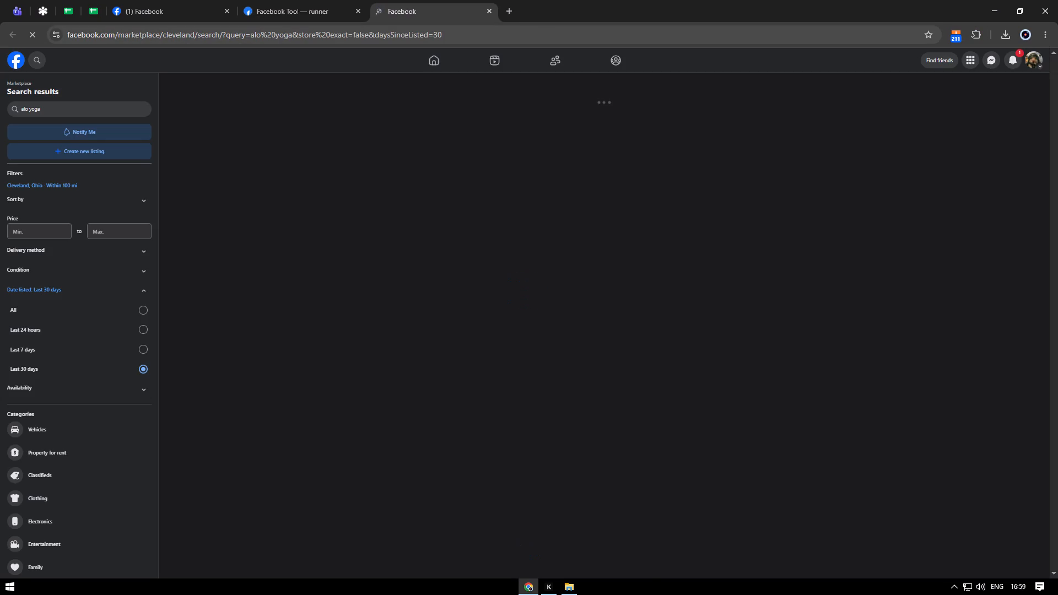
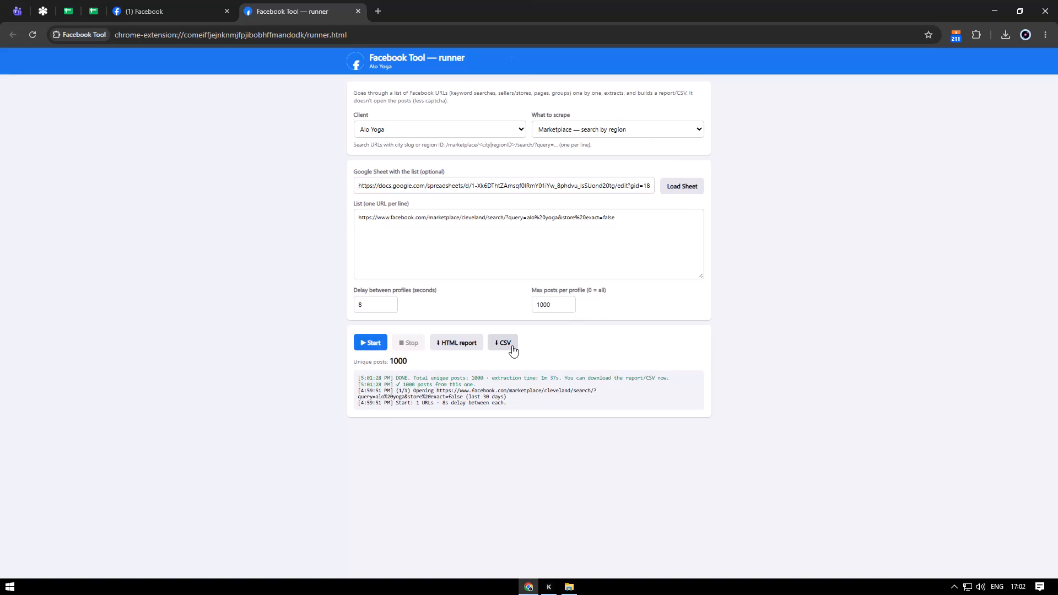
Download the scraped Cleveland Marketplace results for Alo Yoga as a CSV file.
{"action": "left_click", "coordinate": [512, 345]}
Switch to the 2-OCR folder and launch FB-OCR to process the downloaded Alo Yoga CSV, then return to the scraper page.
{"action": "key", "text": "alt+Tab"}
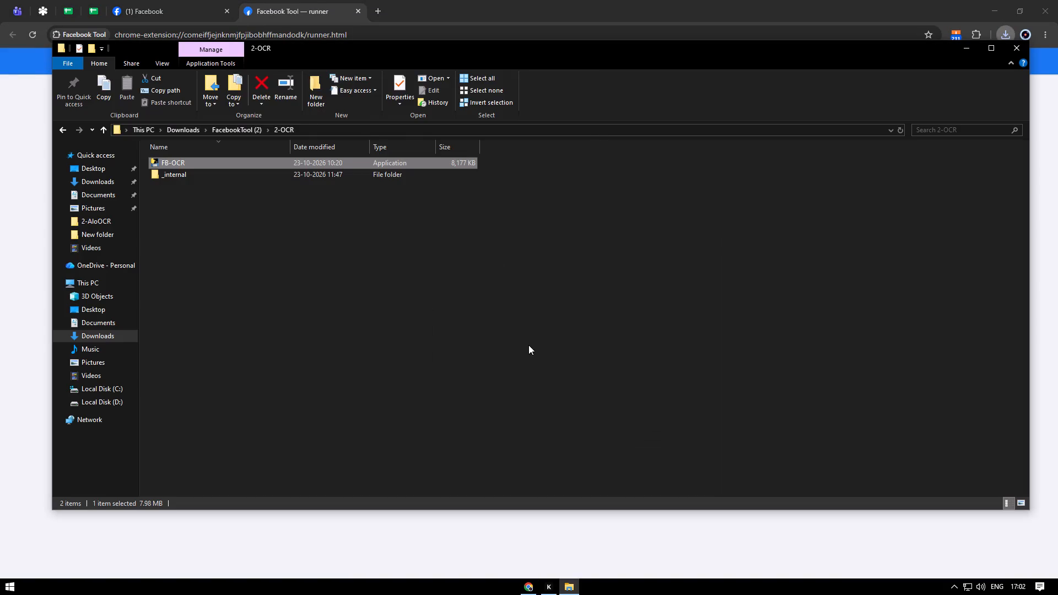
{"action": "key", "text": "Return"}
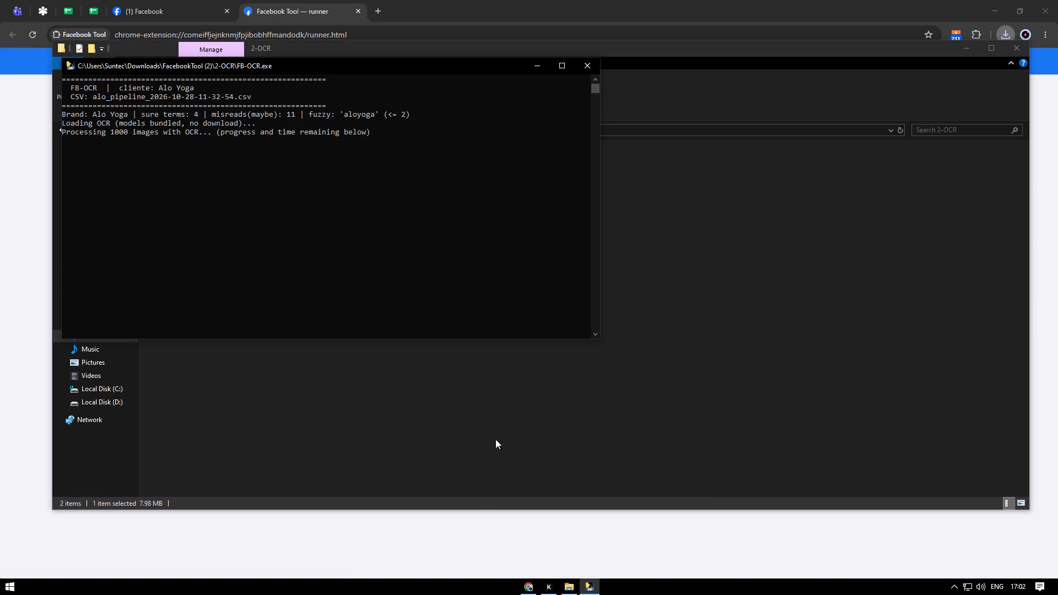
{"action": "left_click", "coordinate": [472, 547]}
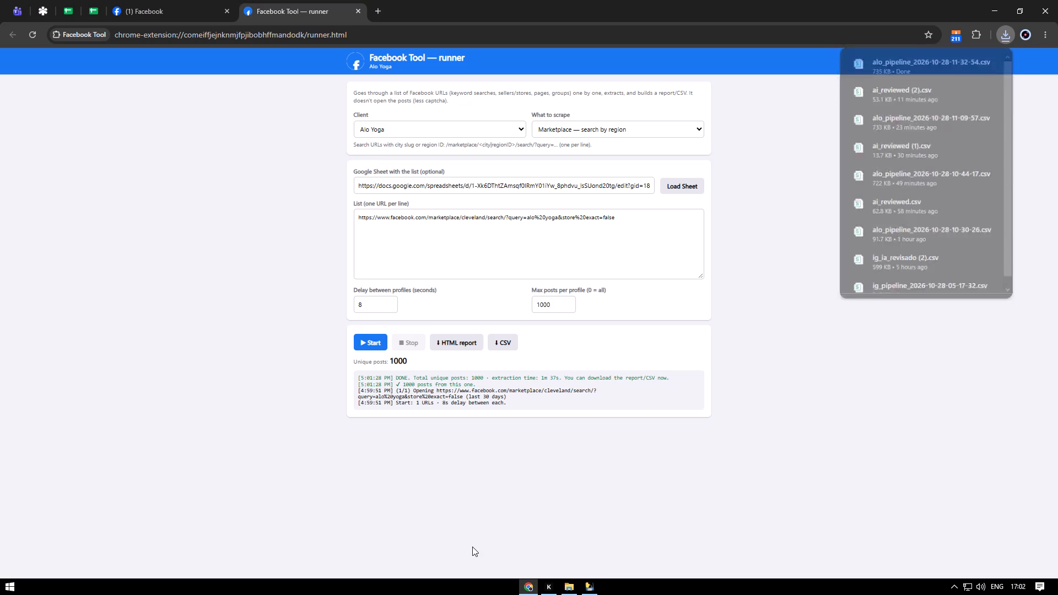
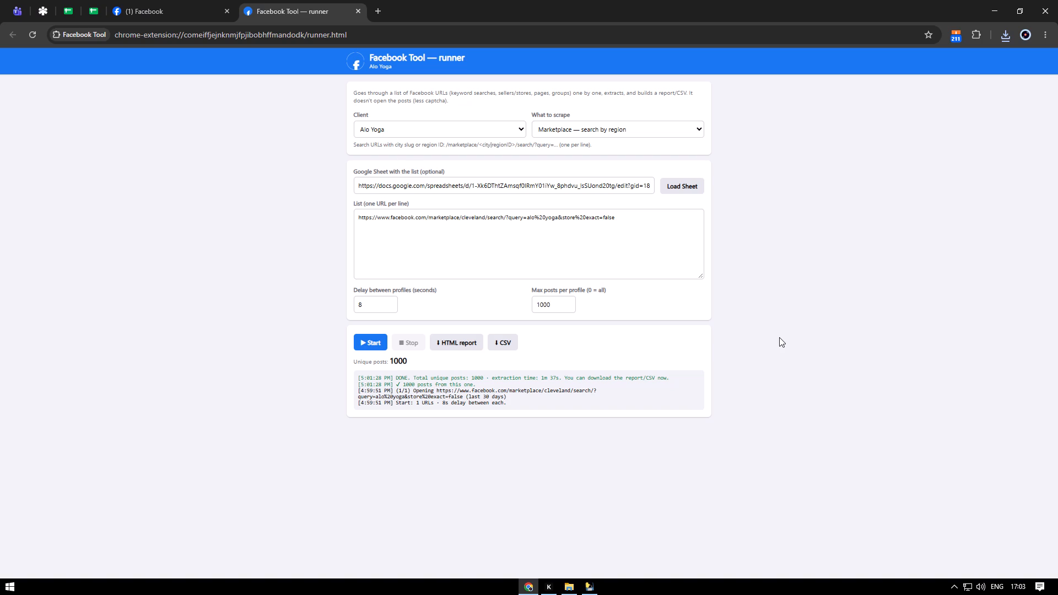
Switch to the FB-OCR console window to check the progress of the OCR run.
{"action": "key", "text": "alt+Tab"}
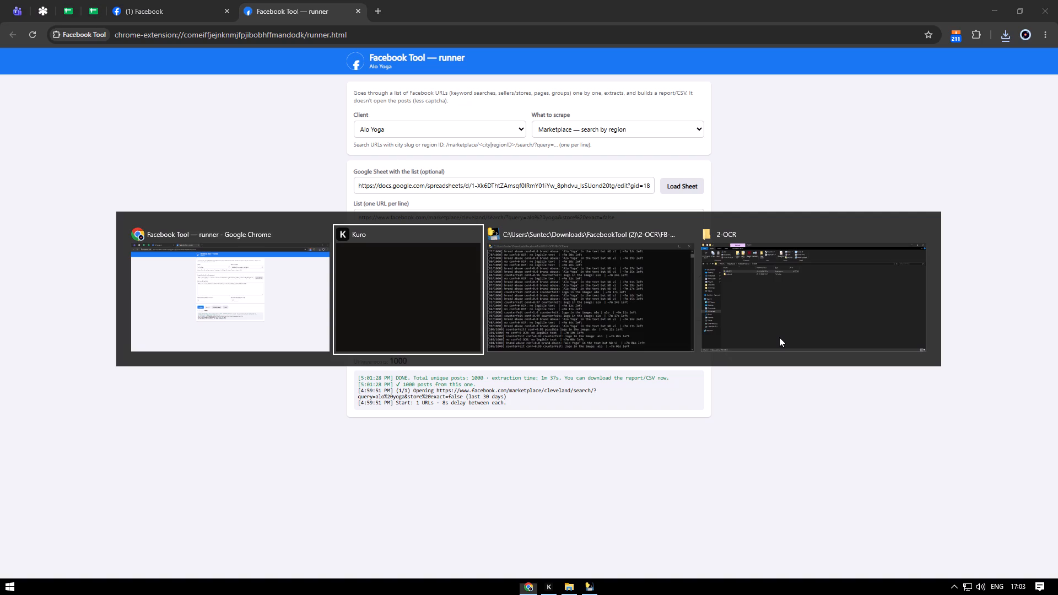
{"action": "key", "text": "alt+Tab"}
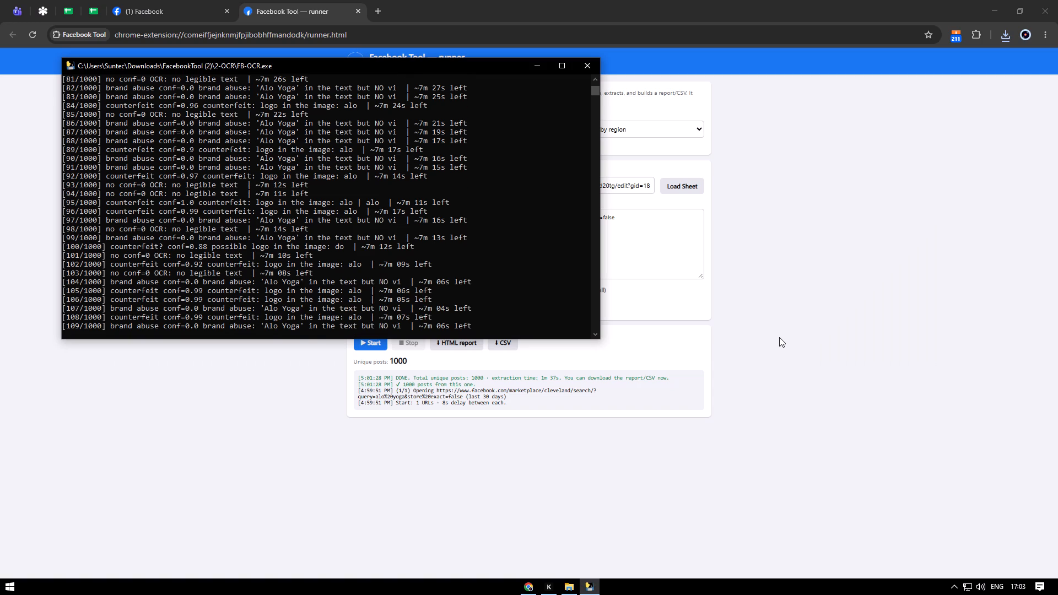
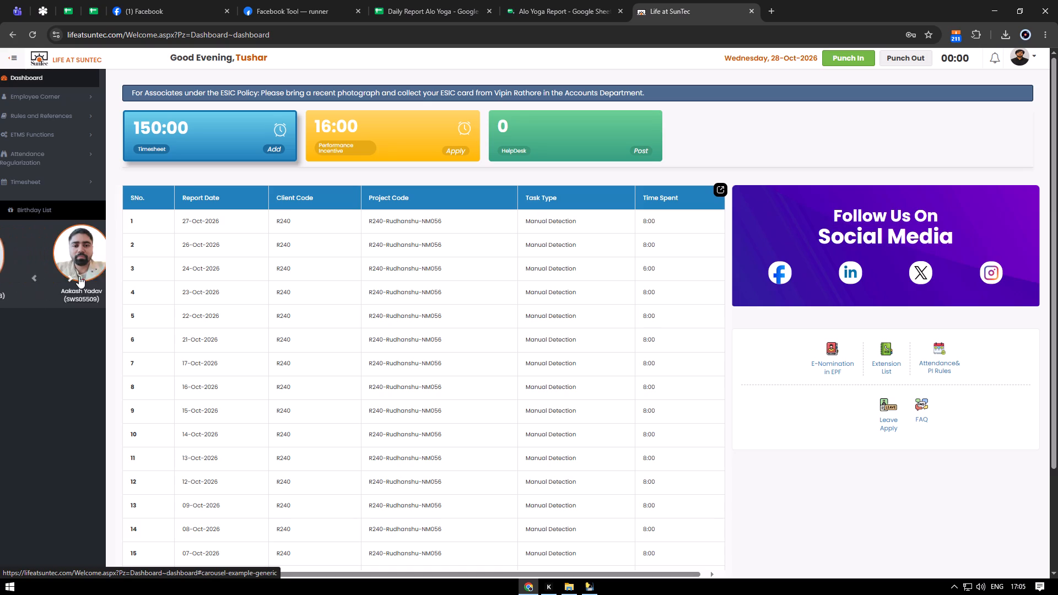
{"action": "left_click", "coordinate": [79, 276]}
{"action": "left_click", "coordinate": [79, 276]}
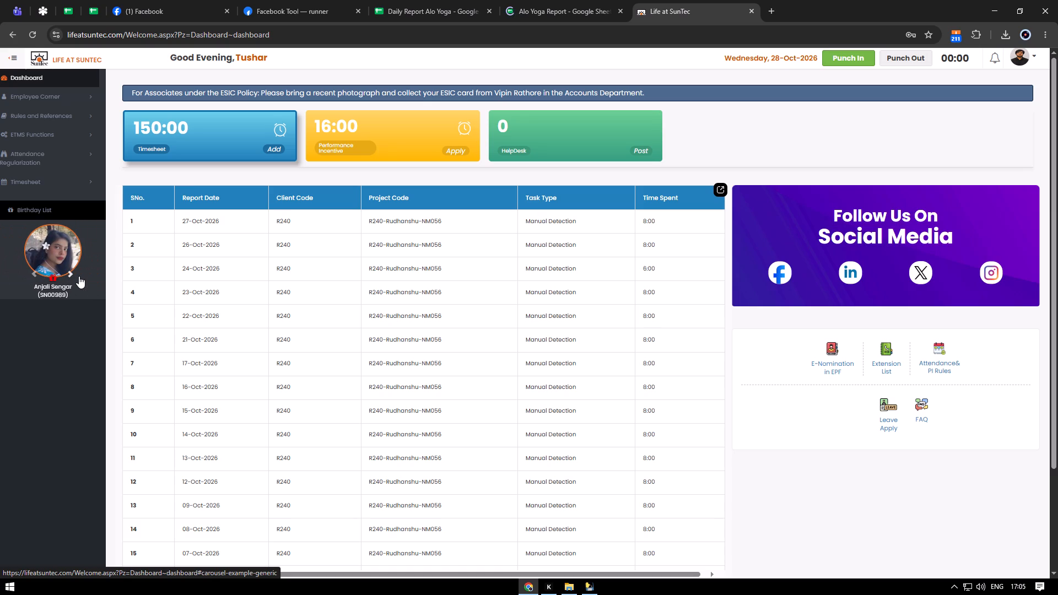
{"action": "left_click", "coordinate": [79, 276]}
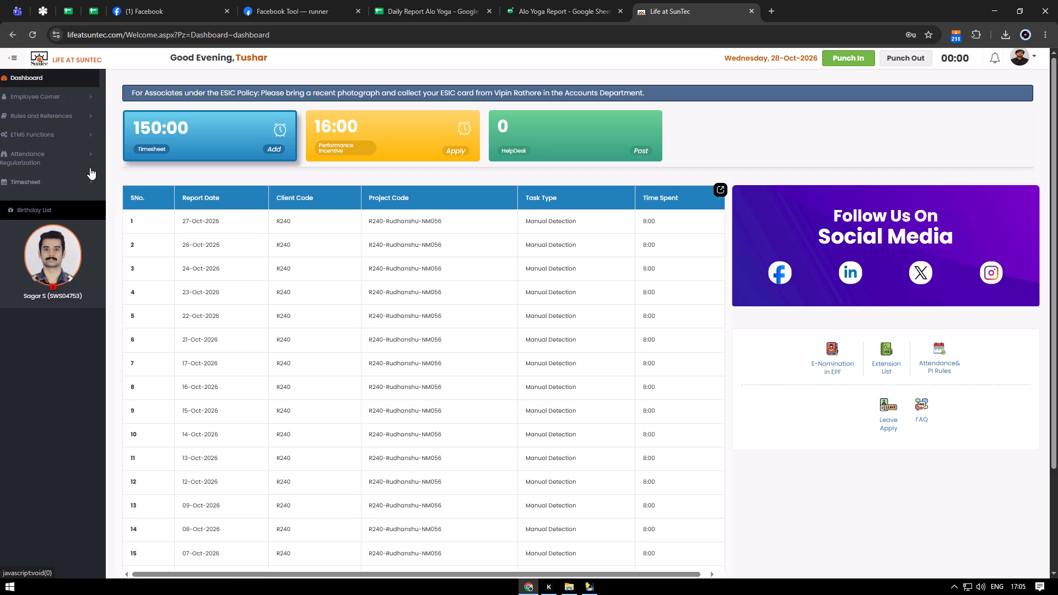
Open the Monthly Attendance page under Attendance Regularization in the SunTec employee portal.
{"action": "left_click", "coordinate": [87, 156]}
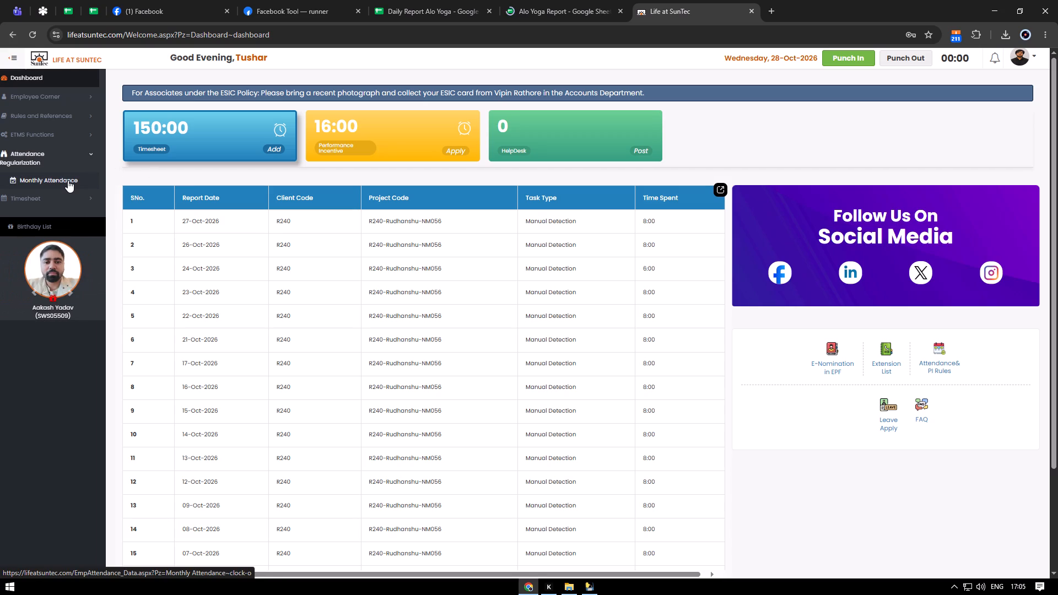
{"action": "left_click", "coordinate": [68, 180]}
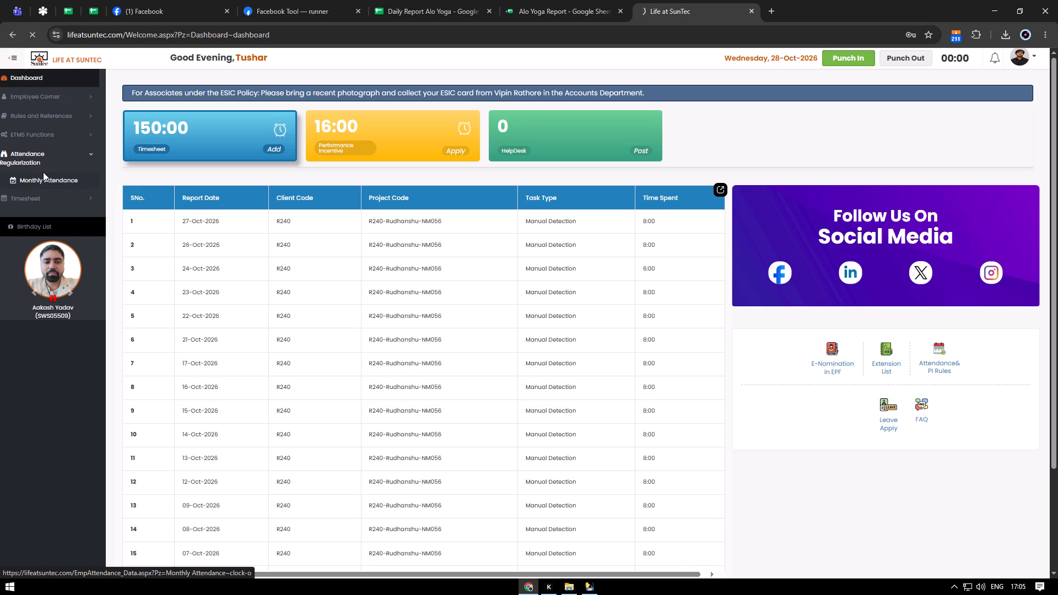
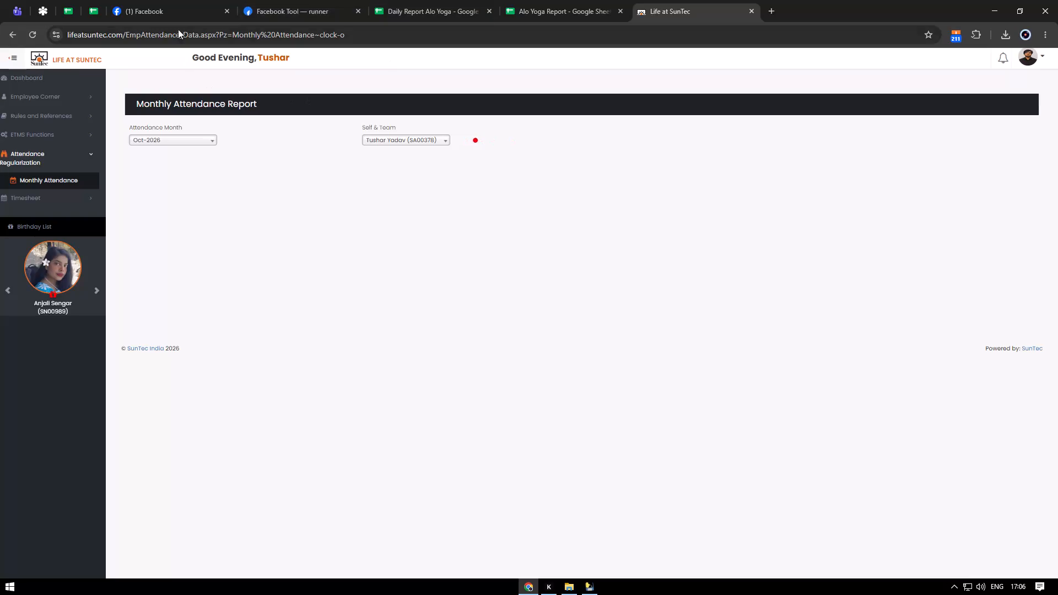
{"action": "left_click", "coordinate": [57, 85]}
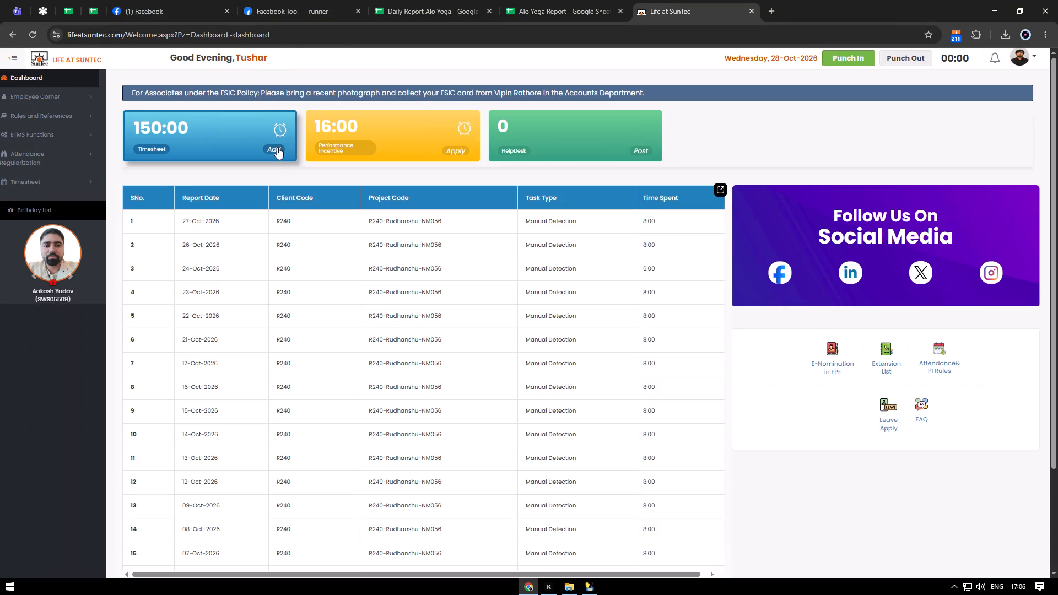
{"action": "left_click", "coordinate": [273, 150]}
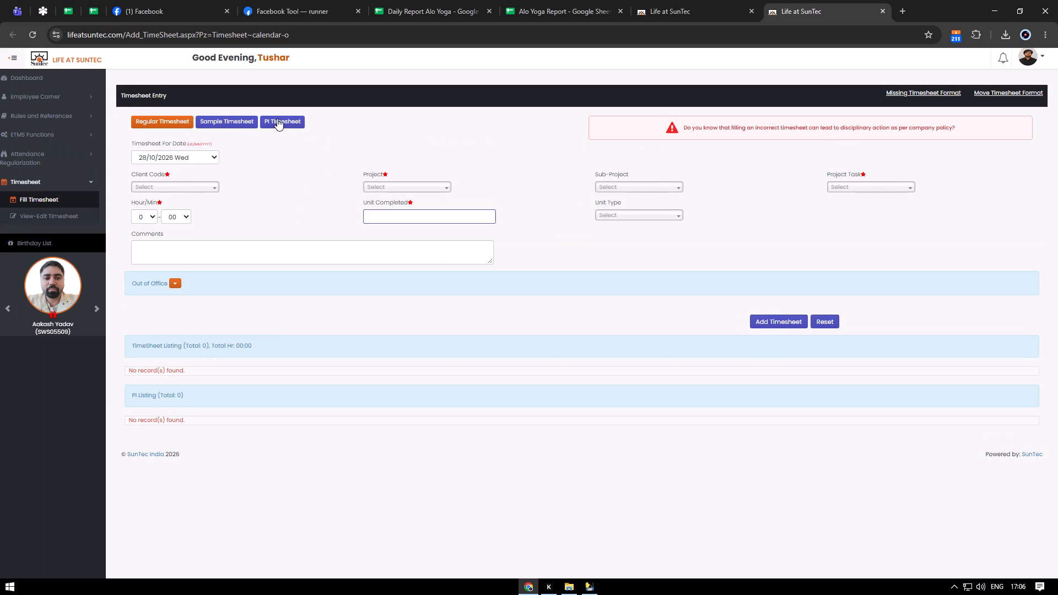
{"action": "left_click", "coordinate": [204, 185]}
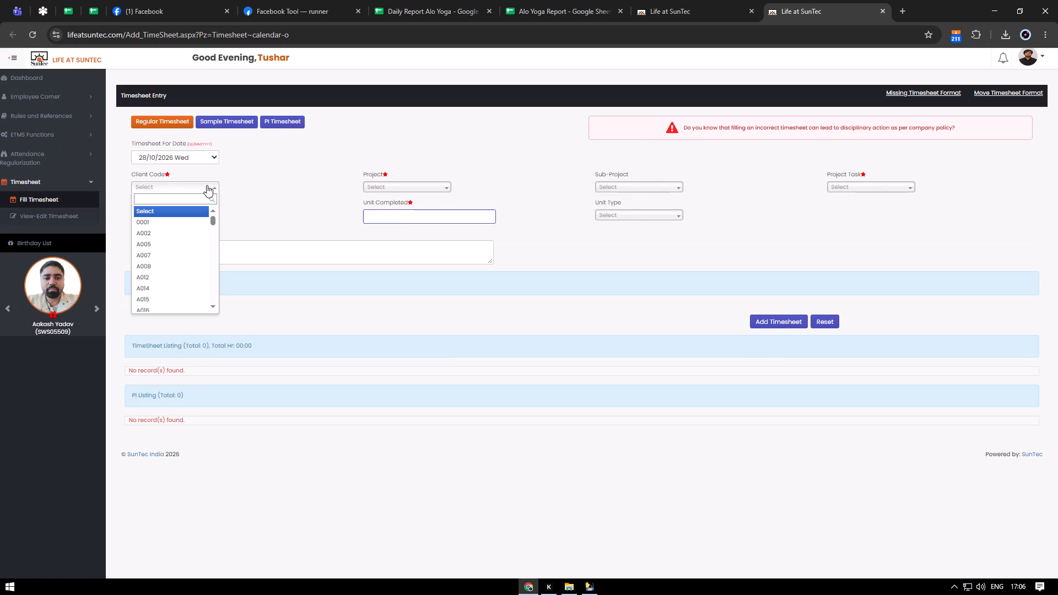
{"action": "type", "text": "R240"}
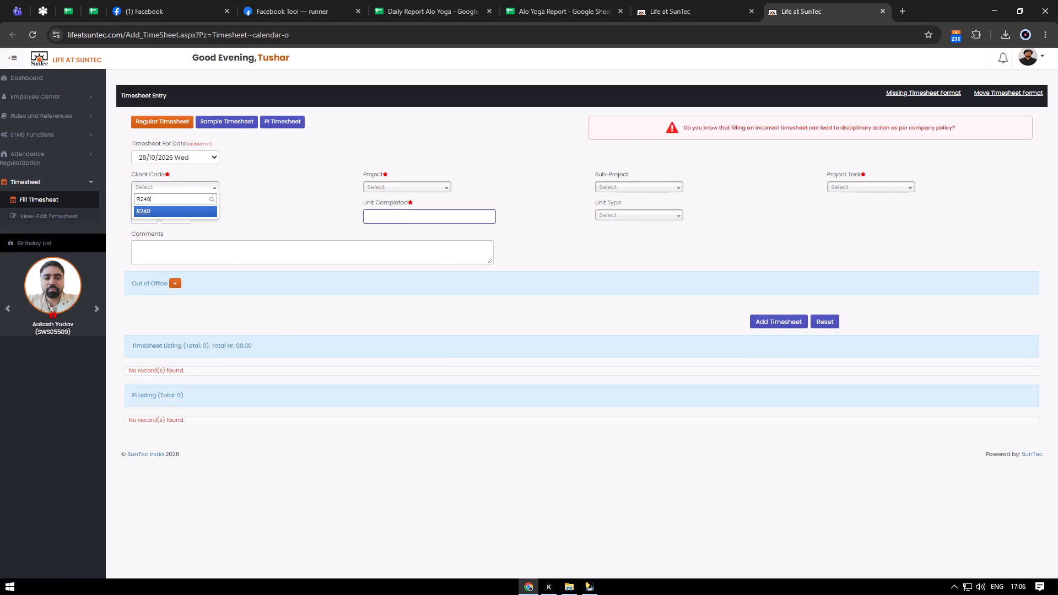
{"action": "key", "text": "Return"}
{"action": "key", "text": "Tab"}
{"action": "key", "text": "Down"}
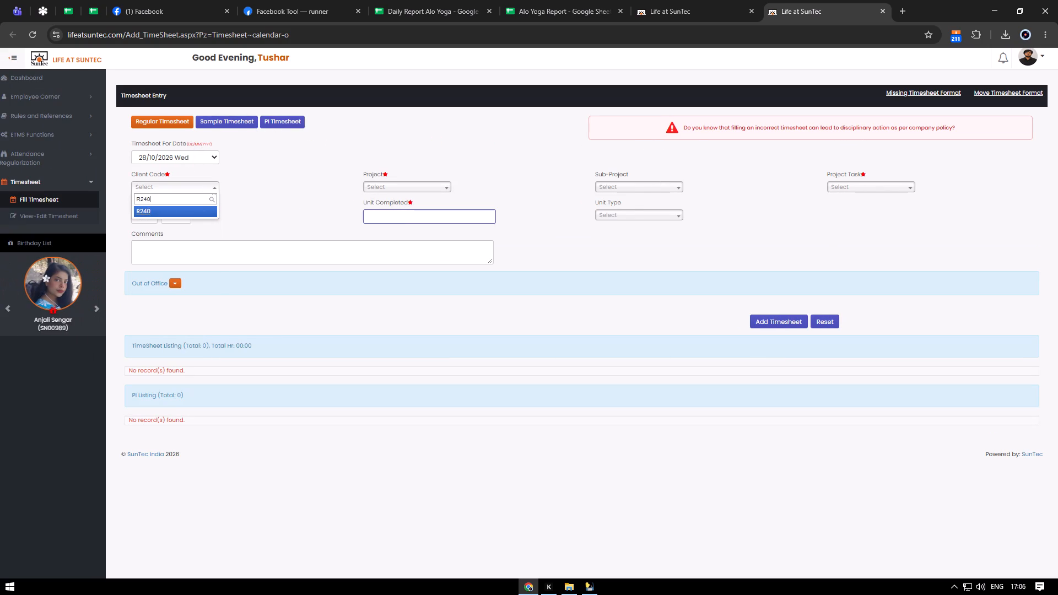
{"action": "key", "text": "Down"}
{"action": "key", "text": "Return"}
{"action": "key", "text": "Tab"}
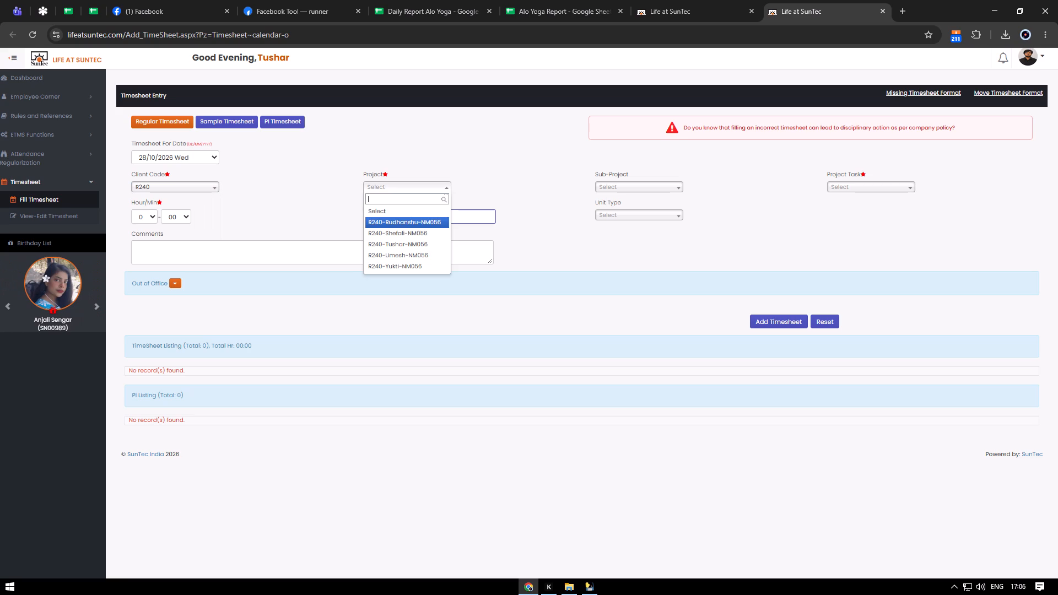
Set the timesheet entry's project task to Manual Detection and its time to 8 hours.
{"action": "key", "text": "Tab"}
{"action": "key", "text": "Down"}
{"action": "key", "text": "Down"}
{"action": "key", "text": "Down"}
{"action": "key", "text": "Down"}
{"action": "key", "text": "Tab"}
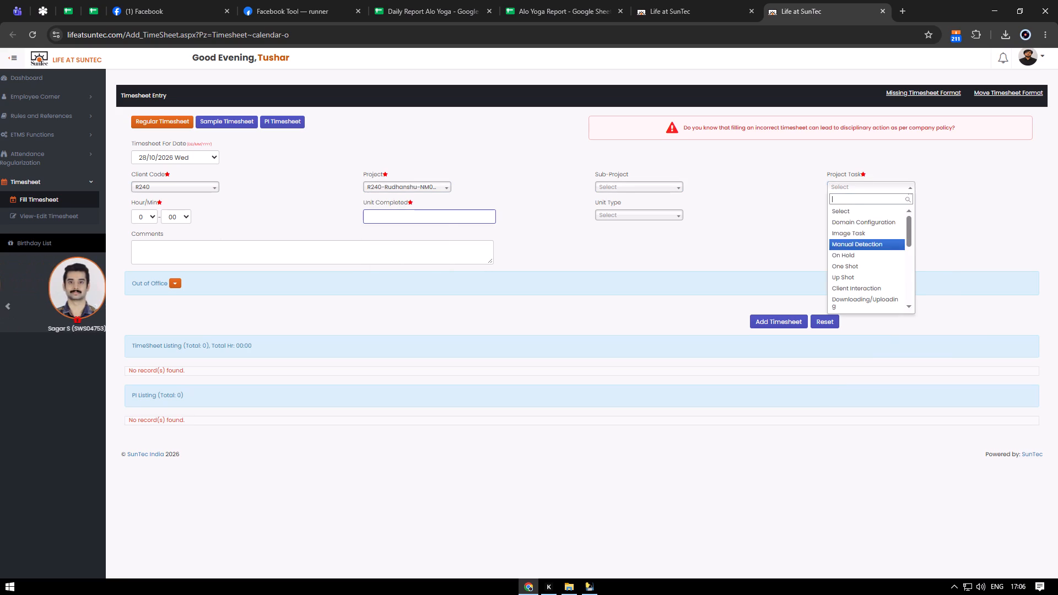
{"action": "key", "text": "Tab"}
{"action": "key", "text": "Down"}
{"action": "key", "text": "Down"}
{"action": "key", "text": "Down"}
{"action": "key", "text": "Down"}
{"action": "key", "text": "Down"}
{"action": "key", "text": "Down"}
{"action": "key", "text": "Down"}
{"action": "key", "text": "Down"}
{"action": "key", "text": "Down"}
{"action": "key", "text": "Down"}
{"action": "key", "text": "Down"}
{"action": "key", "text": "Down"}
{"action": "key", "text": "Down"}
{"action": "key", "text": "Down"}
{"action": "key", "text": "Down"}
{"action": "key", "text": "Down"}
{"action": "key", "text": "Down"}
{"action": "key", "text": "Down"}
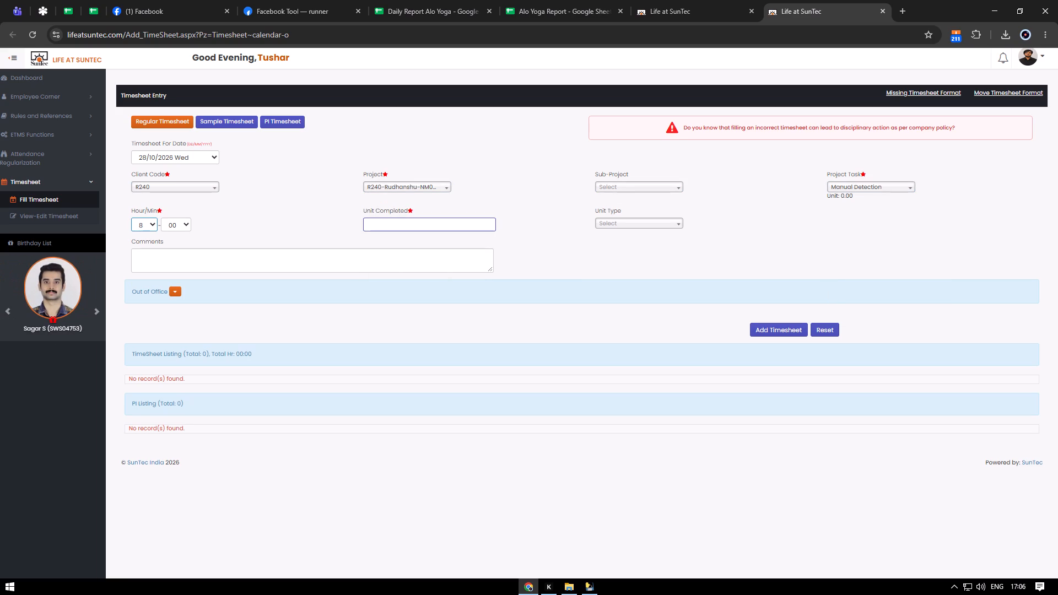
Enter 211 completed units and add the entry to the timesheet listing.
{"action": "key", "text": "Tab"}
{"action": "key", "text": "Tab"}
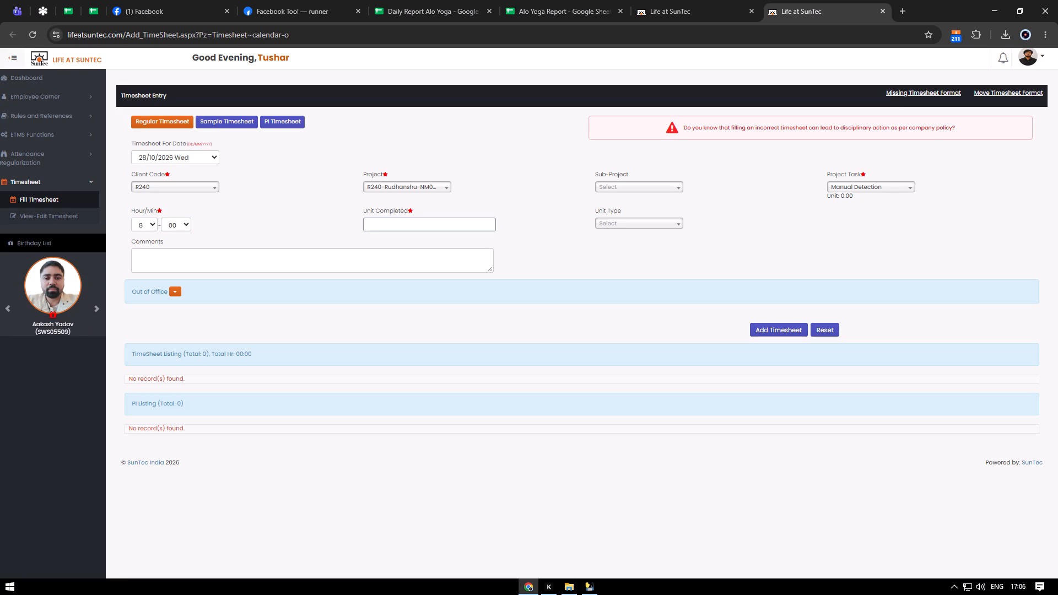
{"action": "type", "text": "211"}
{"action": "key", "text": "Right"}
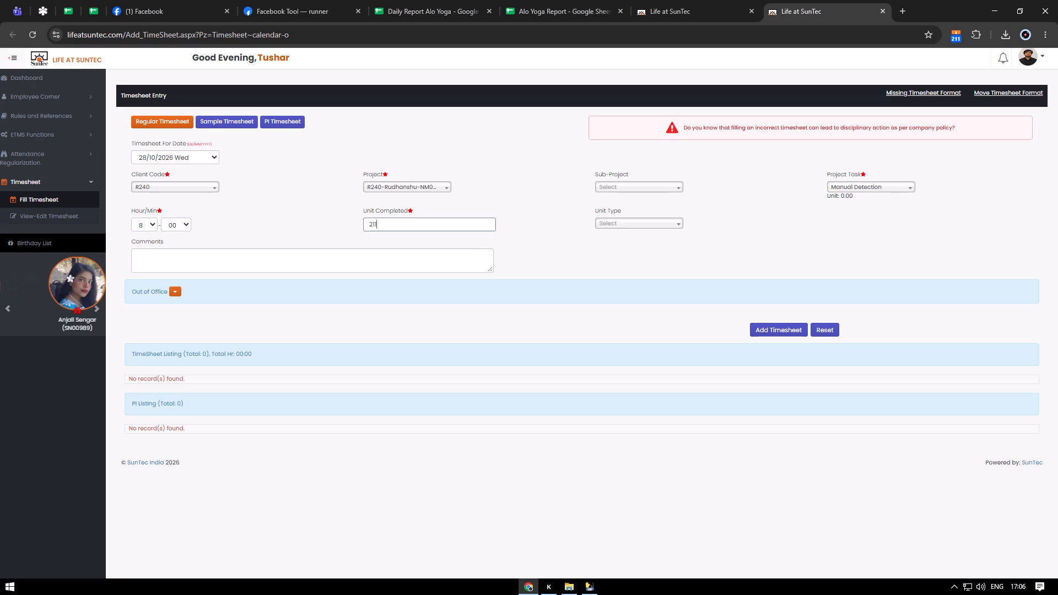
{"action": "key", "text": "Tab"}
{"action": "key", "text": "Tab"}
{"action": "key", "text": "Tab"}
{"action": "key", "text": "Tab"}
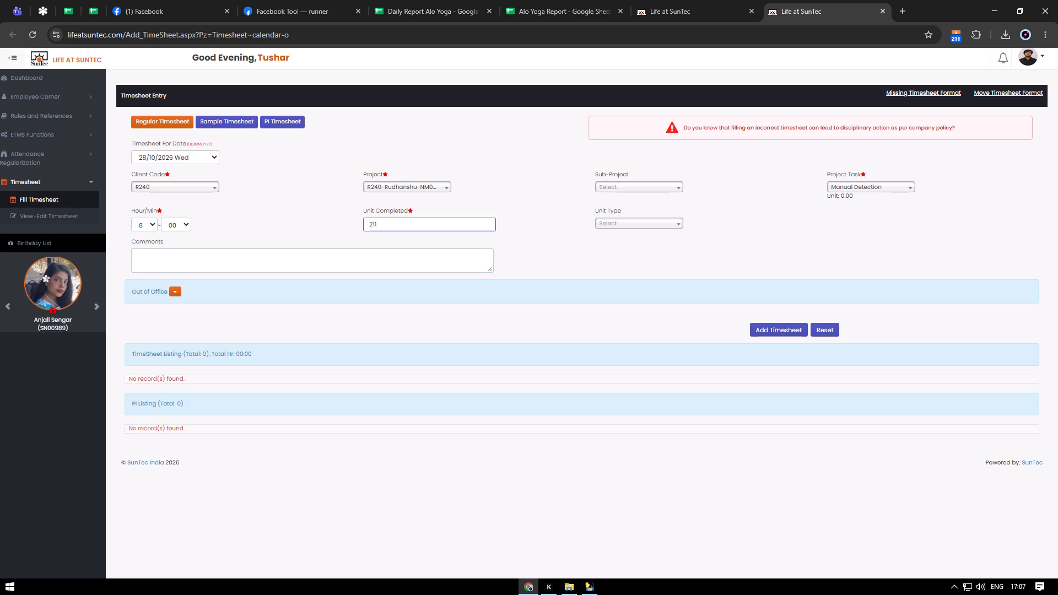
{"action": "key", "text": "Return"}
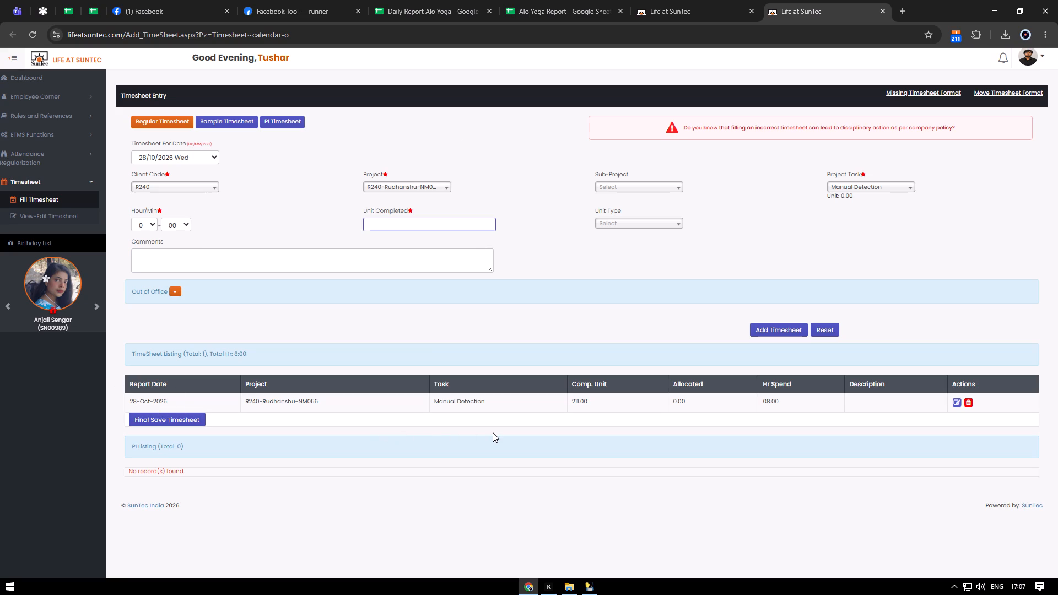
Final-save the timesheet for 28-Oct-2026.
{"action": "left_click", "coordinate": [181, 420]}
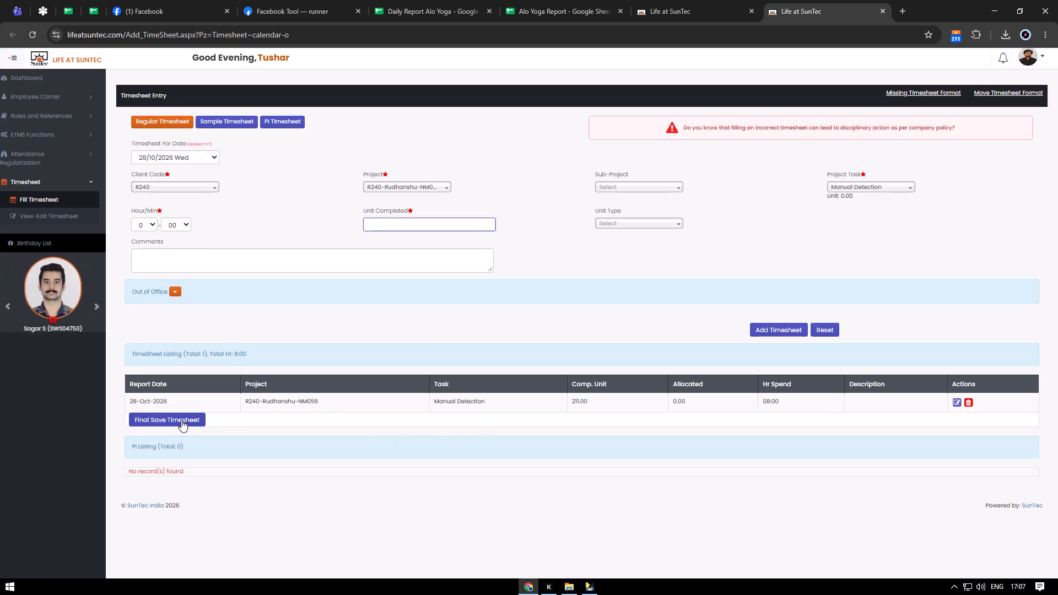
Return to the portal dashboard, check the timesheet list, and close both SunTec portal pages.
{"action": "left_click", "coordinate": [48, 77]}
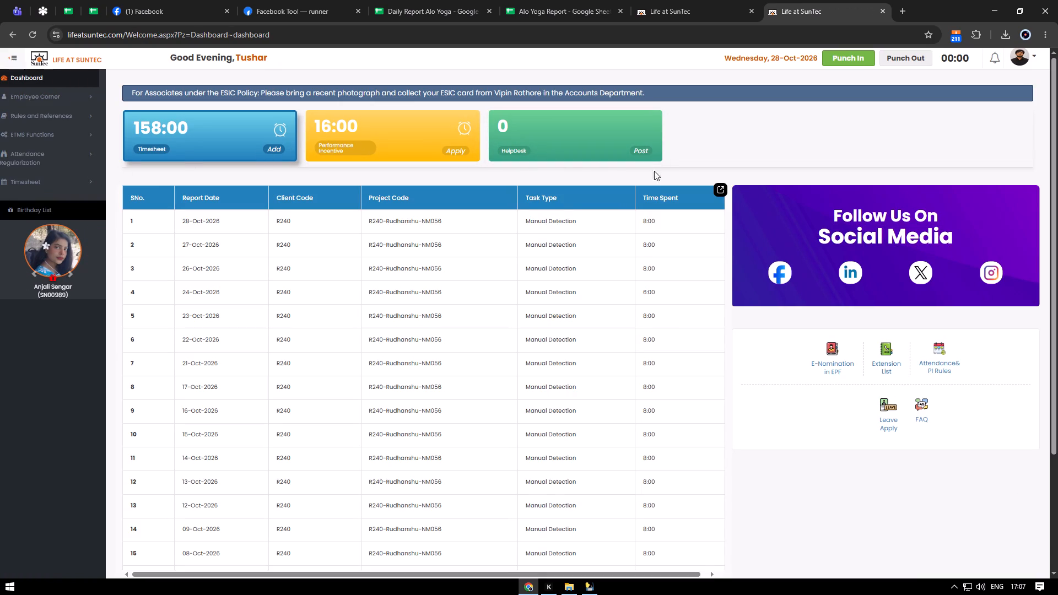
{"action": "left_click", "coordinate": [679, 0]}
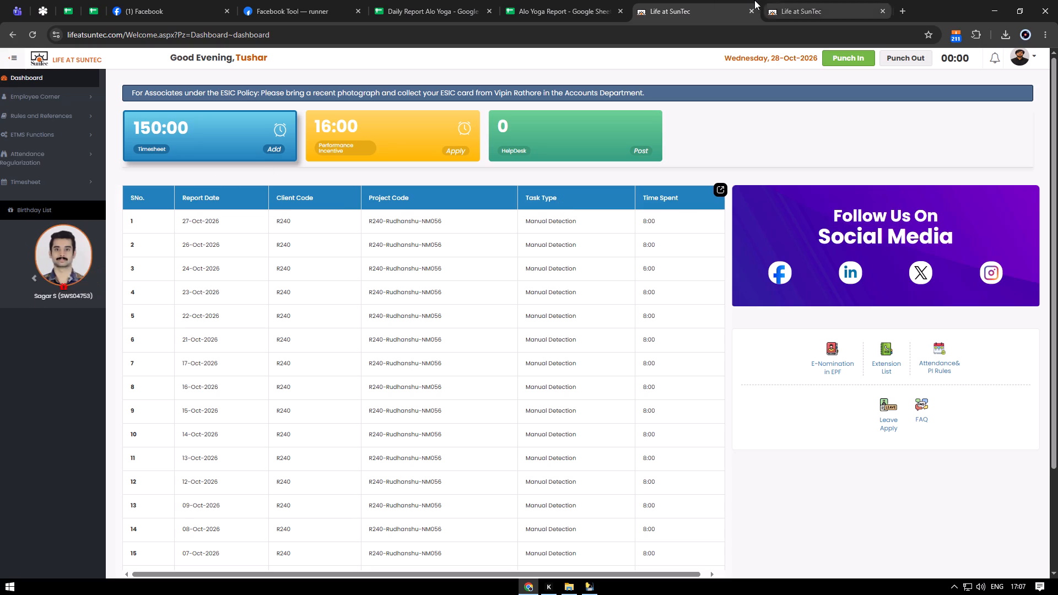
{"action": "middle_click", "coordinate": [694, 0]}
{"action": "middle_click", "coordinate": [694, 0]}
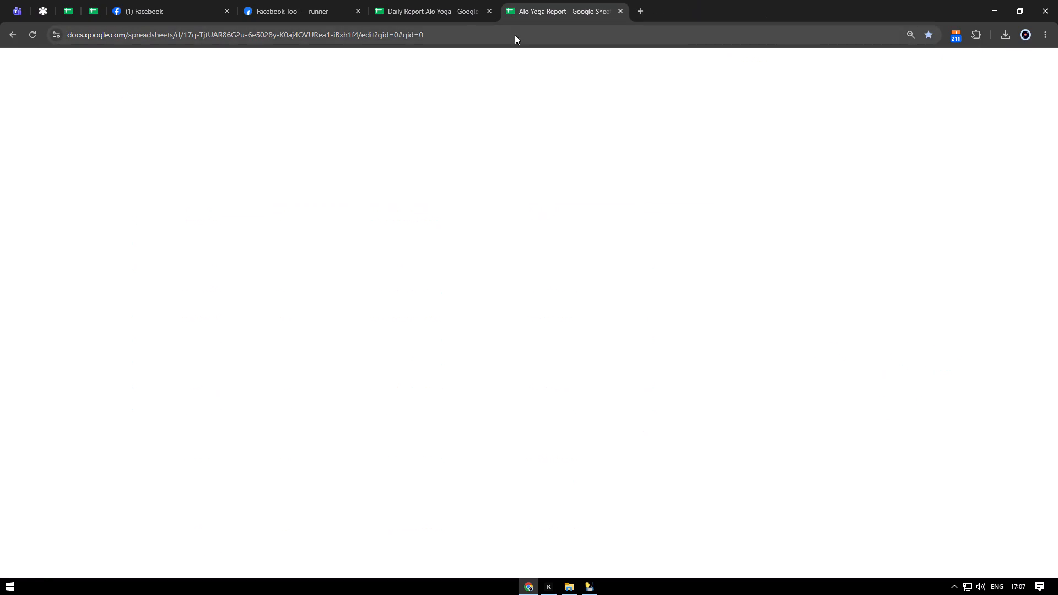
In Daily Report Alo Yoga, on the Tushar sheet, copy the 27/10/2026 report block B57:F60 and paste it at B62.
{"action": "left_click", "coordinate": [424, 0]}
{"action": "left_click", "coordinate": [68, 575]}
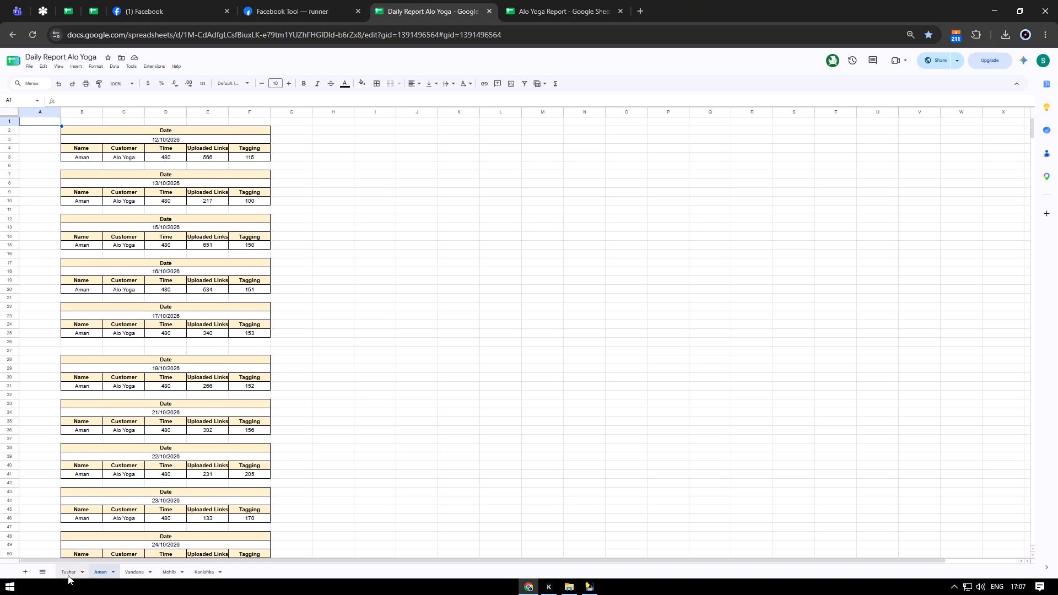
{"action": "scroll", "coordinate": [101, 520], "scroll_direction": "down", "scroll_amount": 6}
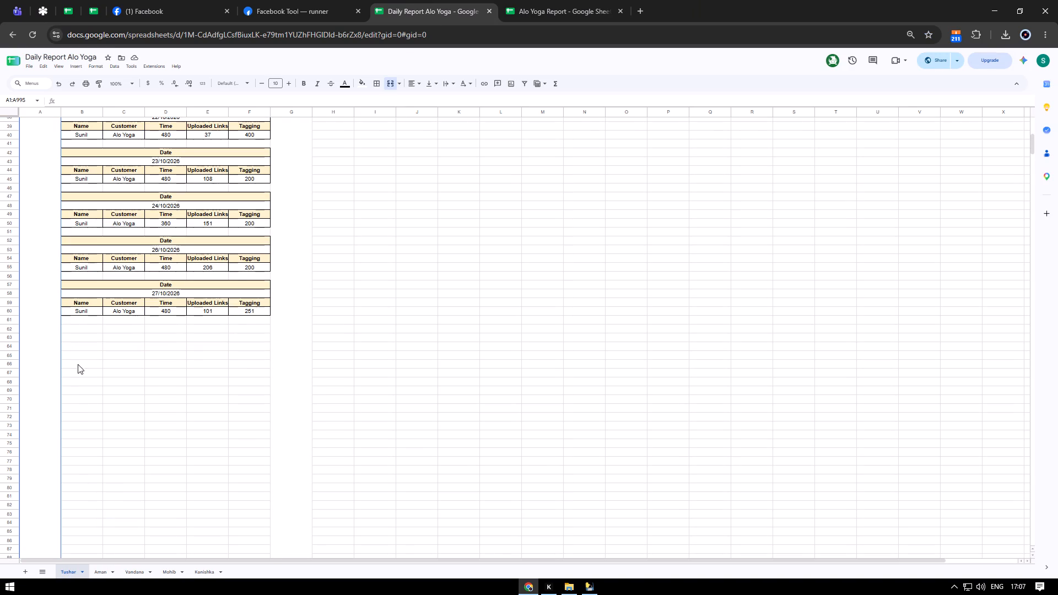
{"action": "left_click_drag", "start_coordinate": [77, 286], "coordinate": [249, 313]}
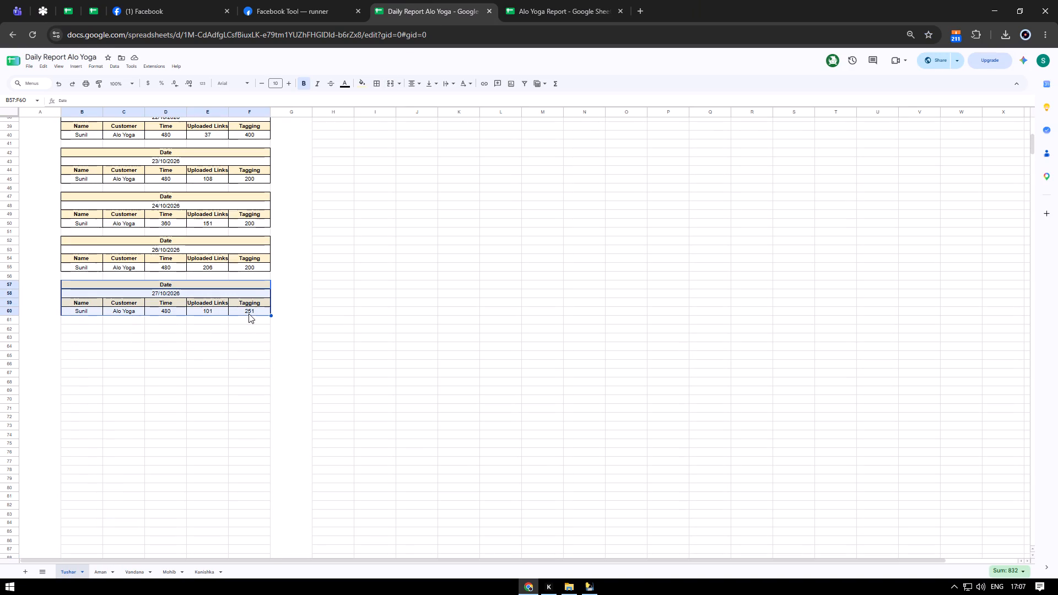
{"action": "key", "text": "ctrl+c"}
{"action": "key", "text": "ctrl+c"}
{"action": "key", "text": "ctrl+c"}
{"action": "left_click", "coordinate": [82, 331]}
{"action": "key", "text": "ctrl+v"}
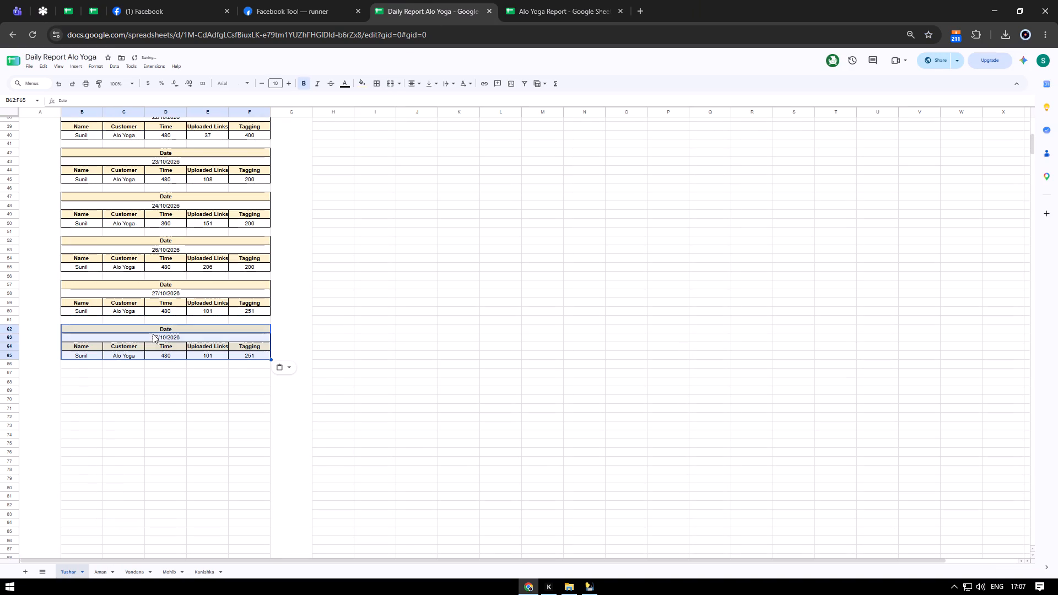
Change the date in the pasted report block at row 63 to 28/10/2026.
{"action": "double_click", "coordinate": [160, 338]}
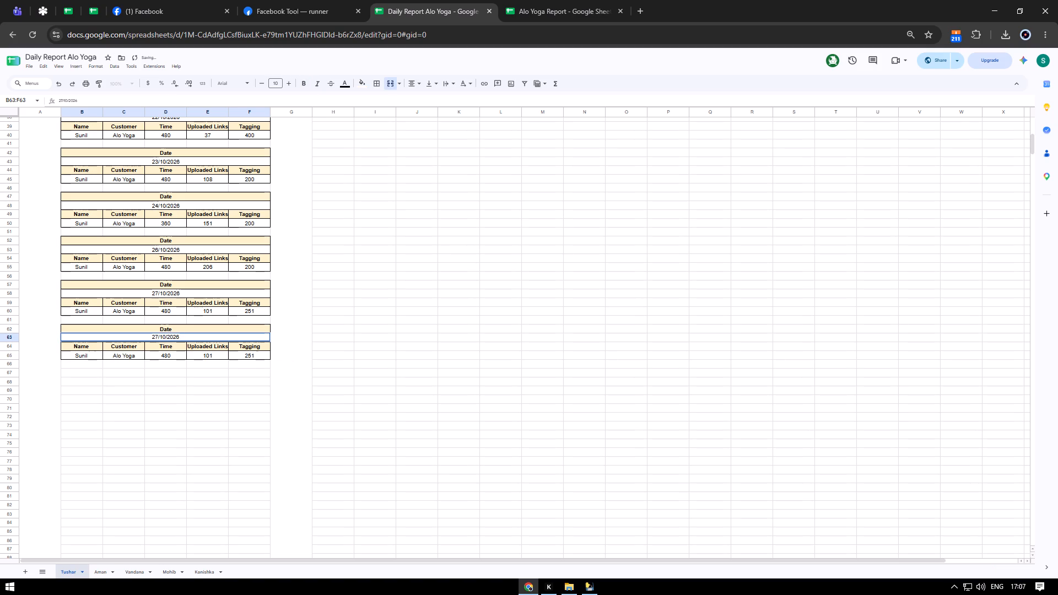
{"action": "left_click", "coordinate": [160, 338]}
{"action": "key", "text": "Left"}
{"action": "key", "text": "BackSpace"}
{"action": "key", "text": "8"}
{"action": "key", "text": "Return"}
Set the Tagging value in the 28/10/2026 block to 211.
{"action": "key", "text": "Right"}
{"action": "key", "text": "Right"}
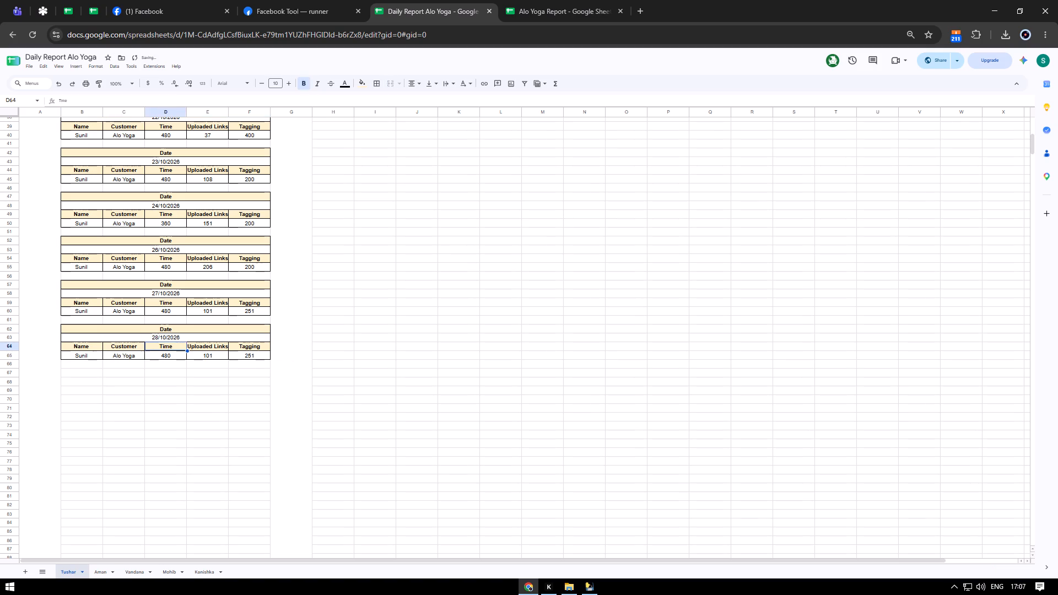
{"action": "key", "text": "Right"}
{"action": "key", "text": "Down"}
{"action": "key", "text": "Right"}
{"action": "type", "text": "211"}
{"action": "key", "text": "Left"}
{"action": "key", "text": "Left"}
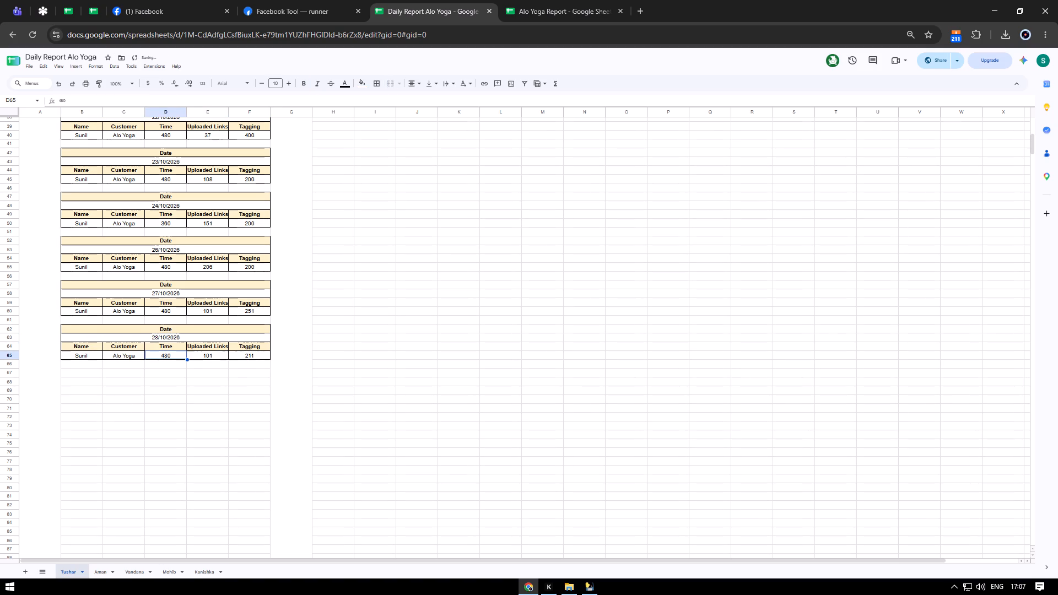
Check the 28/10/2026 incident total in the Alo FB US worksheet and enter 35 as Uploaded Links in the daily report's new block.
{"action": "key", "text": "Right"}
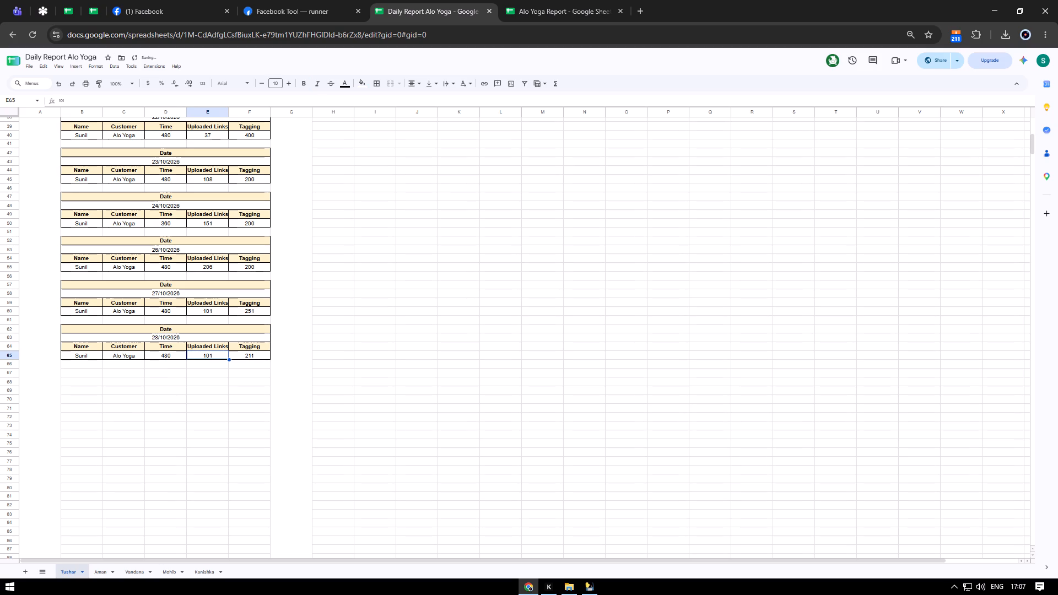
{"action": "left_click", "coordinate": [72, 1]}
{"action": "left_click", "coordinate": [89, 10]}
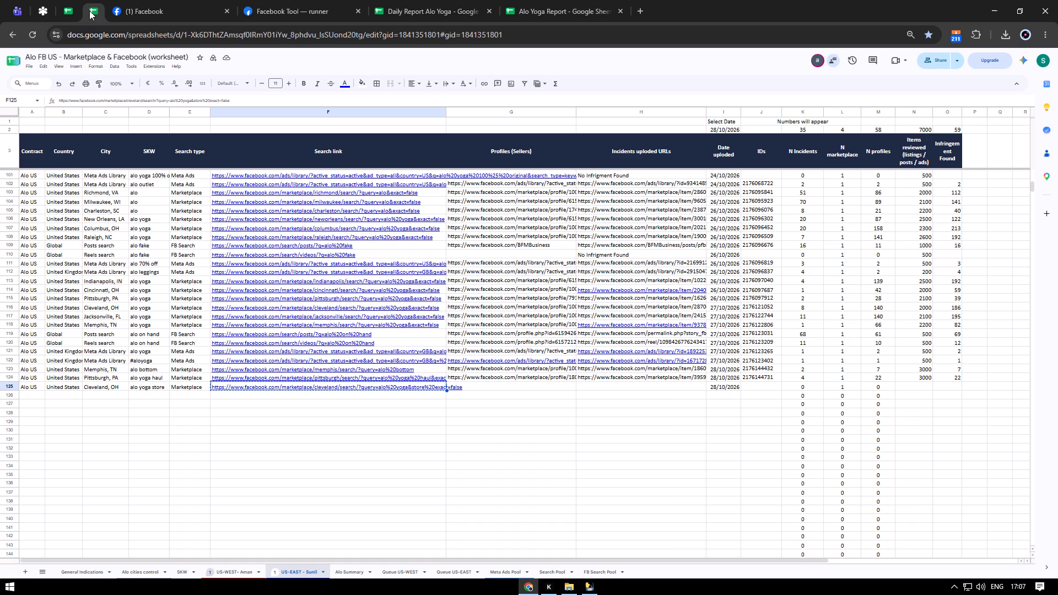
{"action": "left_click", "coordinate": [444, 0]}
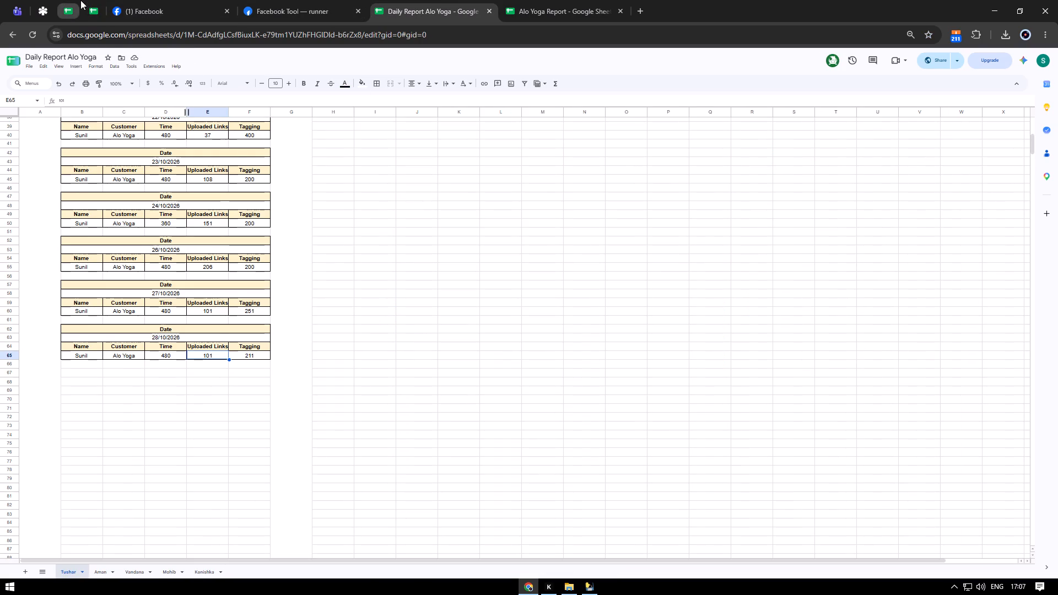
{"action": "left_click", "coordinate": [86, 0]}
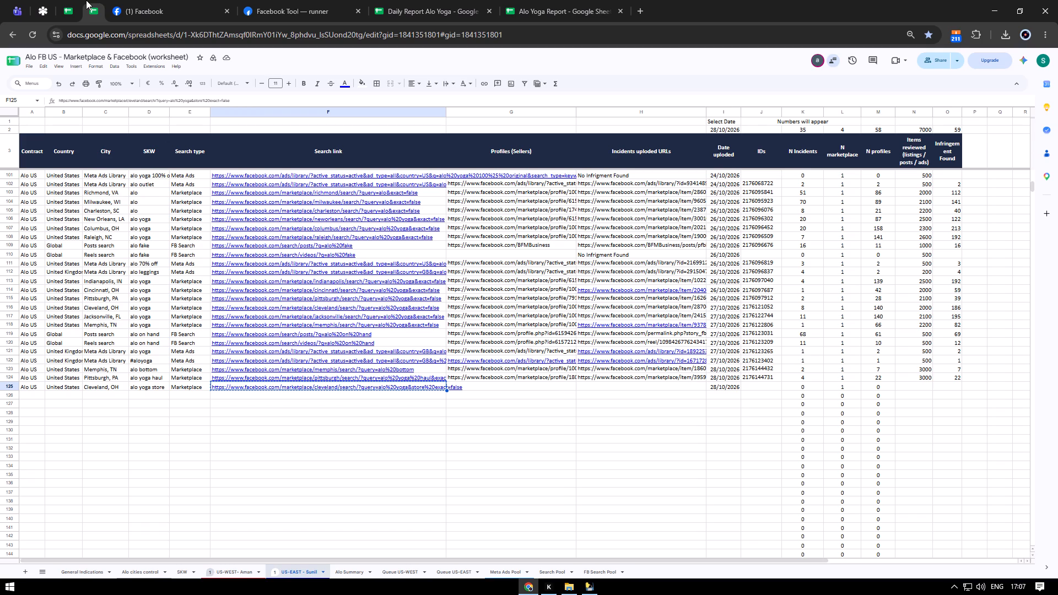
{"action": "left_click", "coordinate": [391, 0]}
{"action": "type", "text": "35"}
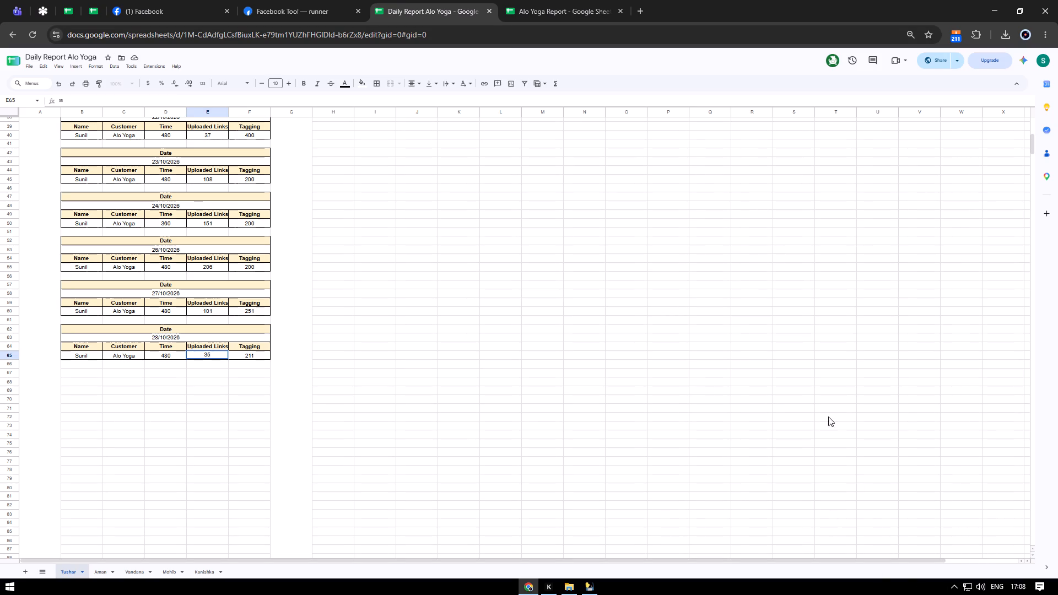
{"action": "left_click", "coordinate": [528, 407]}
Open the Facebook sheet of Alo Yoga Report and select Sunil's Marketplace searches reviewed cell for 28/10/2026.
{"action": "left_click", "coordinate": [535, 0]}
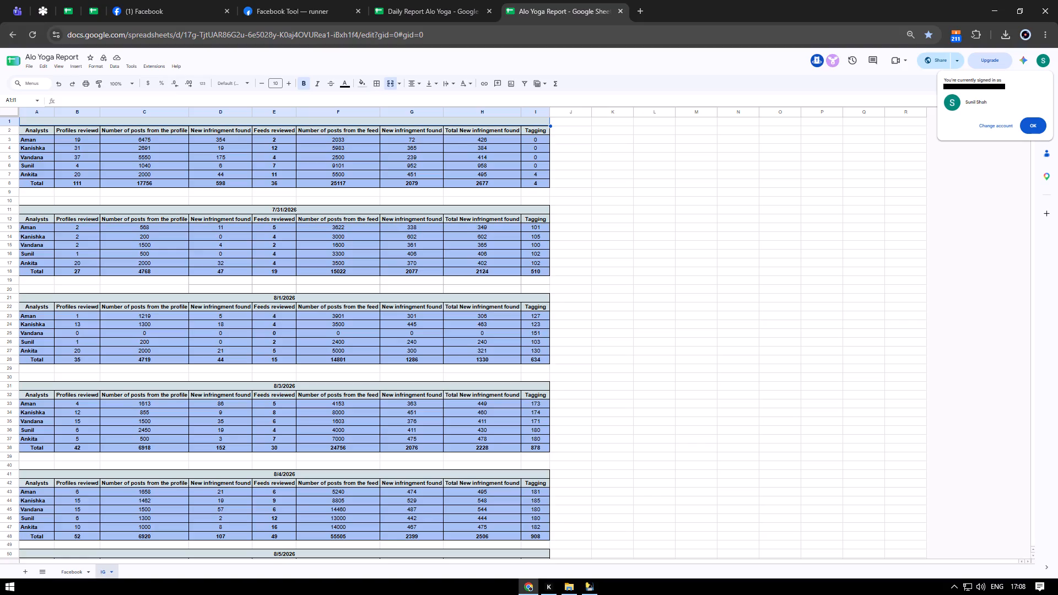
{"action": "left_click", "coordinate": [1022, 128]}
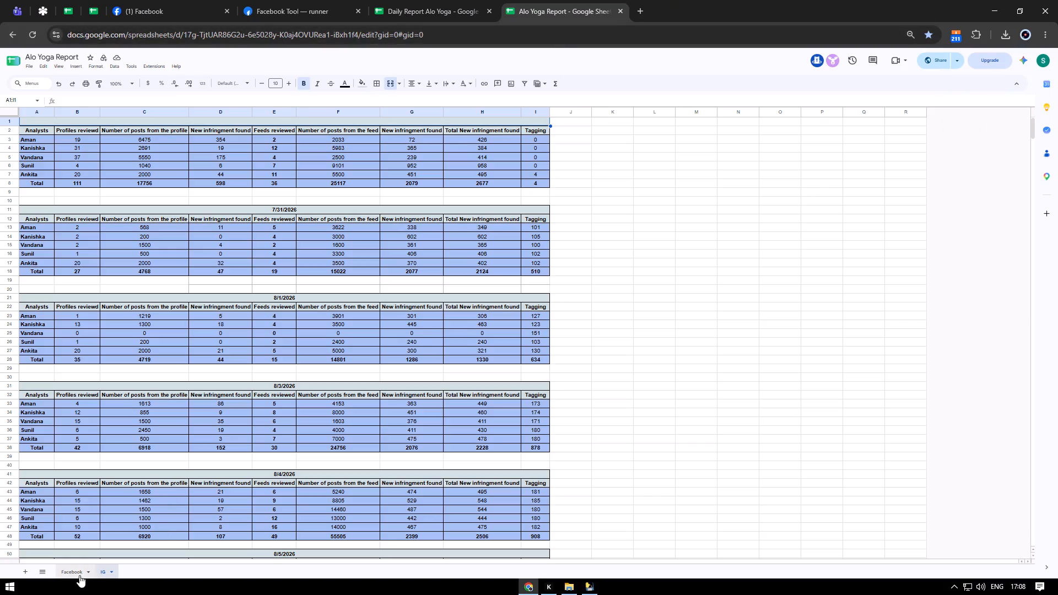
{"action": "left_click", "coordinate": [79, 575]}
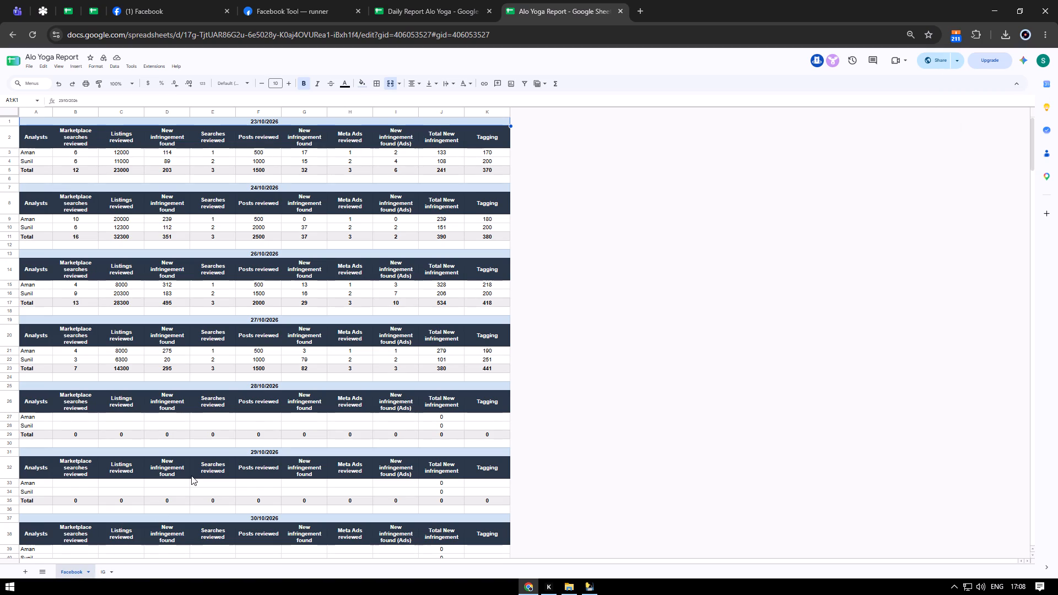
{"action": "scroll", "coordinate": [170, 409], "scroll_direction": "down", "scroll_amount": 2}
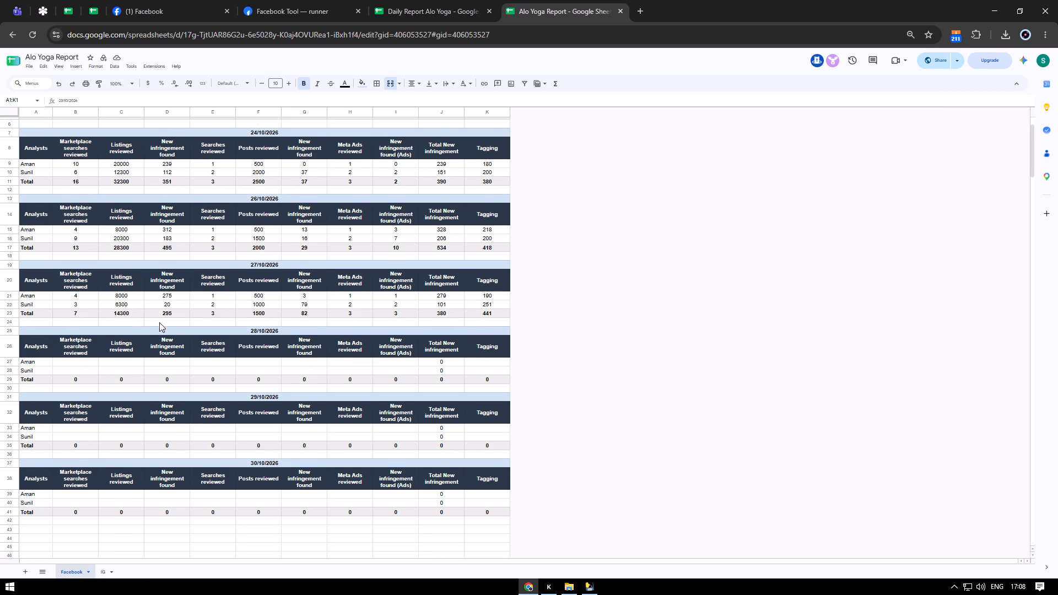
{"action": "left_click", "coordinate": [61, 315]}
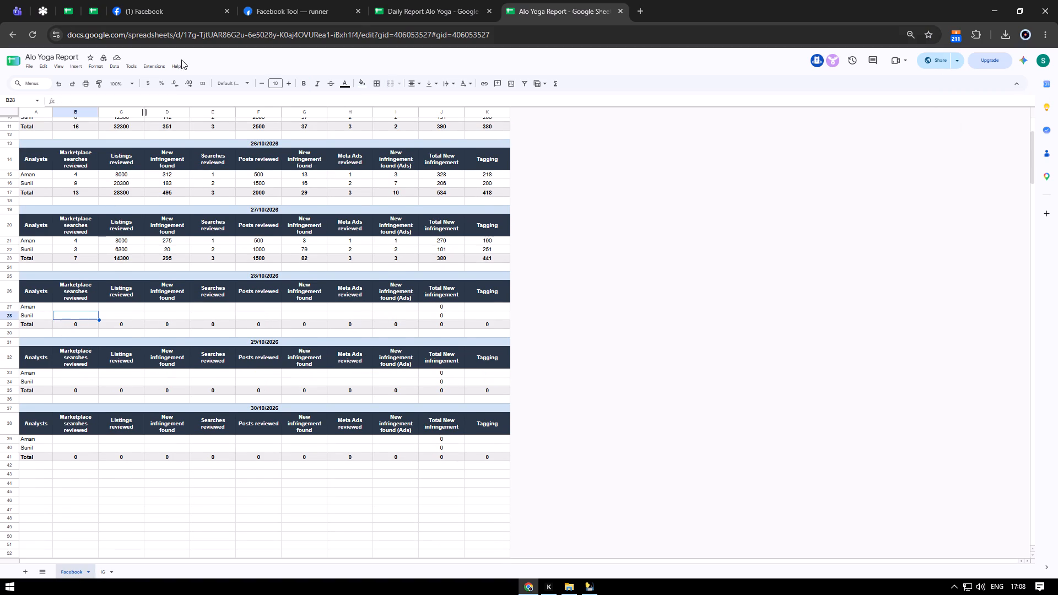
Move the Alo Yoga Report page directly beside the pinned worksheets in the browser.
{"action": "left_click_drag", "start_coordinate": [541, 0], "coordinate": [287, 0]}
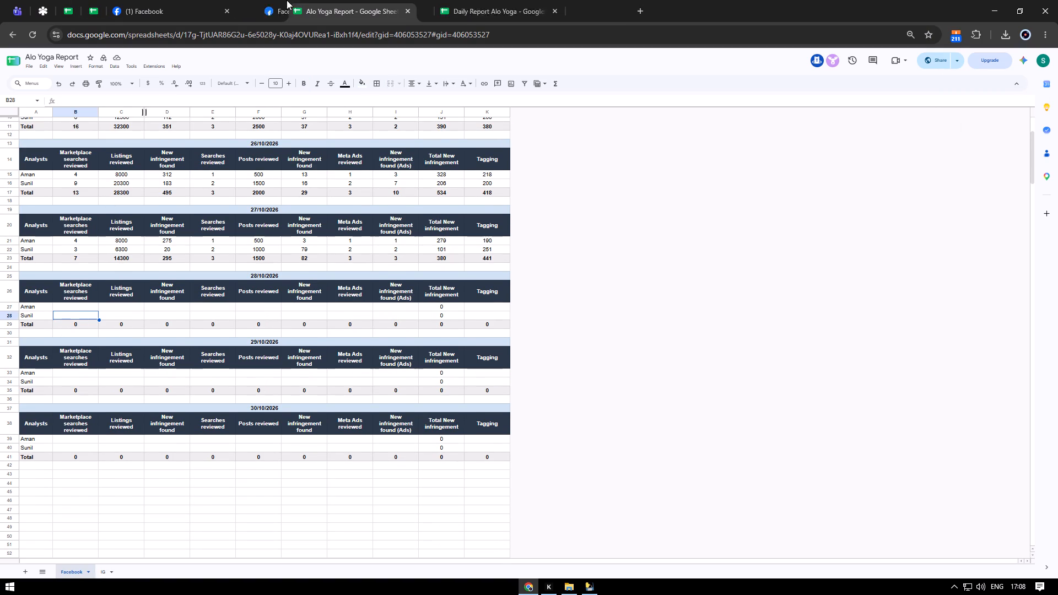
{"action": "left_click_drag", "start_coordinate": [287, 0], "coordinate": [186, 0]}
Add a filter to the US-EAST - Sunil sheet of the Alo FB US worksheet.
{"action": "left_click", "coordinate": [97, 0]}
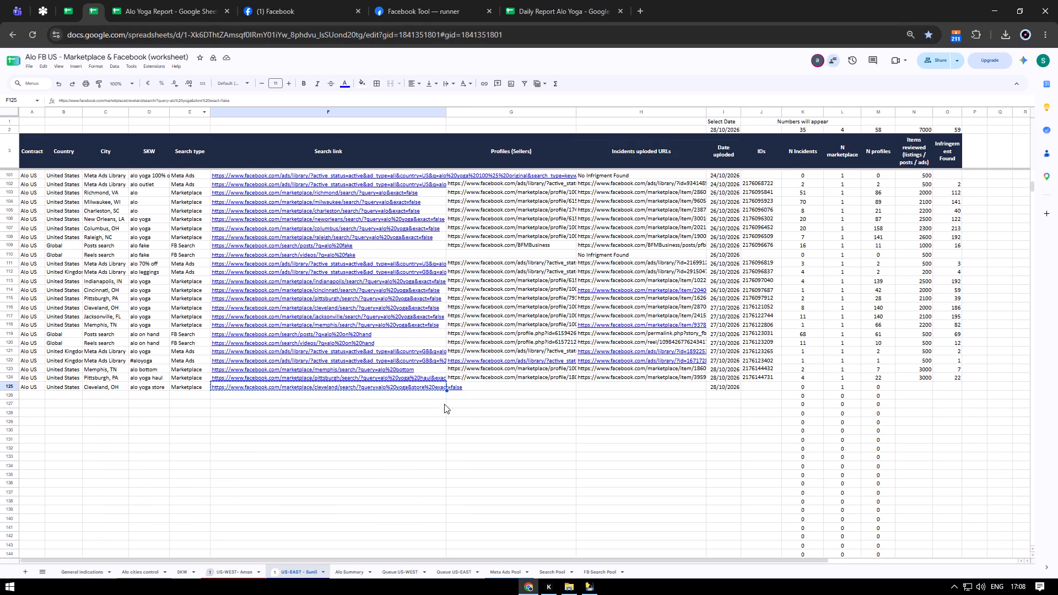
{"action": "left_click_drag", "start_coordinate": [726, 385], "coordinate": [724, 376]}
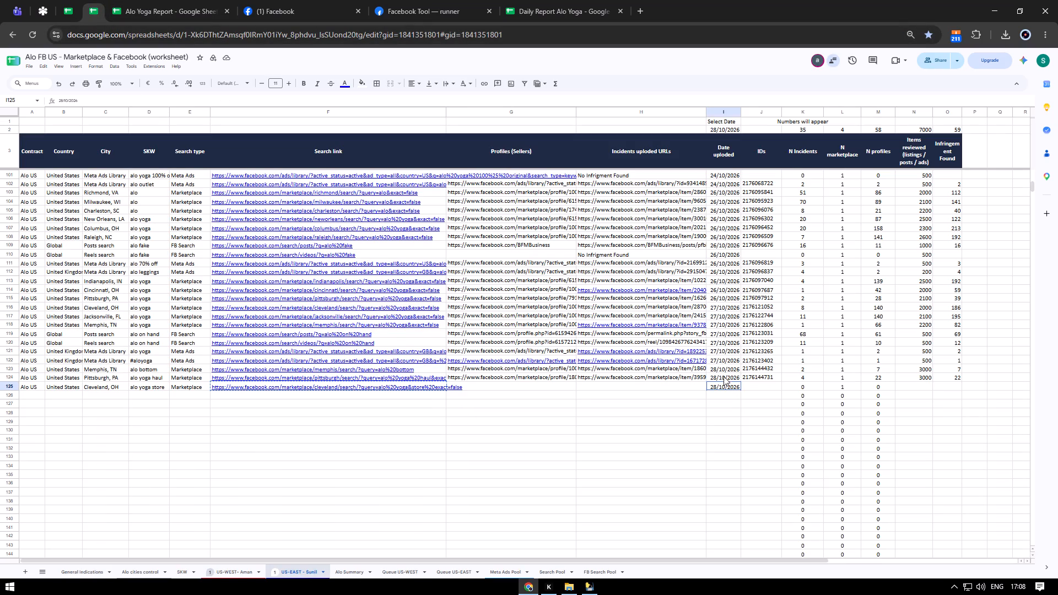
{"action": "left_click_drag", "start_coordinate": [724, 376], "coordinate": [721, 366]}
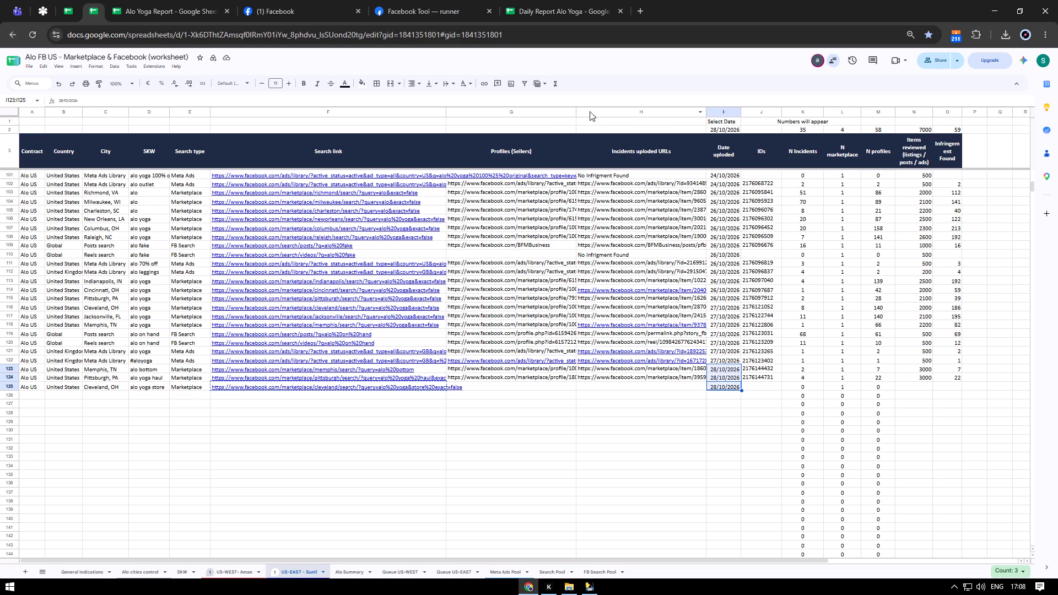
{"action": "left_click", "coordinate": [663, 127]}
{"action": "left_click", "coordinate": [524, 82]}
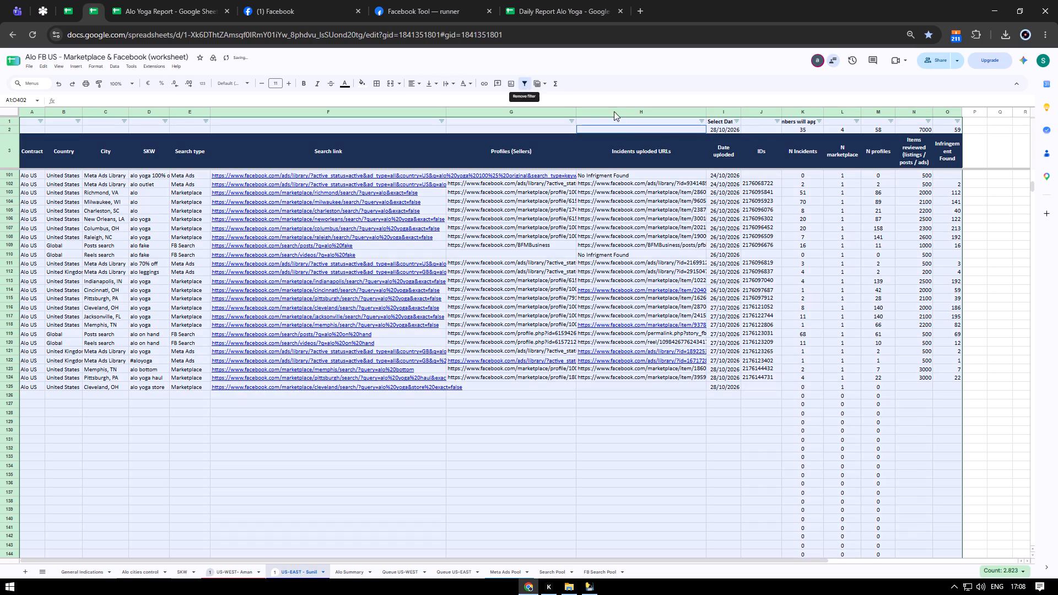
Restrict the filter on the Select Date column to 28/10/2026, Date uploaded and blanks.
{"action": "left_click", "coordinate": [734, 122]}
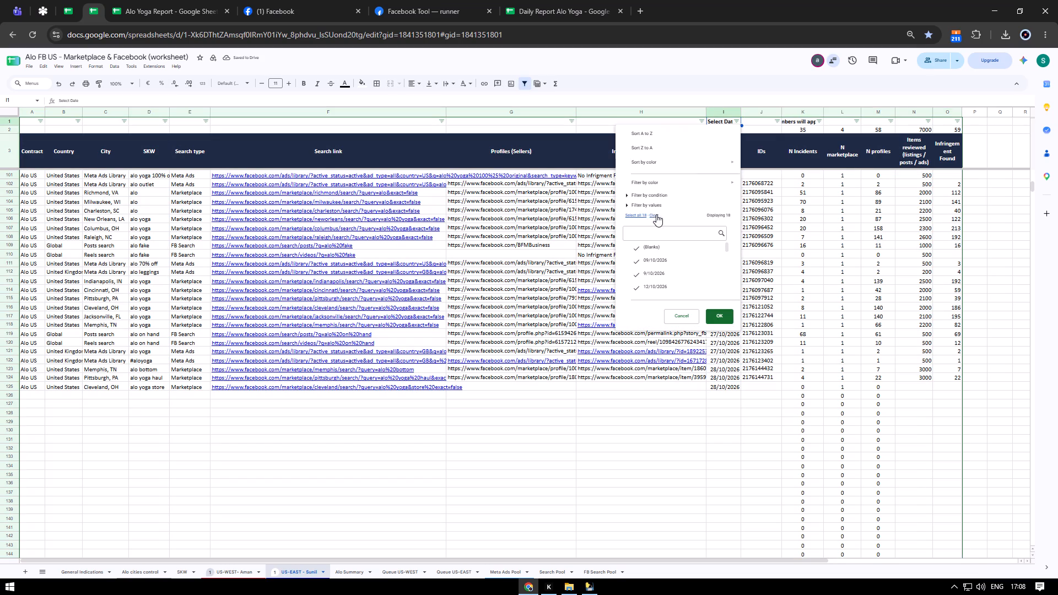
{"action": "left_click", "coordinate": [657, 215]}
{"action": "scroll", "coordinate": [649, 279], "scroll_direction": "down", "scroll_amount": 12}
{"action": "left_click", "coordinate": [653, 283]}
{"action": "left_click", "coordinate": [654, 273]}
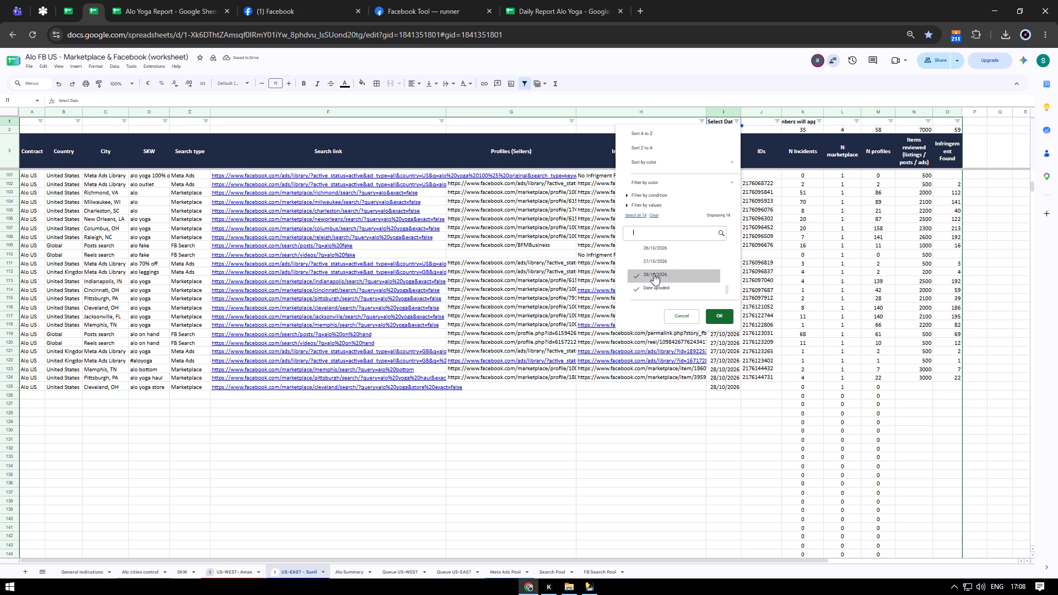
{"action": "scroll", "coordinate": [667, 277], "scroll_direction": "up", "scroll_amount": 11}
{"action": "left_click", "coordinate": [667, 252]}
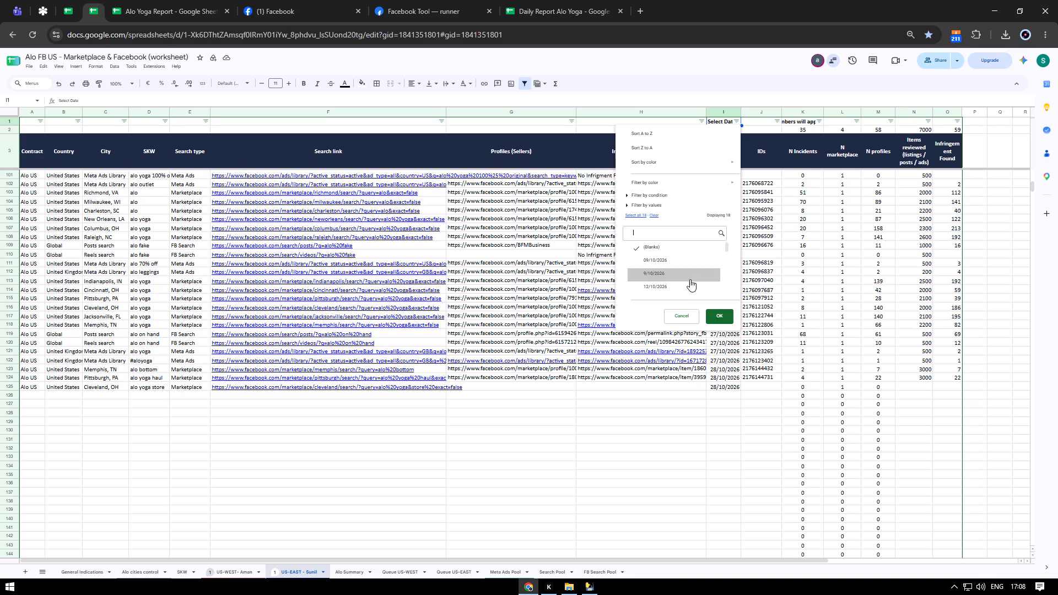
Filter the US-EAST worksheet's date column to blanks and 28/10/2026, and review the matching rows.
{"action": "left_click", "coordinate": [722, 317]}
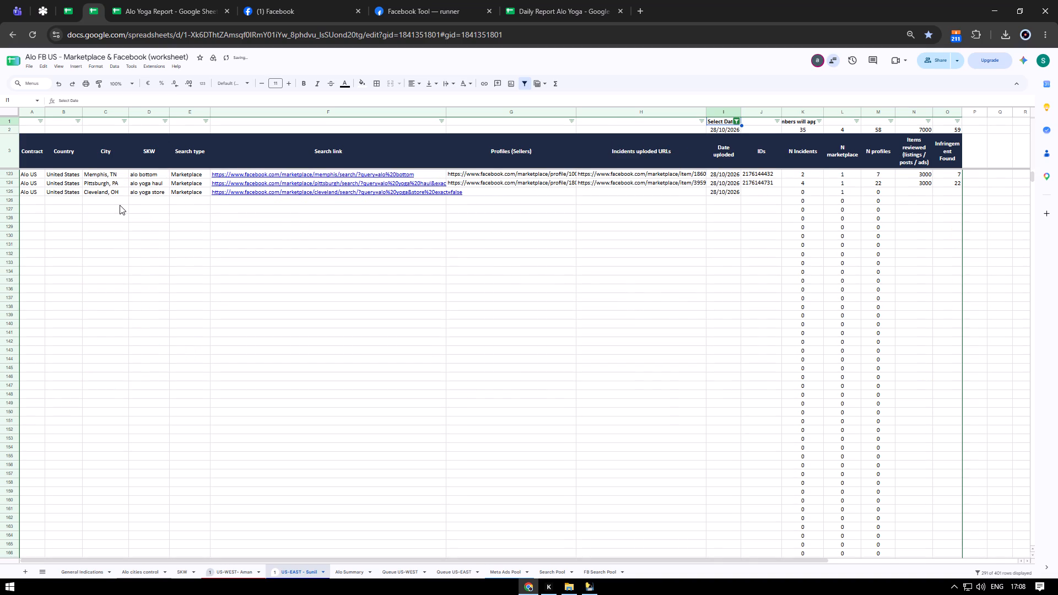
{"action": "scroll", "coordinate": [528, 225], "scroll_direction": "up", "scroll_amount": 8}
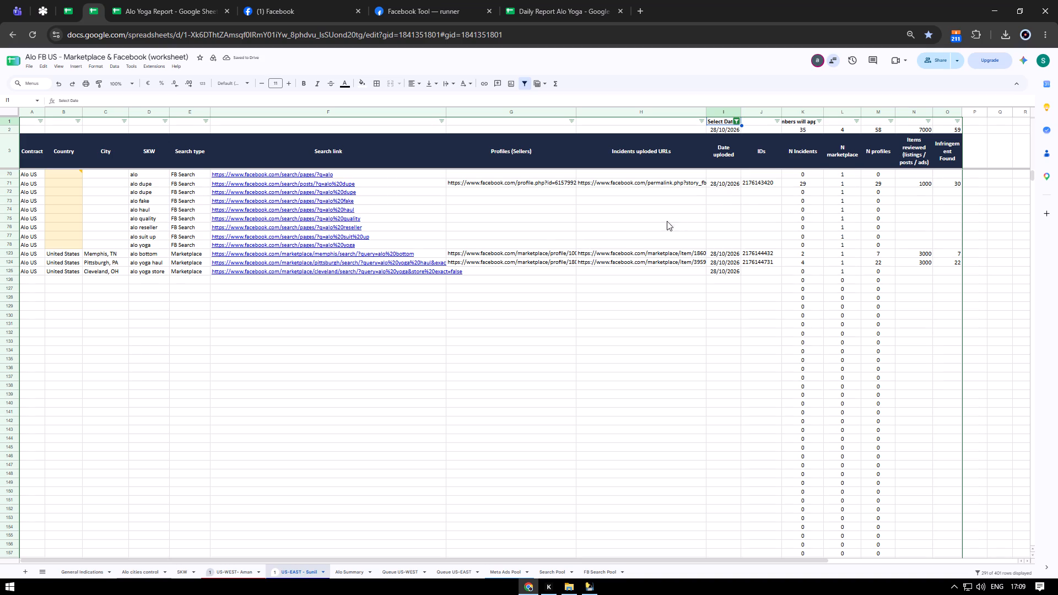
{"action": "scroll", "coordinate": [739, 205], "scroll_direction": "up", "scroll_amount": 5}
In Alo Yoga Report, fill Sunil's 28/10/2026 row with 3 marketplace searches, 9000 listings, 1 search and 1000 posts reviewed.
{"action": "left_click", "coordinate": [175, 0]}
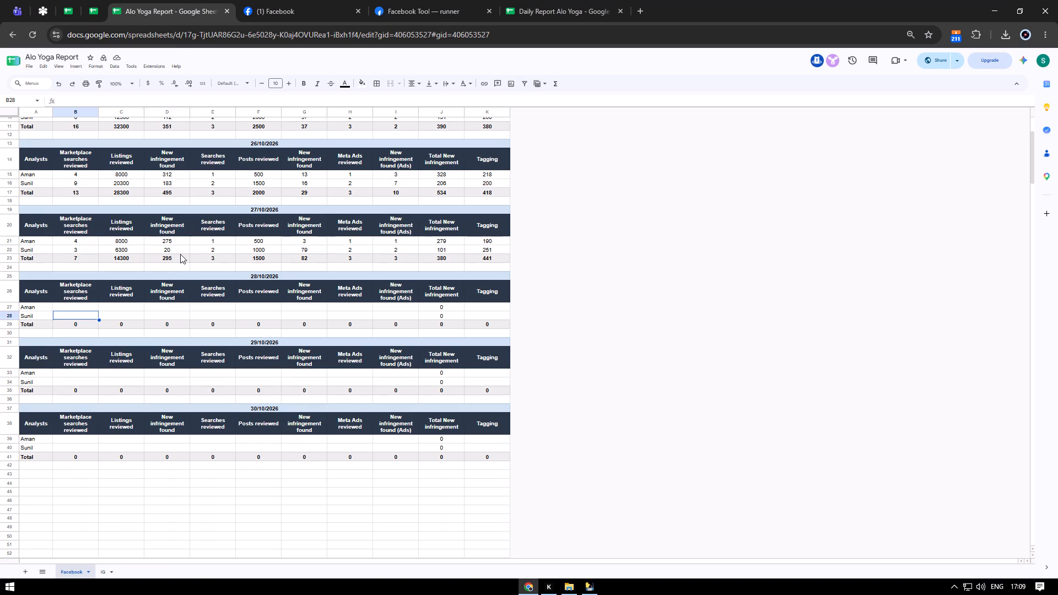
{"action": "key", "text": "3"}
{"action": "key", "text": "Right"}
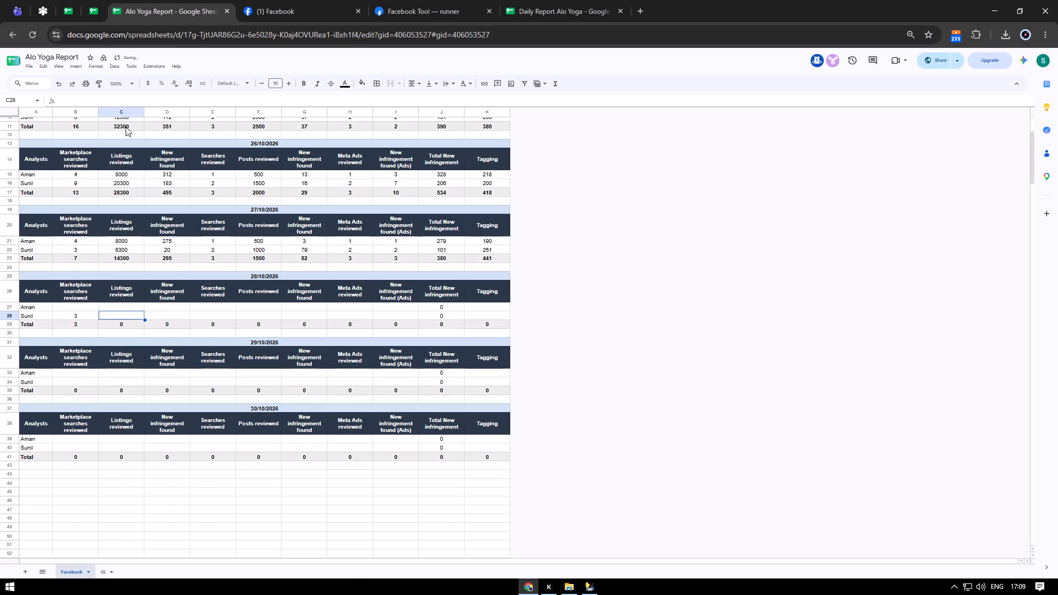
{"action": "left_click", "coordinate": [100, 0]}
{"action": "key", "text": "Right"}
{"action": "key", "text": "Right"}
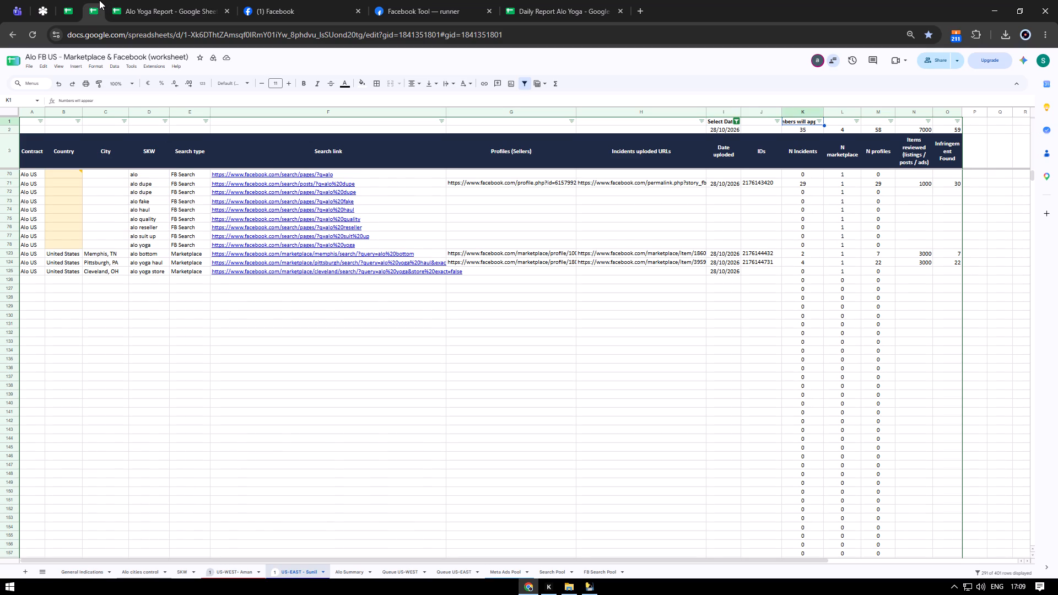
On the US-EAST worksheet, enter 3000 items reviewed for the Cleveland, OH "alo yoga store" marketplace row.
{"action": "key", "text": "Down"}
{"action": "key", "text": "Down"}
{"action": "key", "text": "Down"}
{"action": "key", "text": "Down"}
{"action": "key", "text": "Down"}
{"action": "key", "text": "Down"}
{"action": "key", "text": "Down"}
{"action": "key", "text": "Left"}
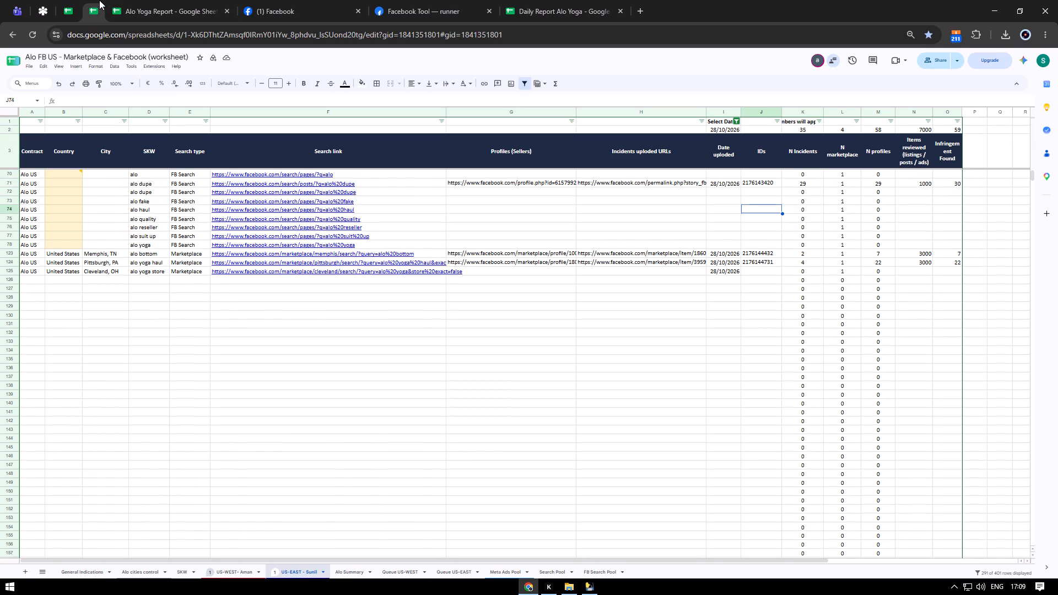
{"action": "key", "text": "ctrl+Down"}
{"action": "key", "text": "Down"}
{"action": "key", "text": "Down"}
{"action": "key", "text": "Right"}
{"action": "key", "text": "Right"}
{"action": "key", "text": "Right"}
{"action": "key", "text": "Right"}
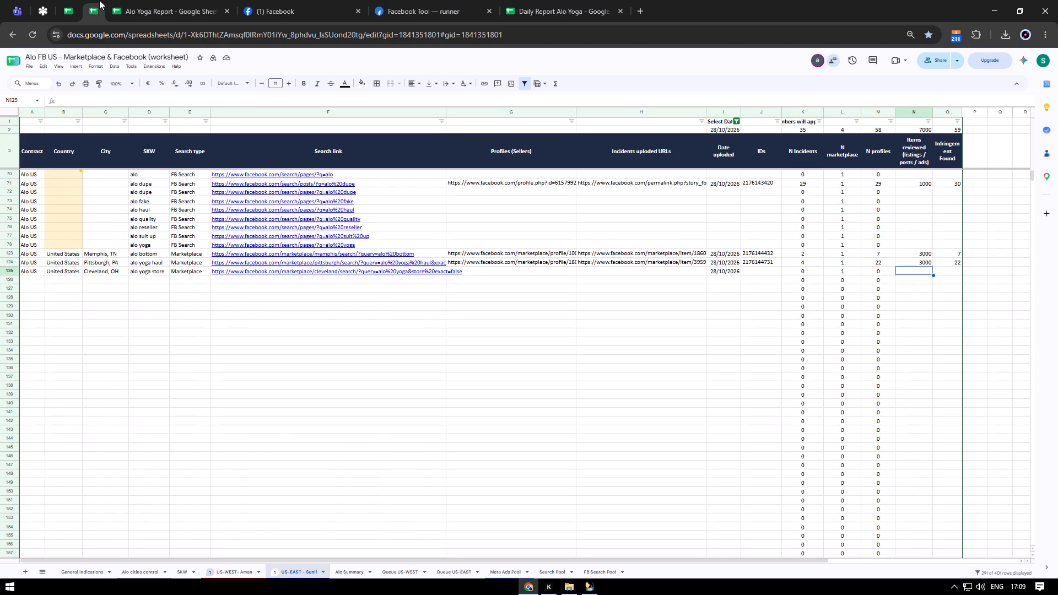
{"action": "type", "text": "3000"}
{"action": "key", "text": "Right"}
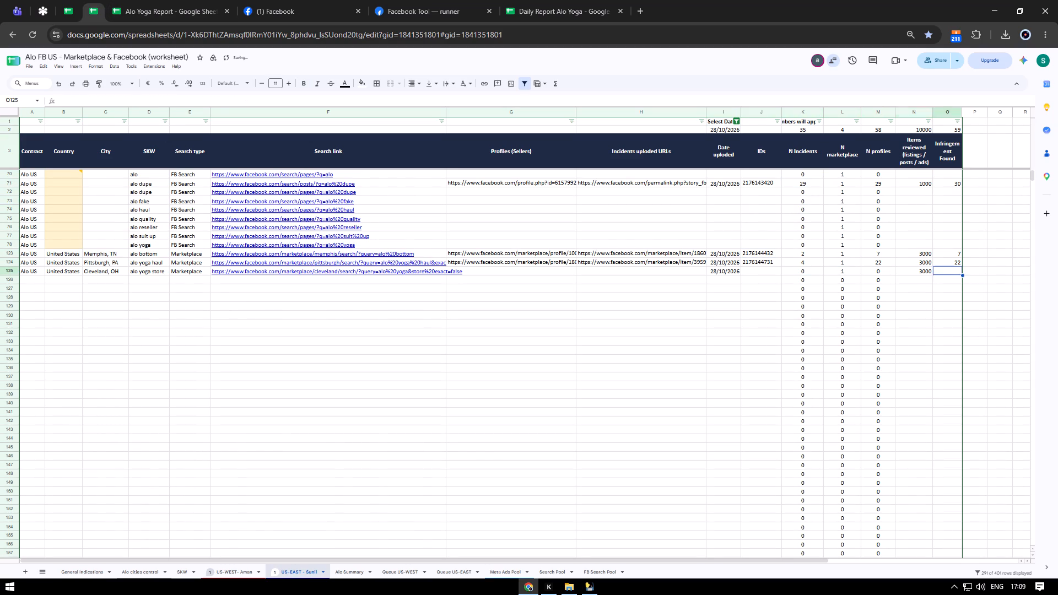
Sum the items reviewed for the three 28/10/2026 marketplace rows and enter 9000 as Sunil's listings reviewed in Alo Yoga Report.
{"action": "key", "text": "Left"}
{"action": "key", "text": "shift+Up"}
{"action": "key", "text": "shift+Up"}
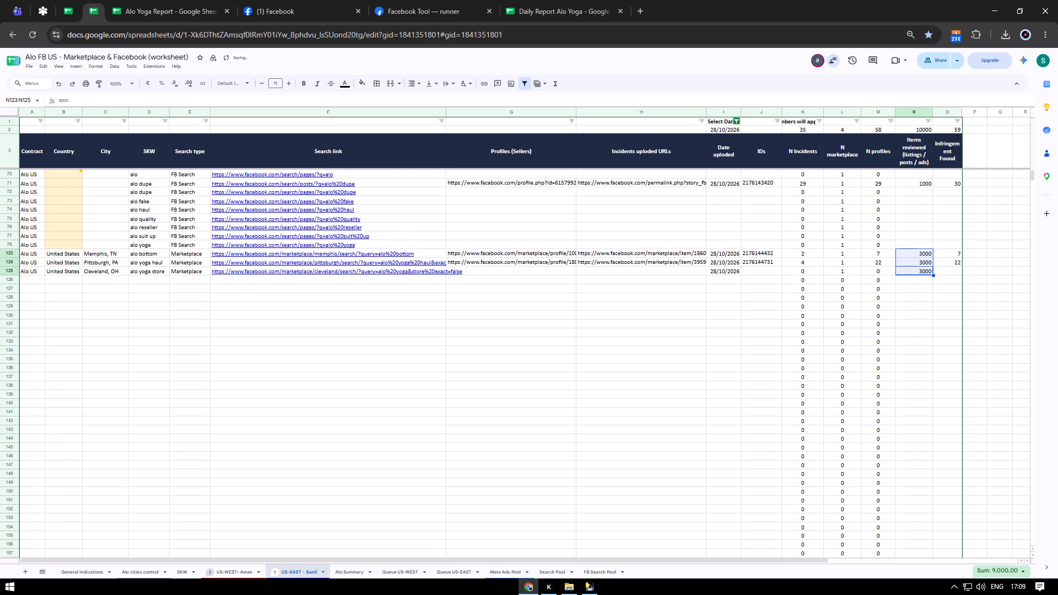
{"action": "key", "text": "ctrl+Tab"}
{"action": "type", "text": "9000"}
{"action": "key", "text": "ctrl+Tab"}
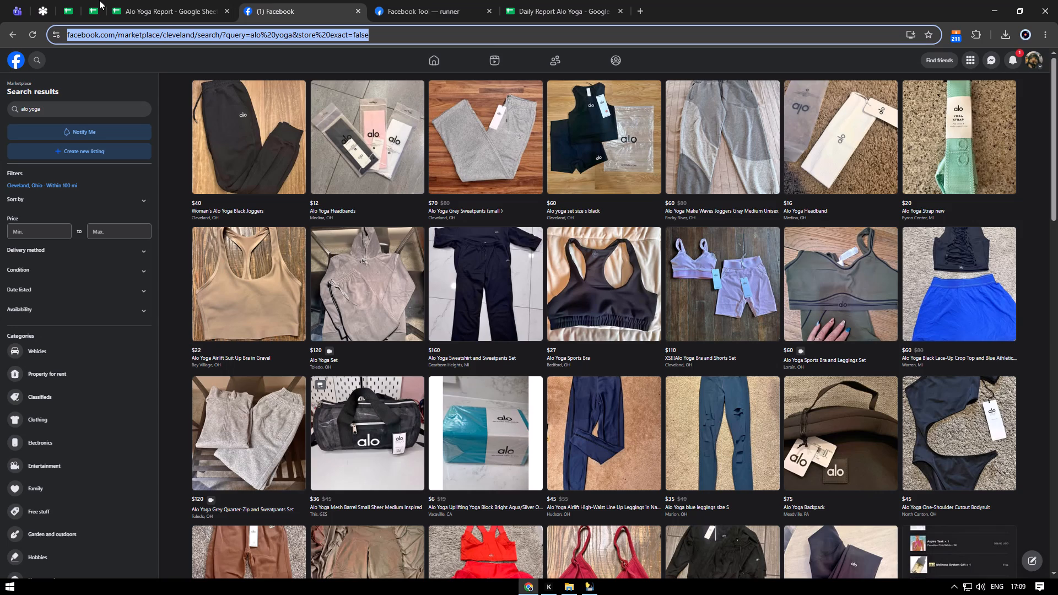
Back on the US-EAST worksheet, check the combined N Incidents of the Memphis and Pittsburgh marketplace rows.
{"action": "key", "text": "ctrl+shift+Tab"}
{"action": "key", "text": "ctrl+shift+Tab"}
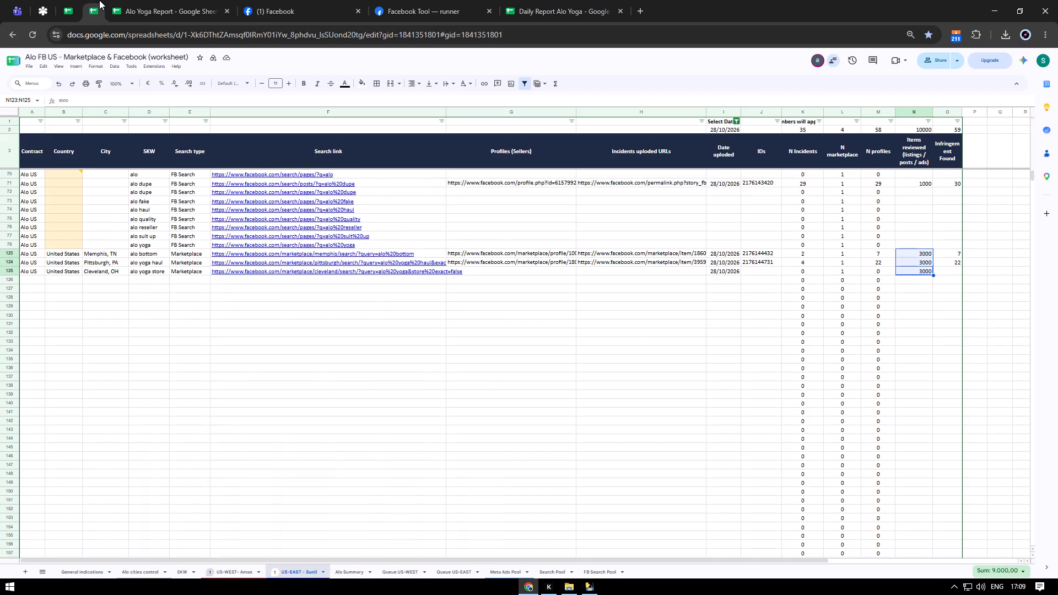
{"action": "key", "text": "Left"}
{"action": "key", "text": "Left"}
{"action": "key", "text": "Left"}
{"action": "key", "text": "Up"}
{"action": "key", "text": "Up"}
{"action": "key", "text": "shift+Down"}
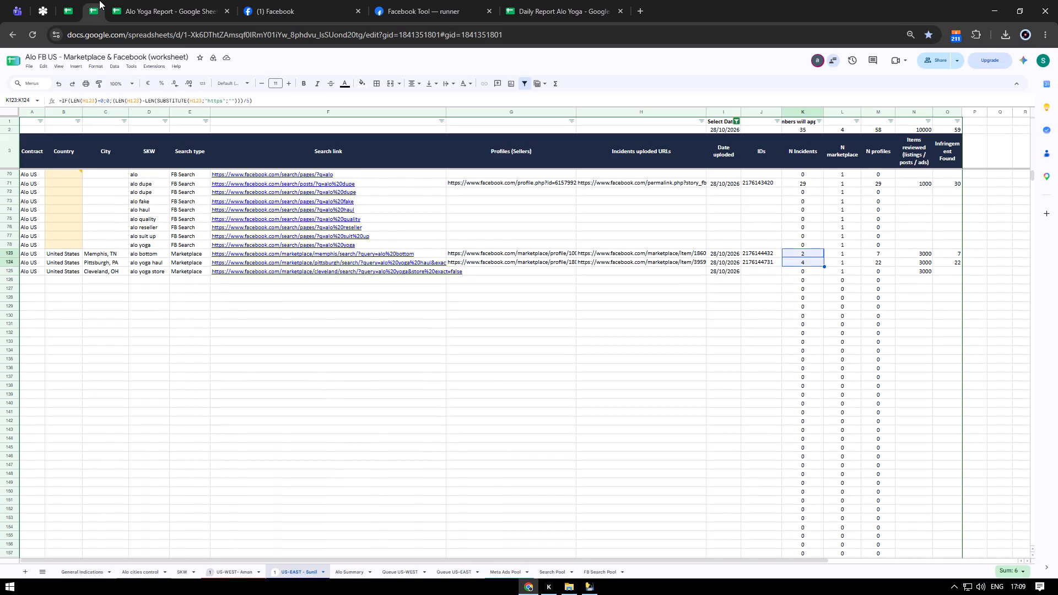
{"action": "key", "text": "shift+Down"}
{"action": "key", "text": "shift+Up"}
In Alo Yoga Report, enter 1 search reviewed and 1000 posts reviewed in Sunil's 28/10/2026 row.
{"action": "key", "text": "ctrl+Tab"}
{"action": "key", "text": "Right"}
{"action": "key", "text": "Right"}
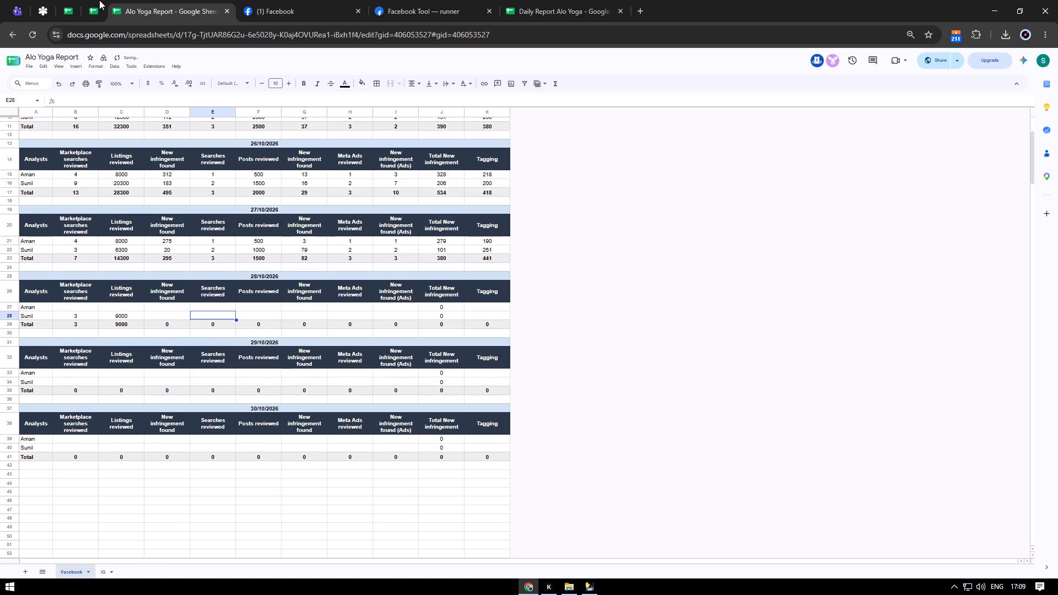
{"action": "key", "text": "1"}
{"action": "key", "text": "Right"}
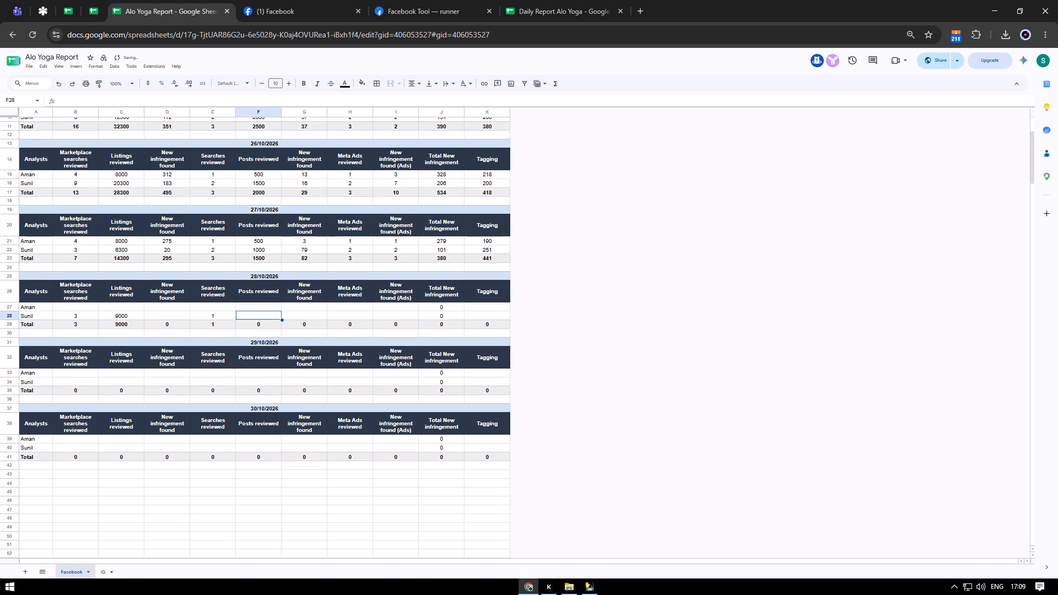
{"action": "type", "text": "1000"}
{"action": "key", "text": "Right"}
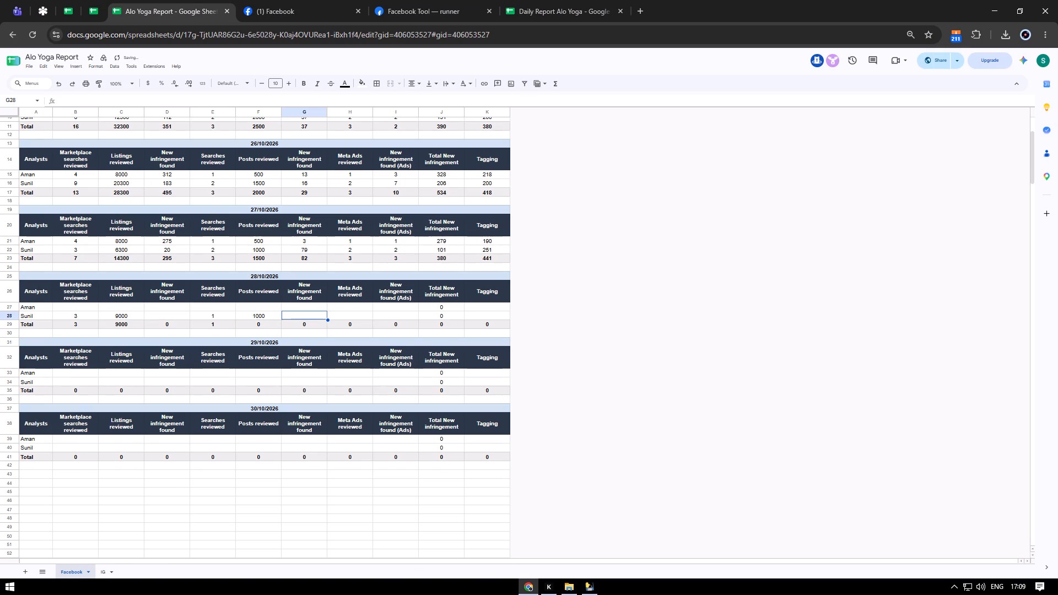
Look up the 28/10/2026 incident figures on the US-EAST worksheet for Sunil's new infringement cell in Alo Yoga Report.
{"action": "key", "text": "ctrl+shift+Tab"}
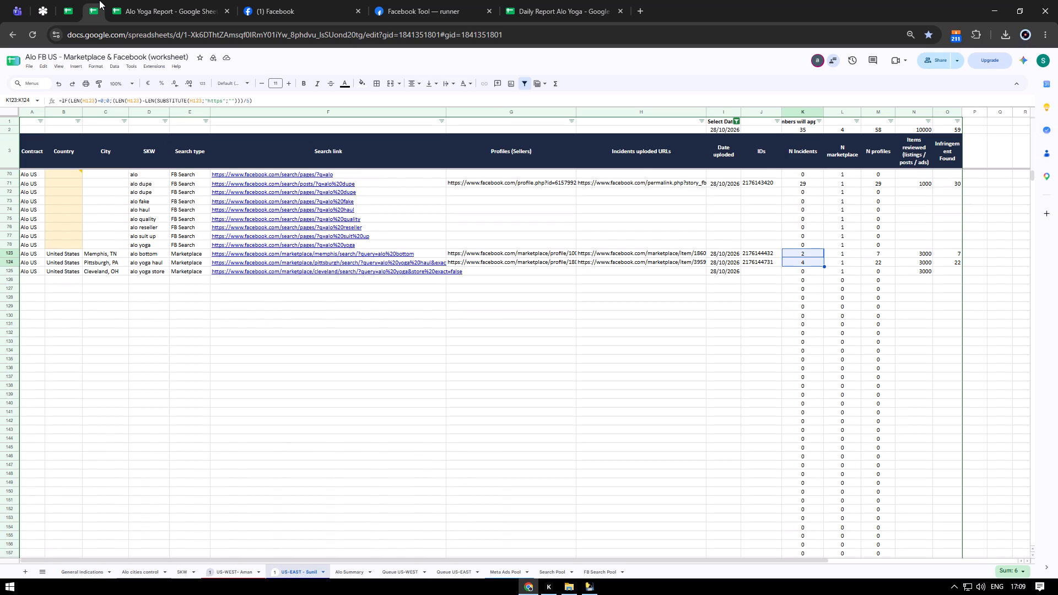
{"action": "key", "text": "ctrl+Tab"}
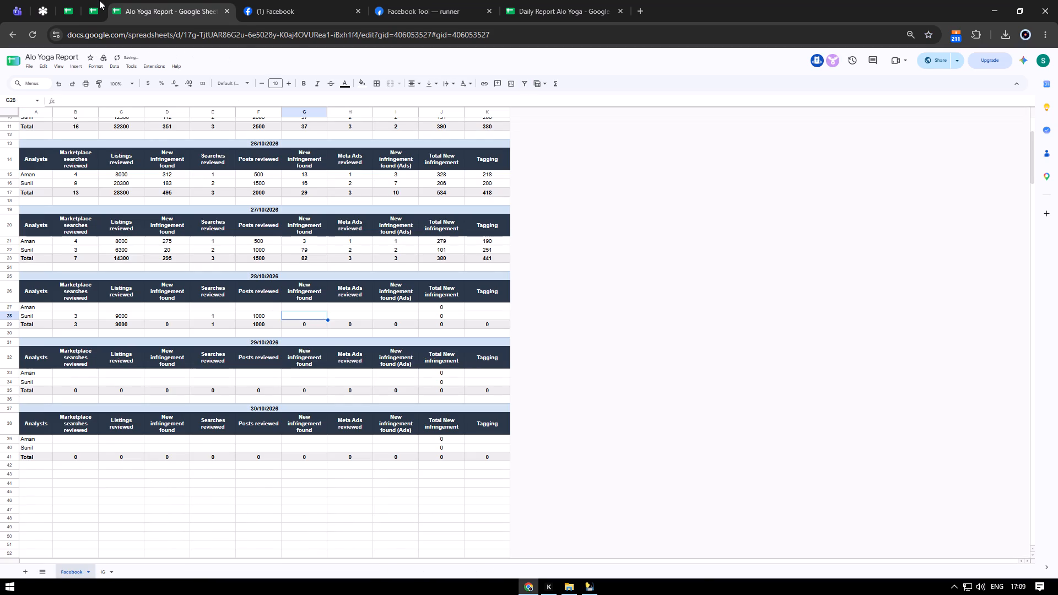
Enter 29 new post infringements, 0 Meta Ads reviewed and 0 new ad infringements in Sunil's 28/10/2026 row.
{"action": "type", "text": "29"}
{"action": "key", "text": "Right"}
{"action": "key", "text": "0"}
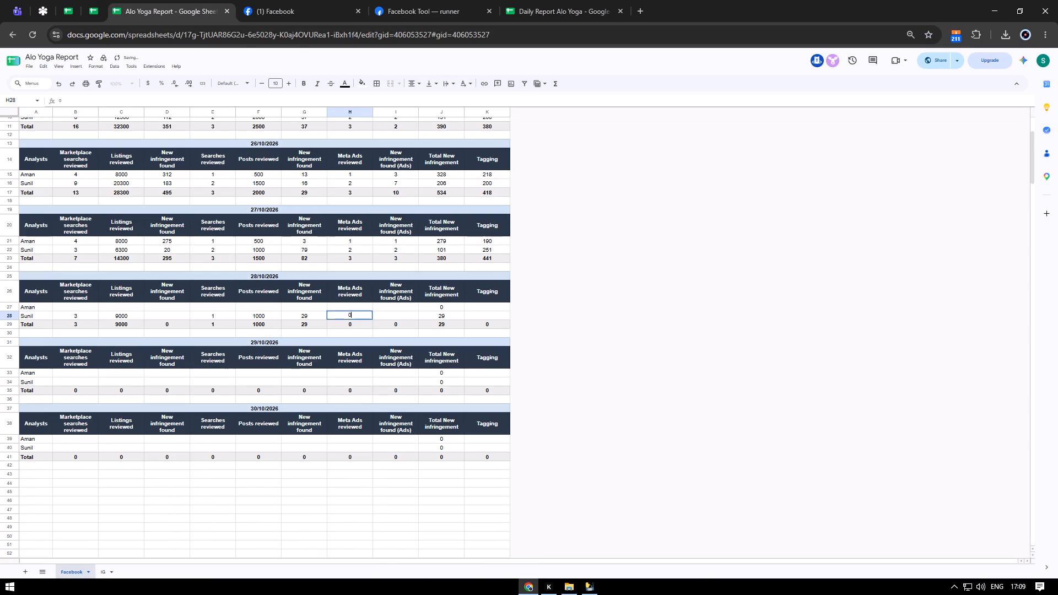
{"action": "key", "text": "Right"}
{"action": "key", "text": "0"}
{"action": "key", "text": "Right"}
{"action": "key", "text": "Right"}
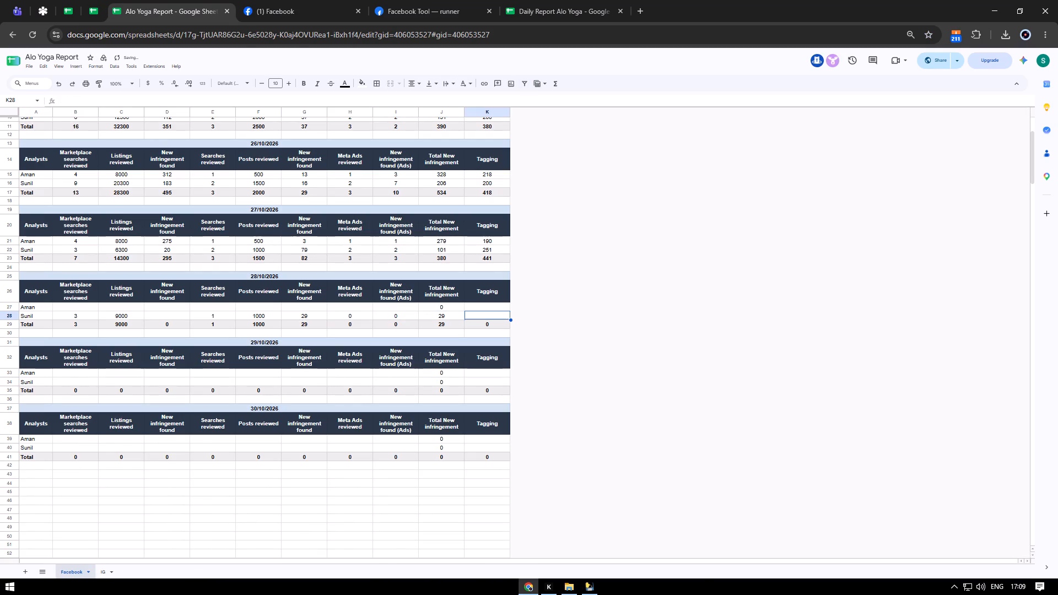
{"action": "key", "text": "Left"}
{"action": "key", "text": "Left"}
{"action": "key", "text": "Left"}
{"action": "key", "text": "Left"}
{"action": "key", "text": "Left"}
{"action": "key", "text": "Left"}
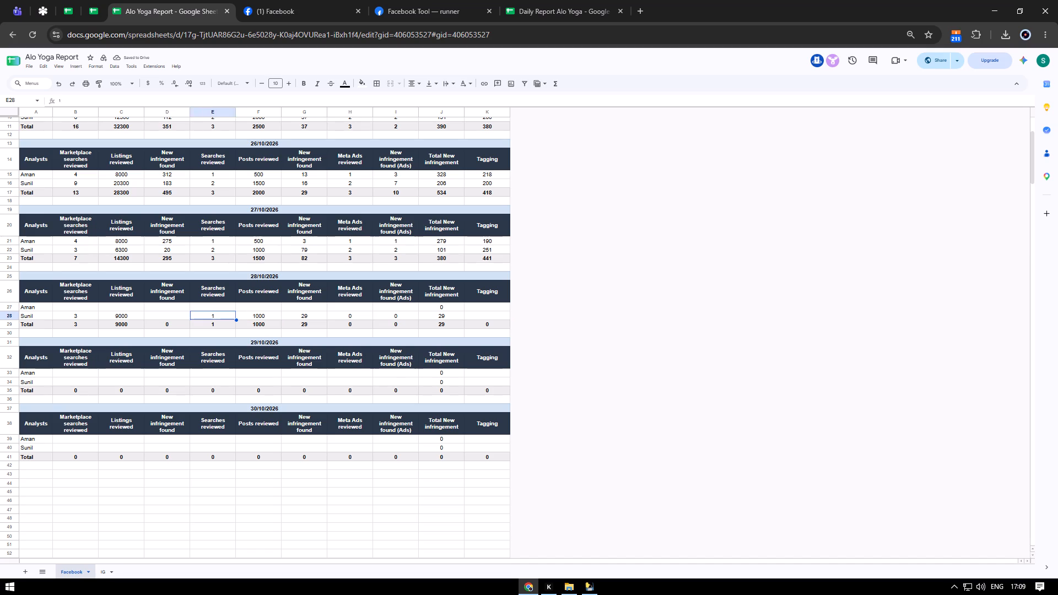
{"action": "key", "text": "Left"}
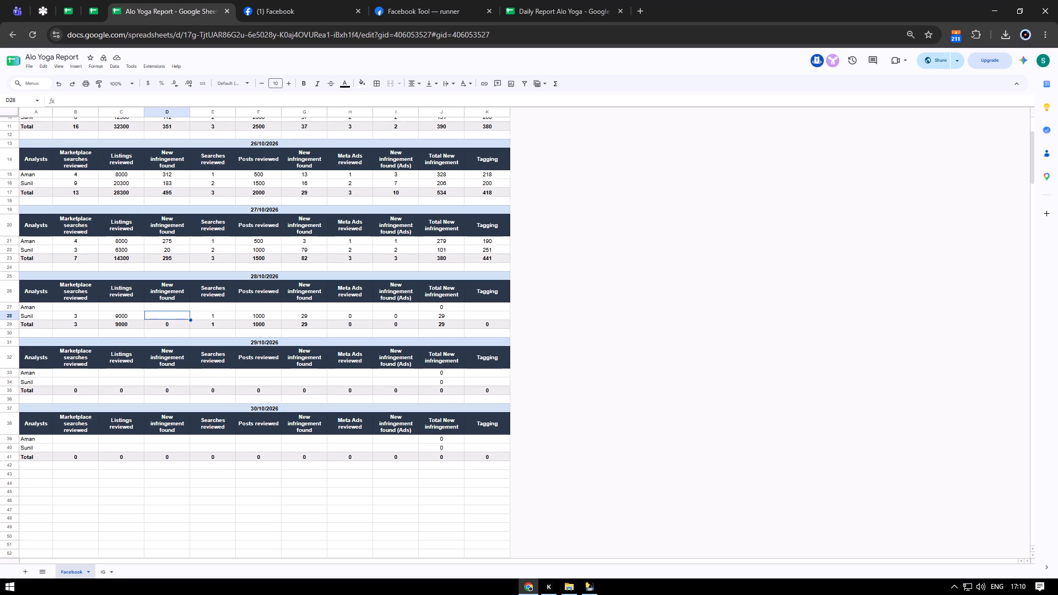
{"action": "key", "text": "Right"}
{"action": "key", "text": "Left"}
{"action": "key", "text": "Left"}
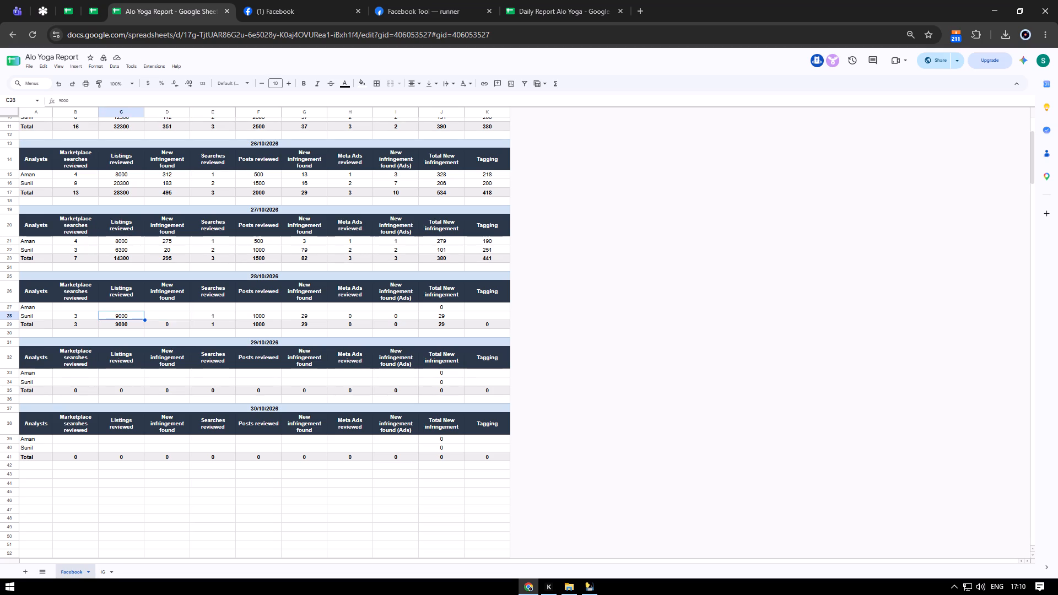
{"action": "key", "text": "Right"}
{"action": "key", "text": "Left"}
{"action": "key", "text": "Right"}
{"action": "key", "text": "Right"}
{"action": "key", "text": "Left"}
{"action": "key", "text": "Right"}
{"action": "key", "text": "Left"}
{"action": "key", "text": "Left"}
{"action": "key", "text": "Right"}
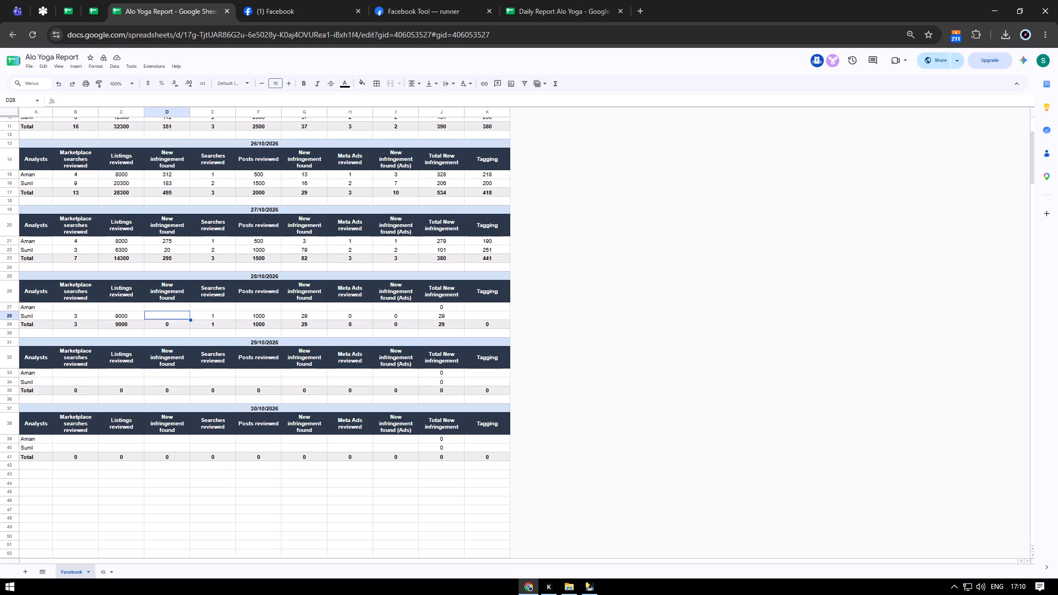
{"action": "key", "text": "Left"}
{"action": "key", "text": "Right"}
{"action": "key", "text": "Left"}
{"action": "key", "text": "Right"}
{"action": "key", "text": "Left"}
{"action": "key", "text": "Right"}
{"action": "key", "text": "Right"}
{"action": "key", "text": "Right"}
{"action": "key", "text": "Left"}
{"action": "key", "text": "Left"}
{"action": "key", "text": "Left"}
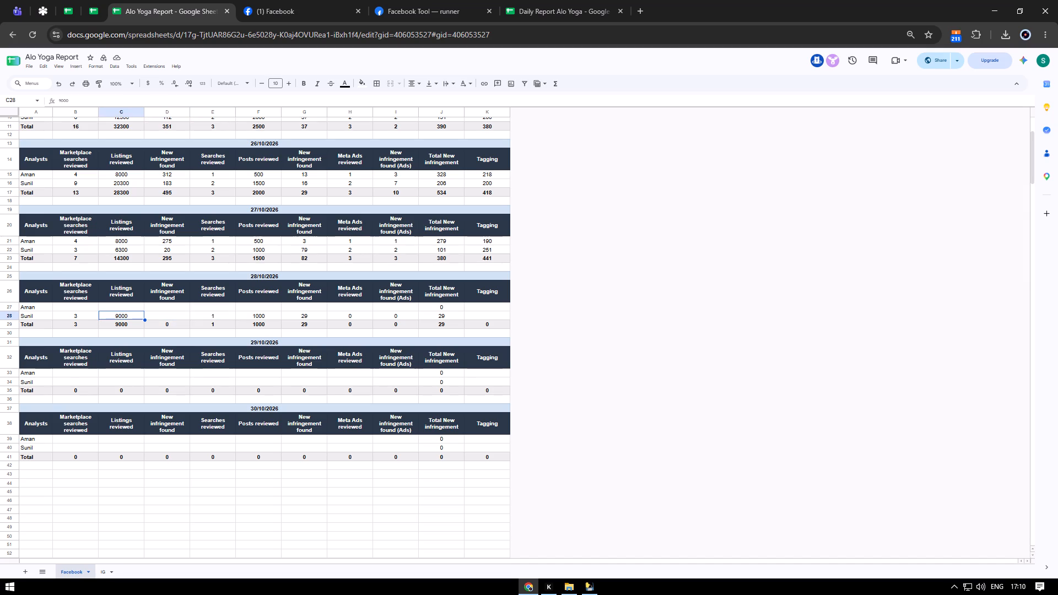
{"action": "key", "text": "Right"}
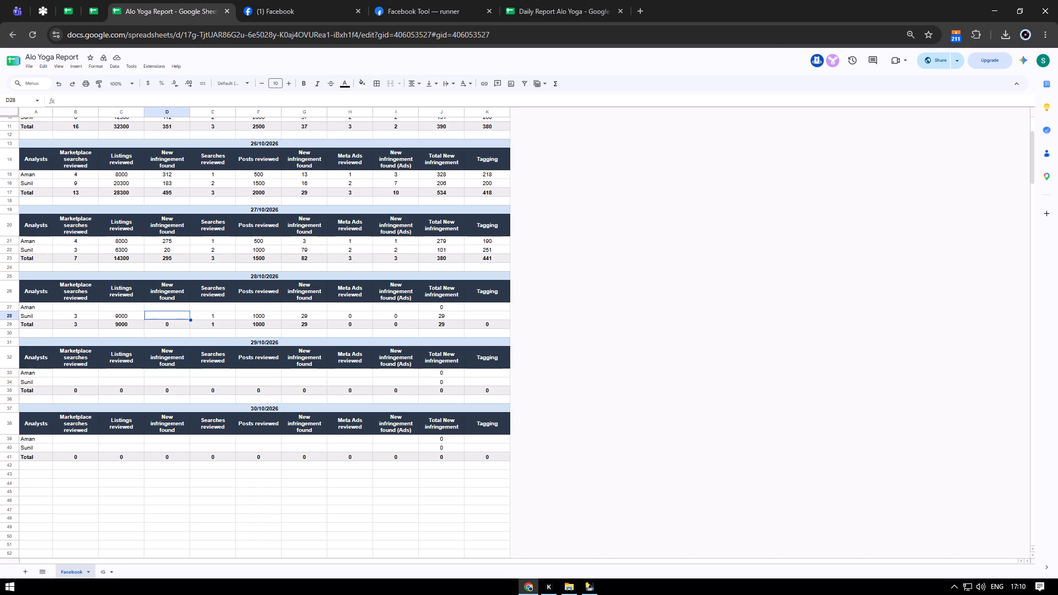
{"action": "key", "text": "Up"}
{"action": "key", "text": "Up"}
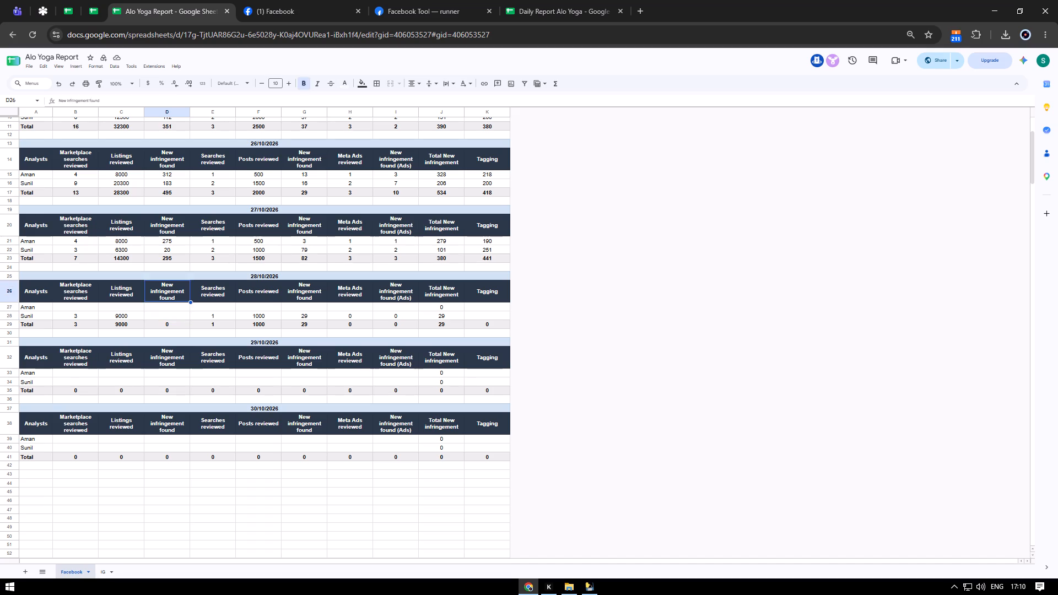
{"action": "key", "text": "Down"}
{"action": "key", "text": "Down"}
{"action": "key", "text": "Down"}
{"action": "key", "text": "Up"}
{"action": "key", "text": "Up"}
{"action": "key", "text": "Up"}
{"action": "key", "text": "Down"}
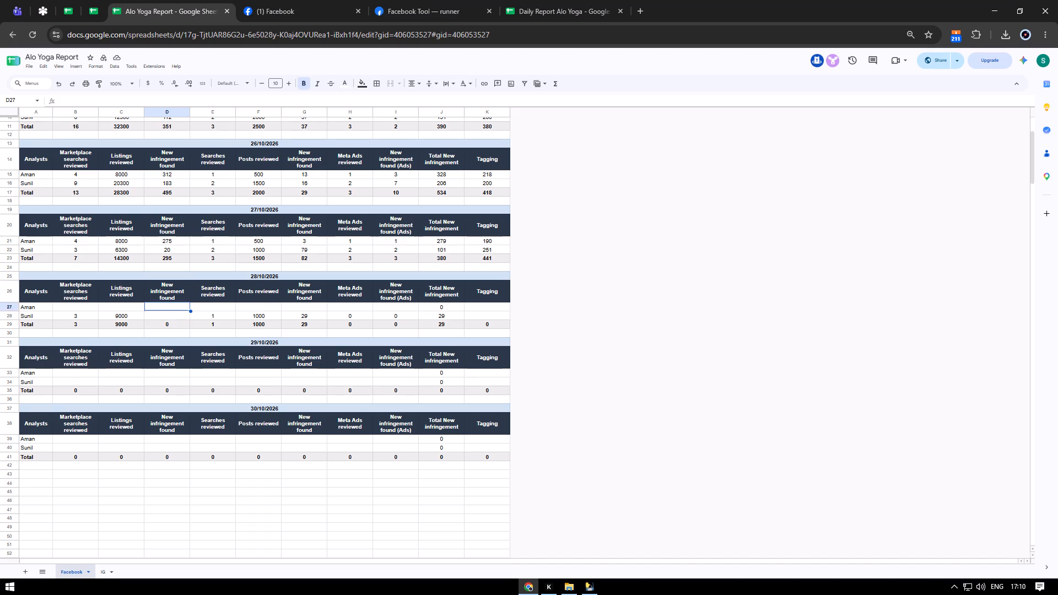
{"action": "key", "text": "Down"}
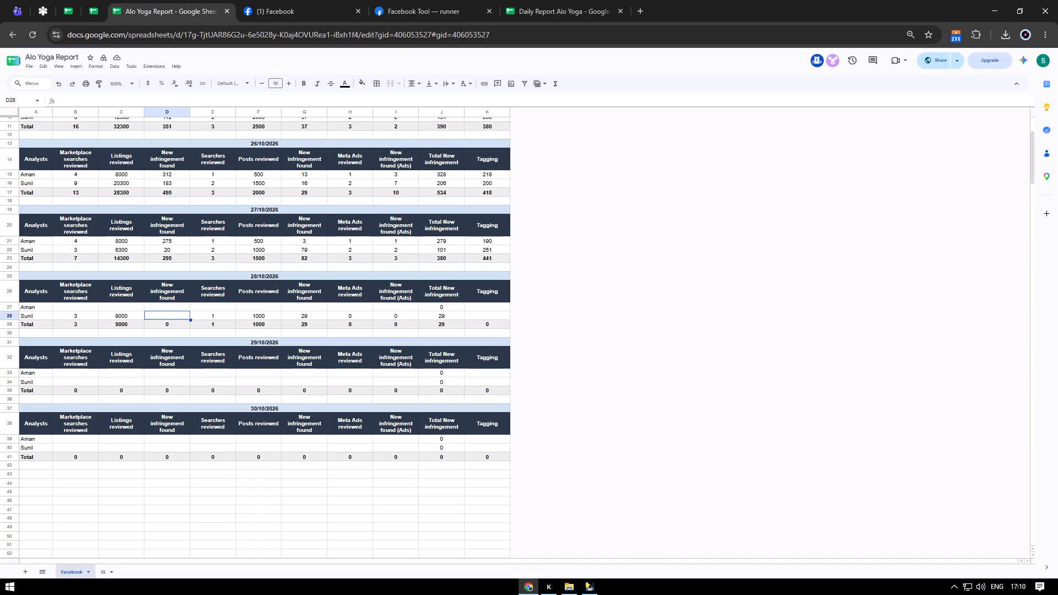
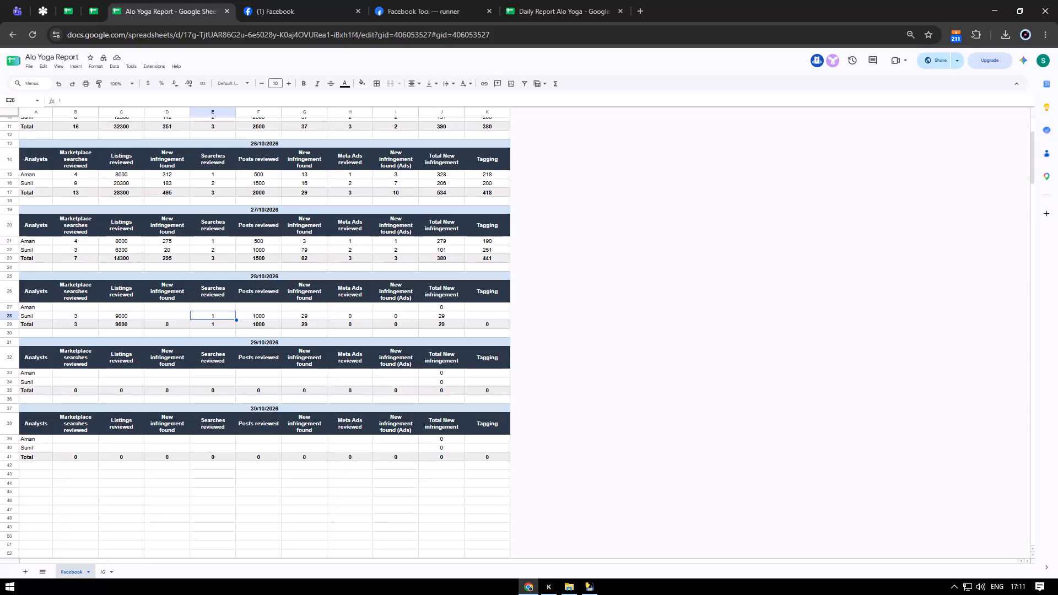
Check the entries across Sunil's 28/10/2026 row in Alo Yoga Report, from the analyst name to the Tagging column.
{"action": "key", "text": "Down"}
{"action": "key", "text": "Right"}
{"action": "key", "text": "ctrl+Right"}
{"action": "key", "text": "Up"}
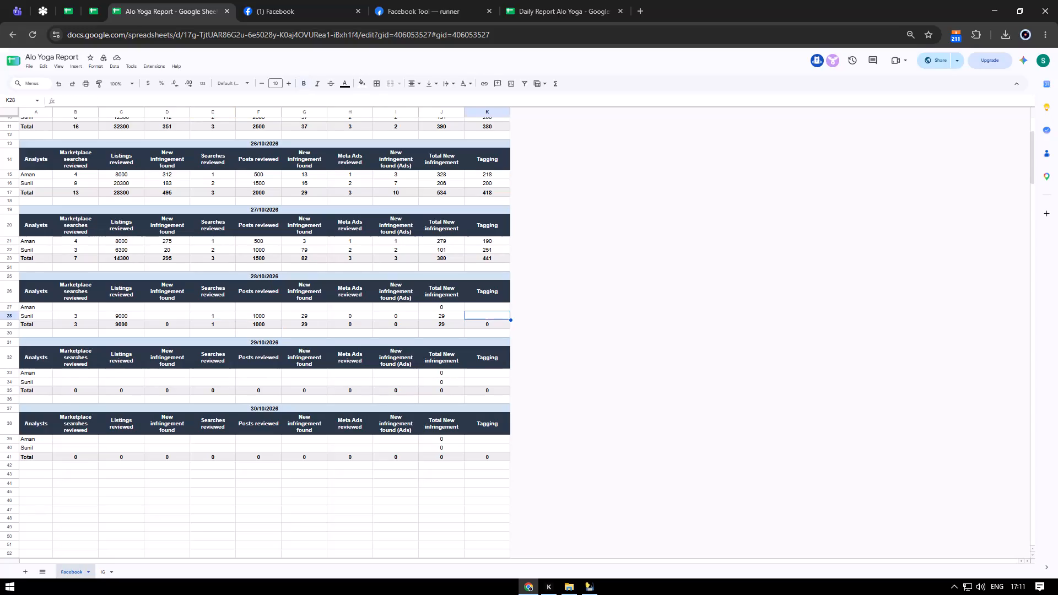
{"action": "key", "text": "Left"}
{"action": "key", "text": "Left"}
{"action": "key", "text": "Left"}
{"action": "key", "text": "Left"}
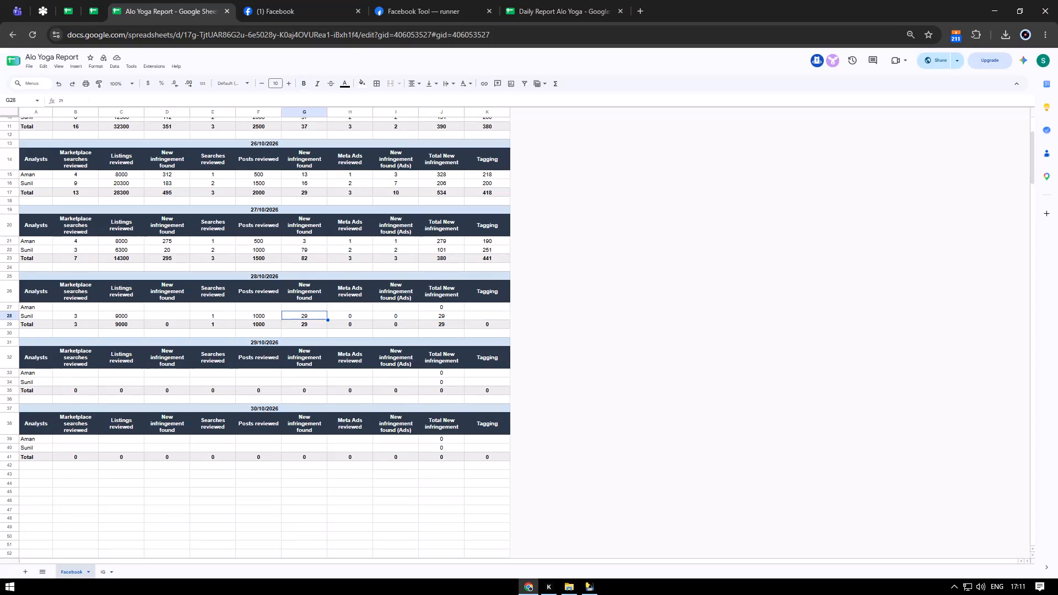
{"action": "key", "text": "Left"}
{"action": "key", "text": "Left"}
{"action": "key", "text": "Left"}
{"action": "key", "text": "Left"}
{"action": "key", "text": "Left"}
{"action": "key", "text": "Left"}
{"action": "key", "text": "Left"}
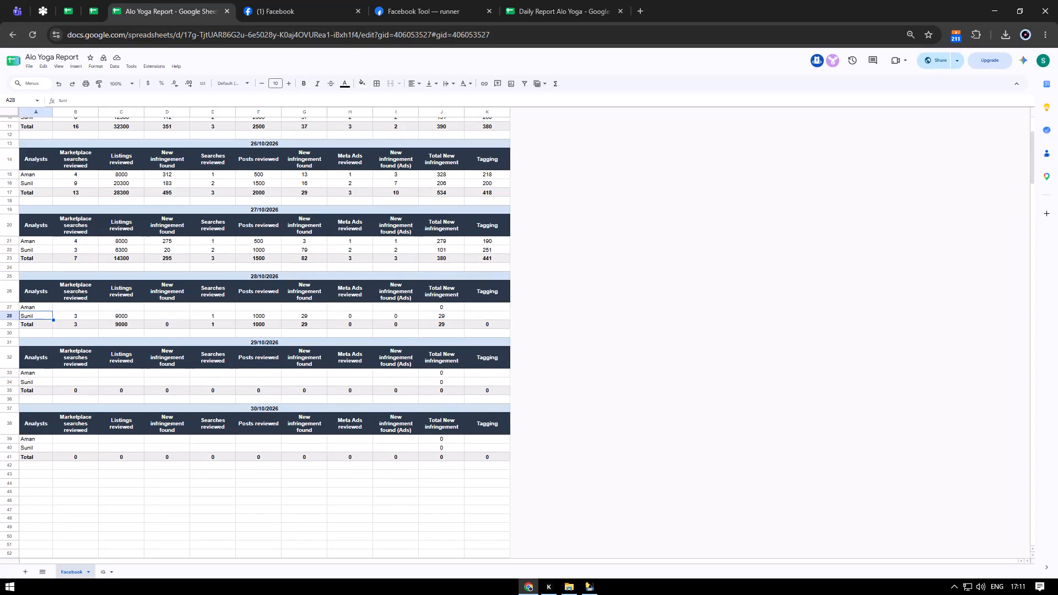
{"action": "key", "text": "Right"}
{"action": "key", "text": "Right"}
{"action": "key", "text": "Right"}
{"action": "key", "text": "Right"}
{"action": "key", "text": "Right"}
{"action": "key", "text": "Right"}
{"action": "key", "text": "Right"}
{"action": "key", "text": "Right"}
{"action": "key", "text": "Right"}
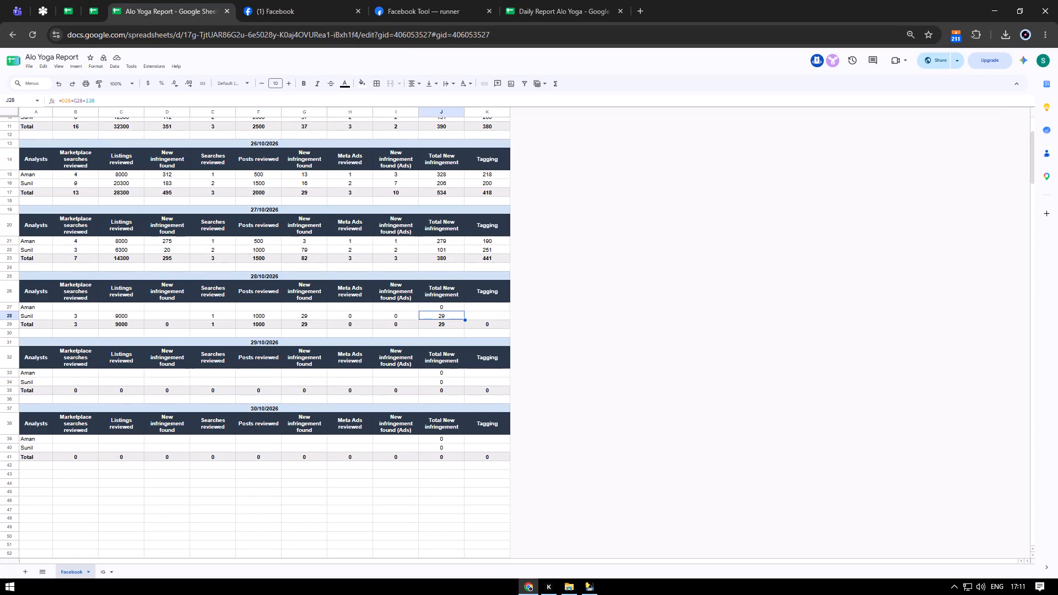
{"action": "key", "text": "Right"}
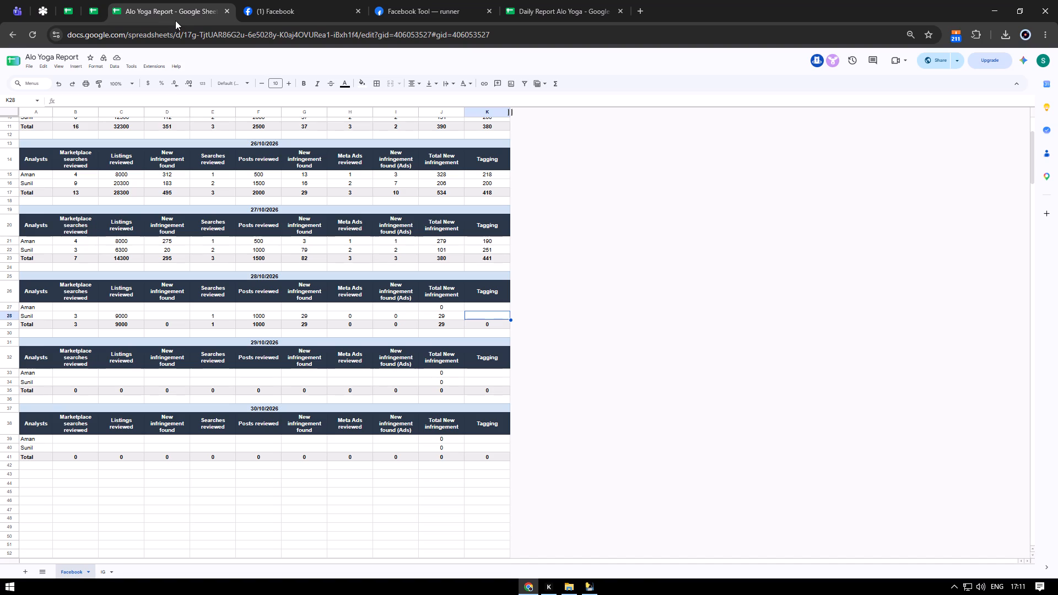
{"action": "left_click", "coordinate": [184, 1]}
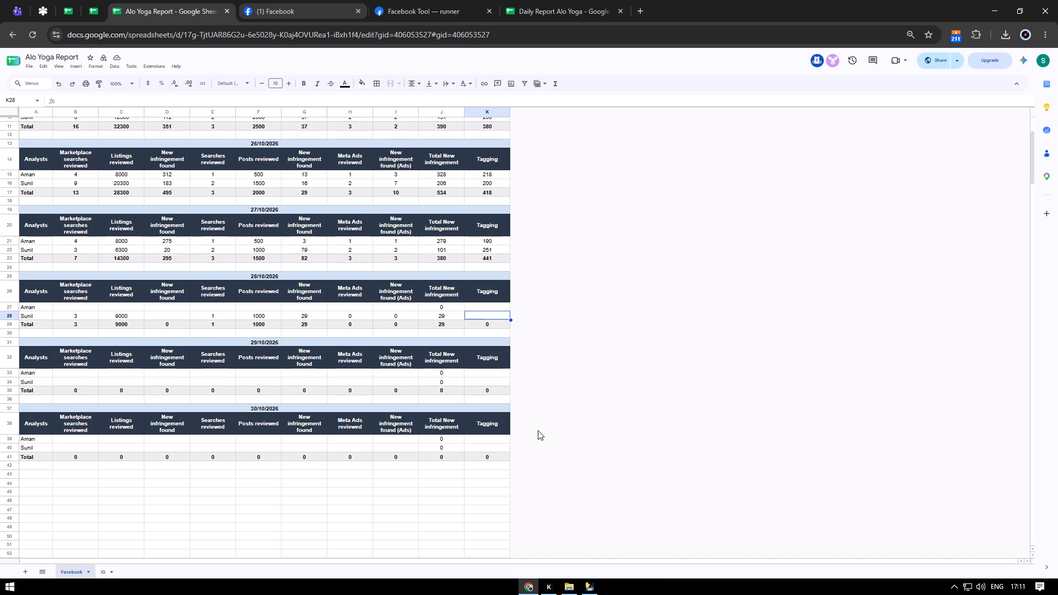
Switch to the FB-OCR console and check the progress of the image scan.
{"action": "left_click", "coordinate": [594, 592]}
{"action": "scroll", "coordinate": [307, 276], "scroll_direction": "down", "scroll_amount": 2}
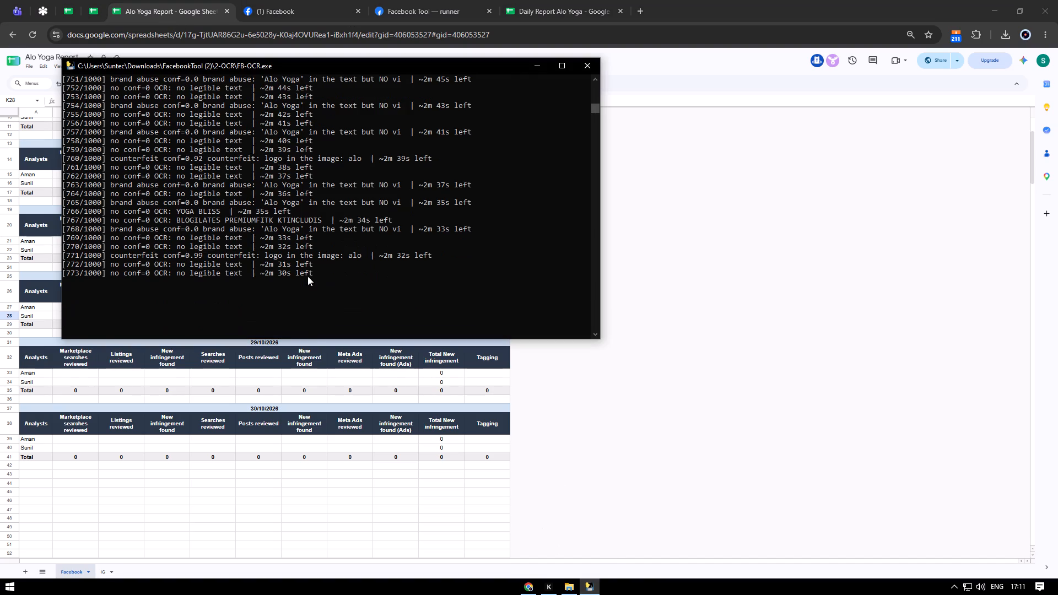
{"action": "left_click", "coordinate": [308, 393]}
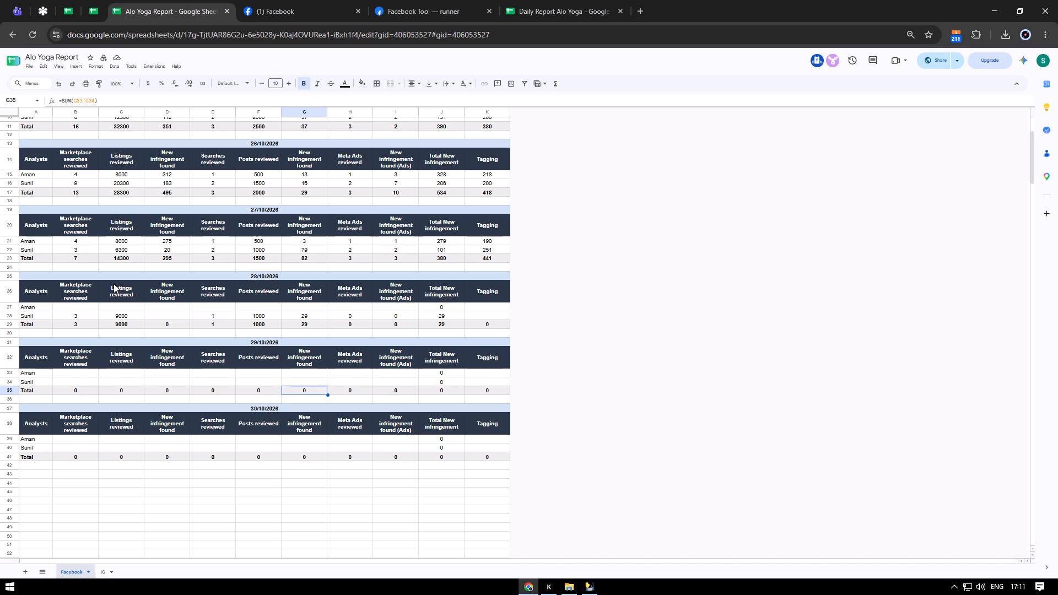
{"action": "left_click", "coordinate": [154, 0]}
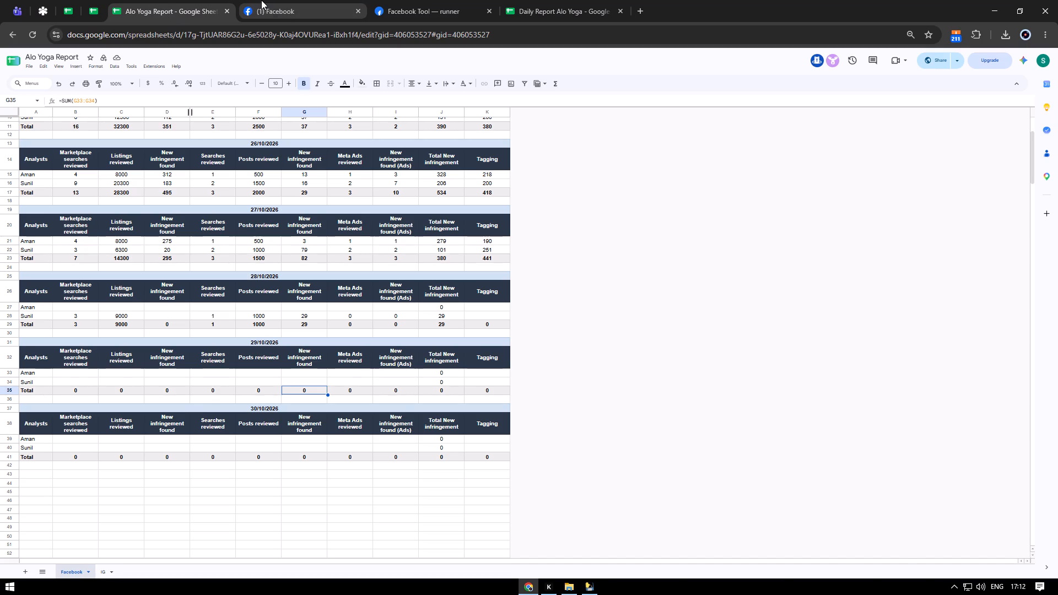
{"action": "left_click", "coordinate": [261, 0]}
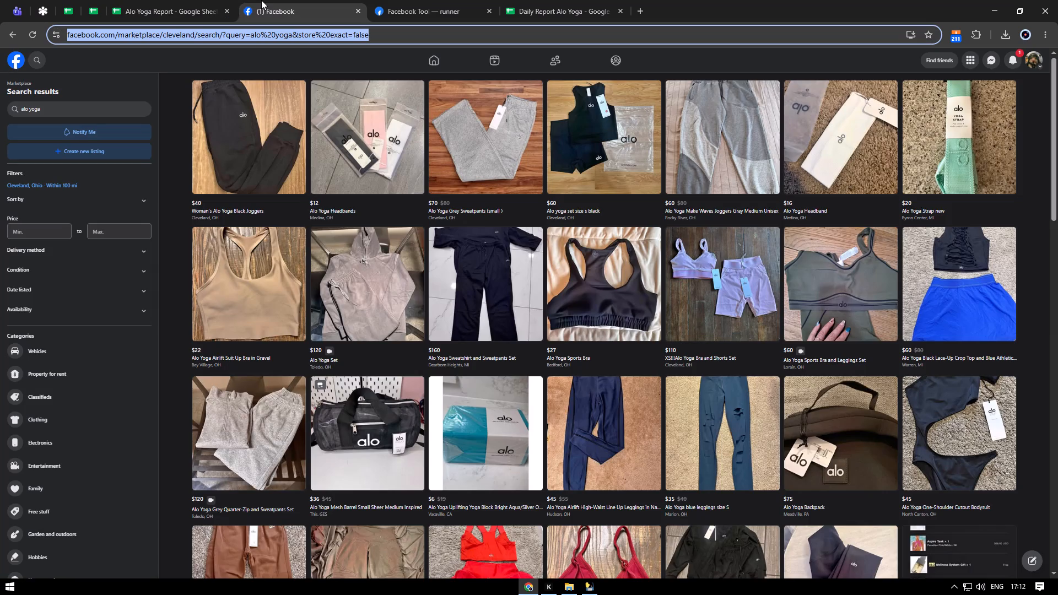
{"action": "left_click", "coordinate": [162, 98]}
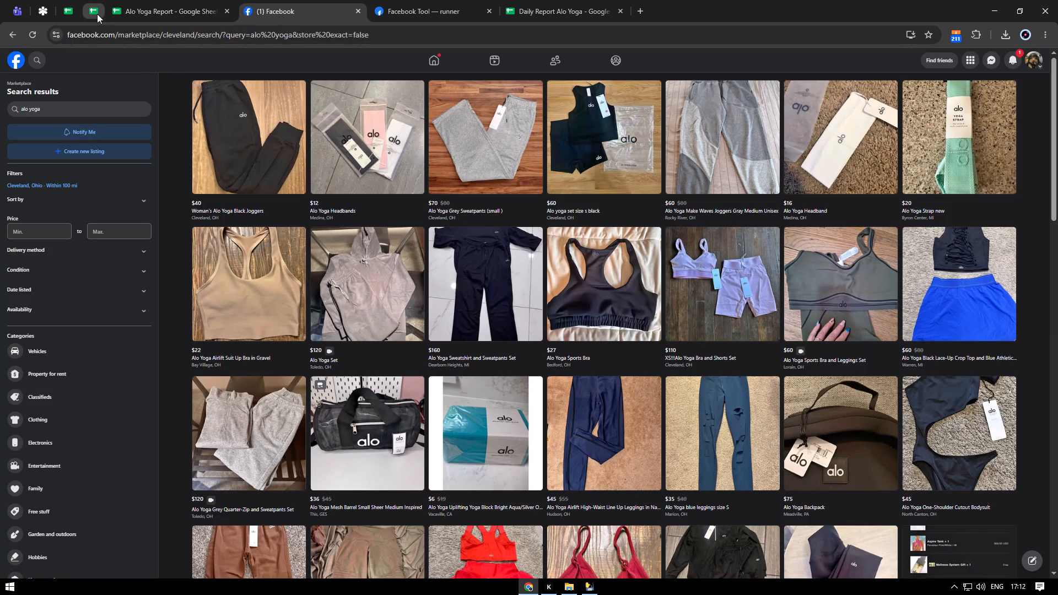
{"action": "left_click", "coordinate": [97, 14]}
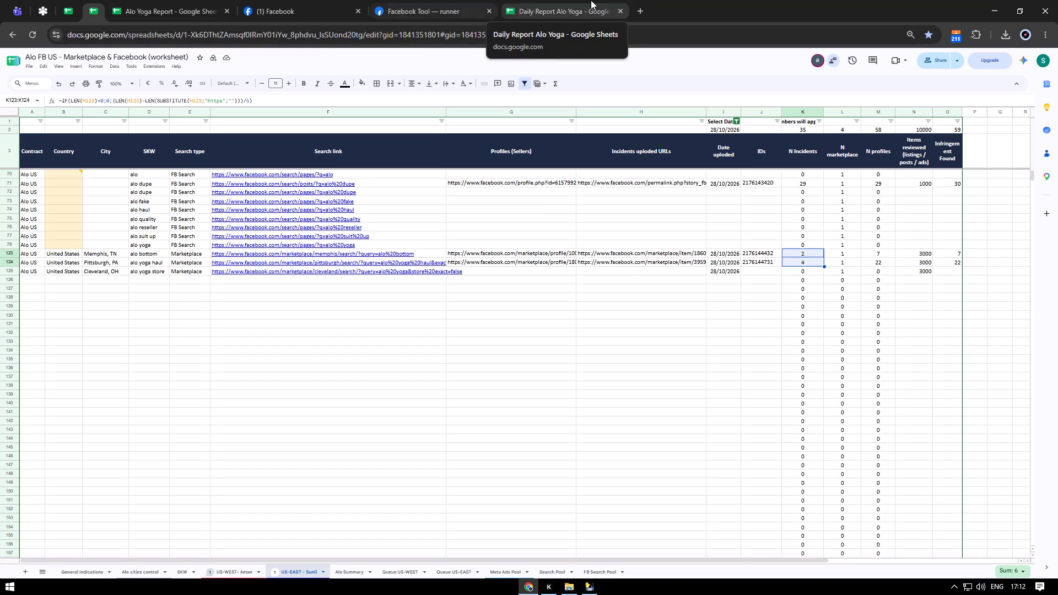
Check the FB-OCR scan's progress again, with its console window made shorter over the US-EAST worksheet.
{"action": "left_click", "coordinate": [590, 587]}
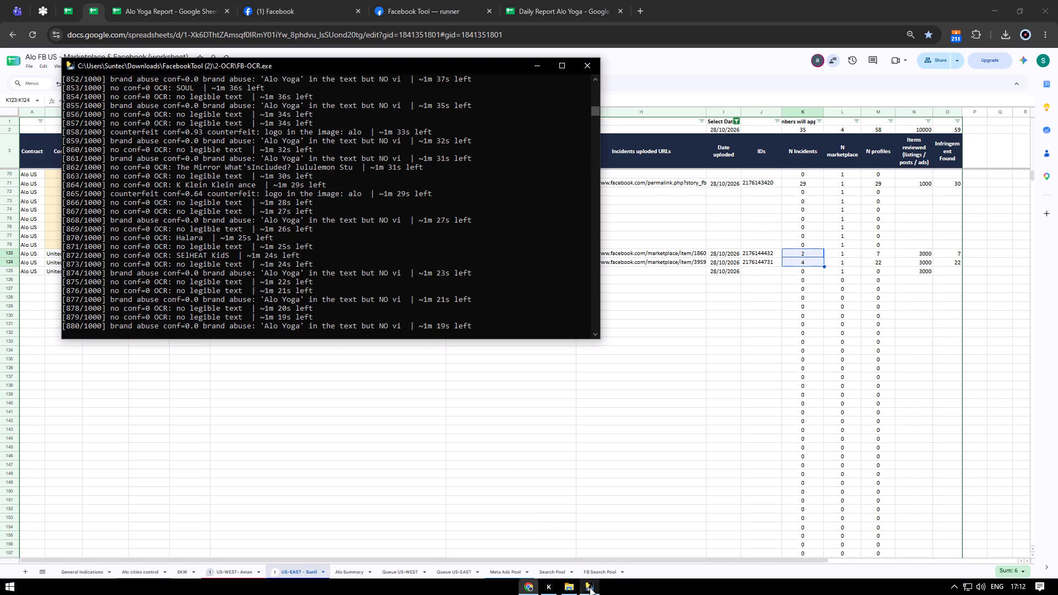
{"action": "scroll", "coordinate": [277, 280], "scroll_direction": "down", "scroll_amount": 1}
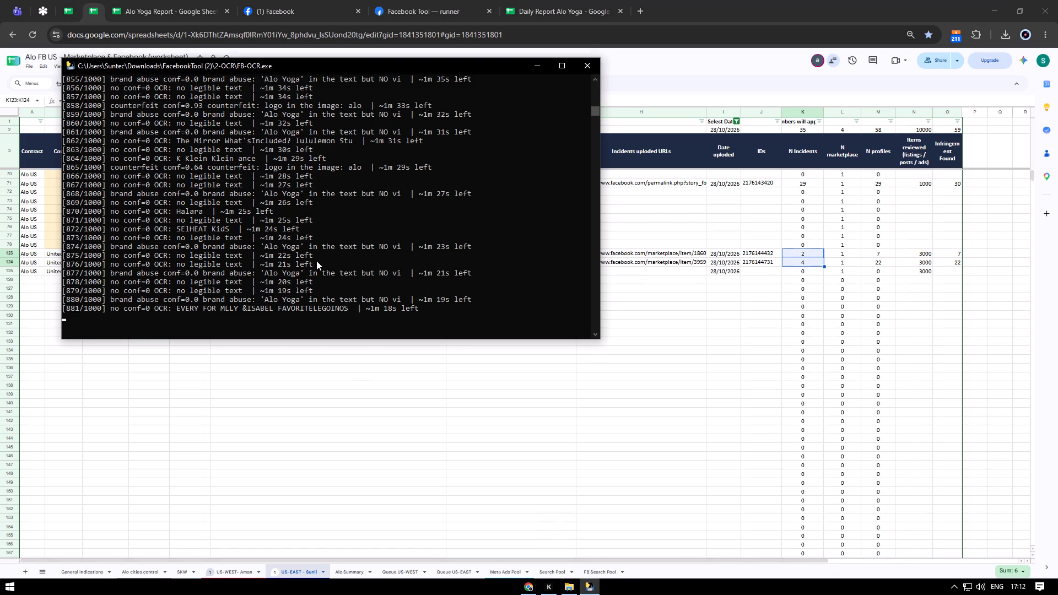
{"action": "scroll", "coordinate": [313, 285], "scroll_direction": "down", "scroll_amount": 2}
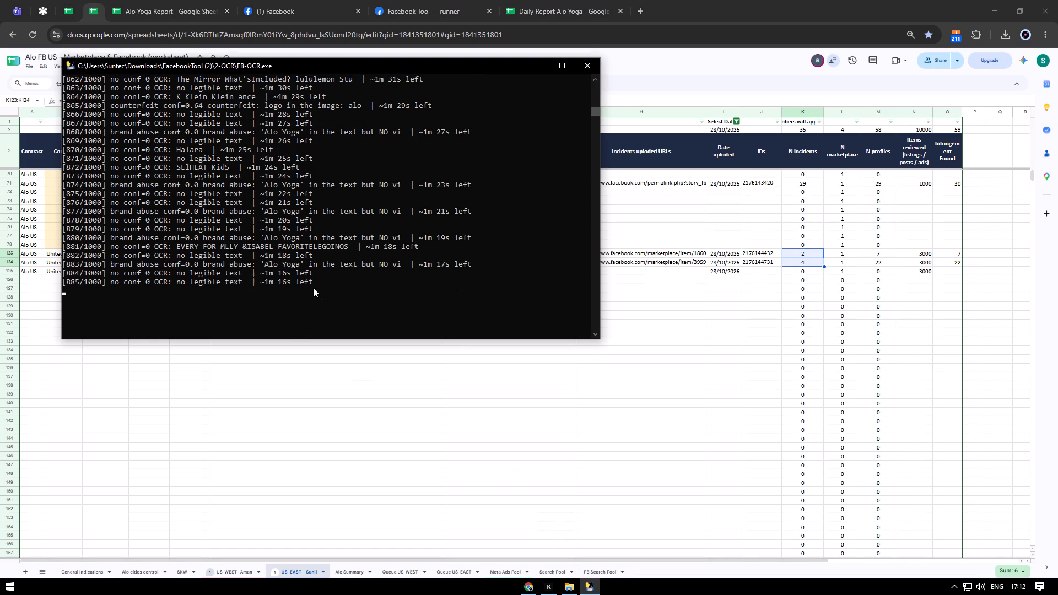
{"action": "left_click_drag", "start_coordinate": [600, 339], "coordinate": [681, 385]}
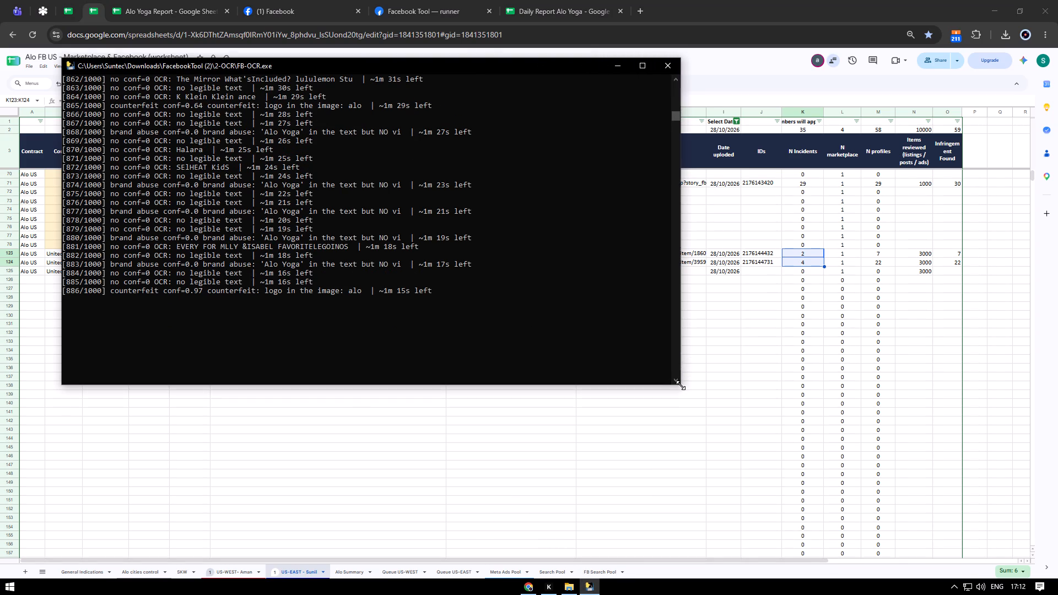
{"action": "left_click_drag", "start_coordinate": [681, 385], "coordinate": [617, 300]}
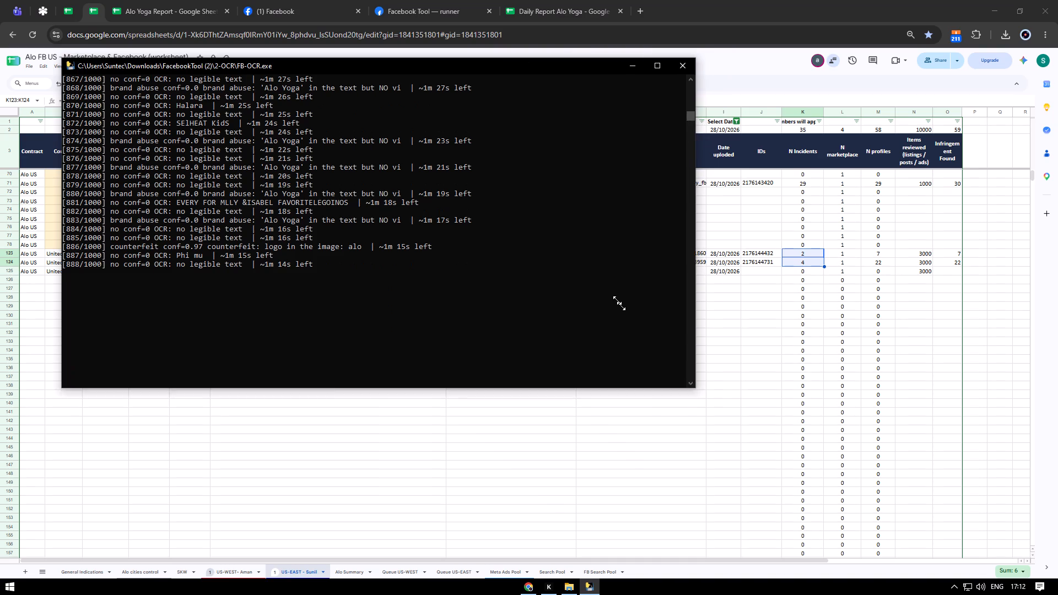
{"action": "left_click_drag", "start_coordinate": [617, 300], "coordinate": [593, 241]}
{"action": "scroll", "coordinate": [509, 223], "scroll_direction": "down", "scroll_amount": 3}
{"action": "scroll", "coordinate": [509, 223], "scroll_direction": "up", "scroll_amount": 4}
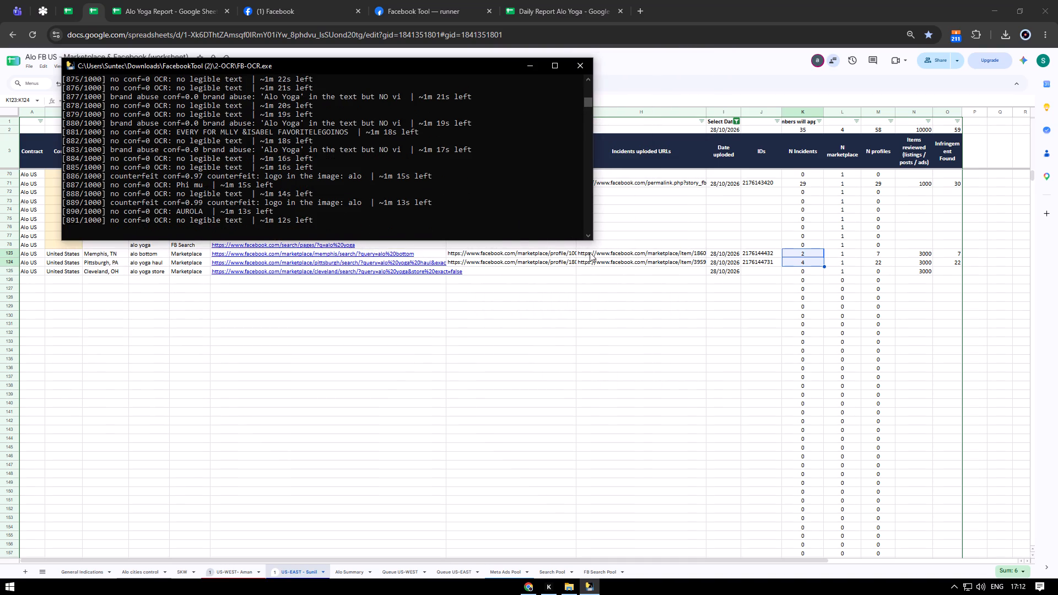
In the FB-OCR console, enlarge the window and review the log of the running 1000-item scan.
{"action": "scroll", "coordinate": [503, 227], "scroll_direction": "up", "scroll_amount": 4}
{"action": "left_click_drag", "start_coordinate": [591, 240], "coordinate": [592, 241]}
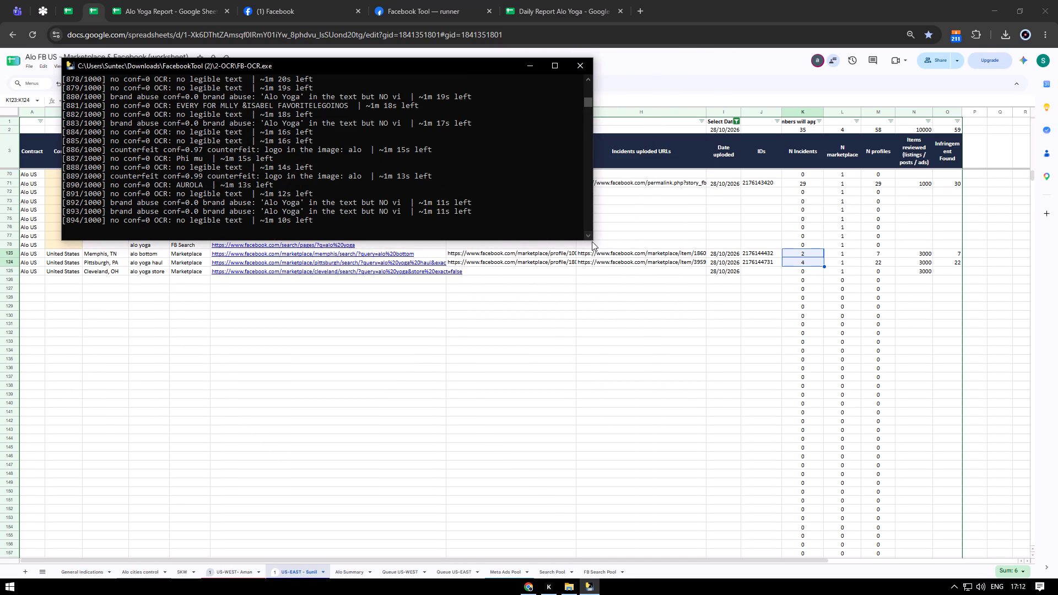
{"action": "left_click_drag", "start_coordinate": [592, 241], "coordinate": [603, 253]}
{"action": "left_click_drag", "start_coordinate": [594, 241], "coordinate": [586, 147]}
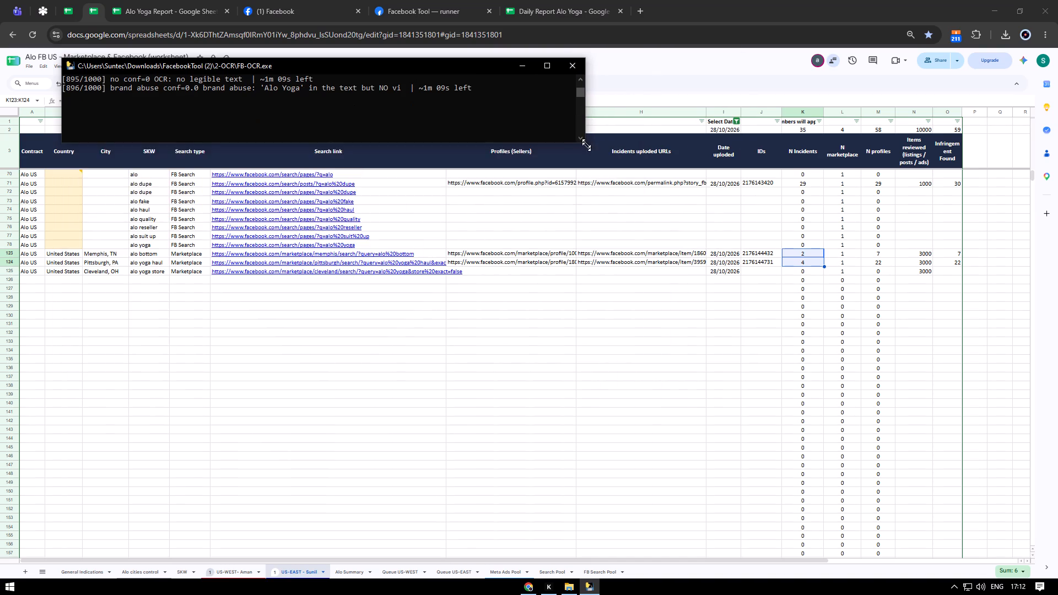
{"action": "left_click_drag", "start_coordinate": [586, 147], "coordinate": [643, 167]}
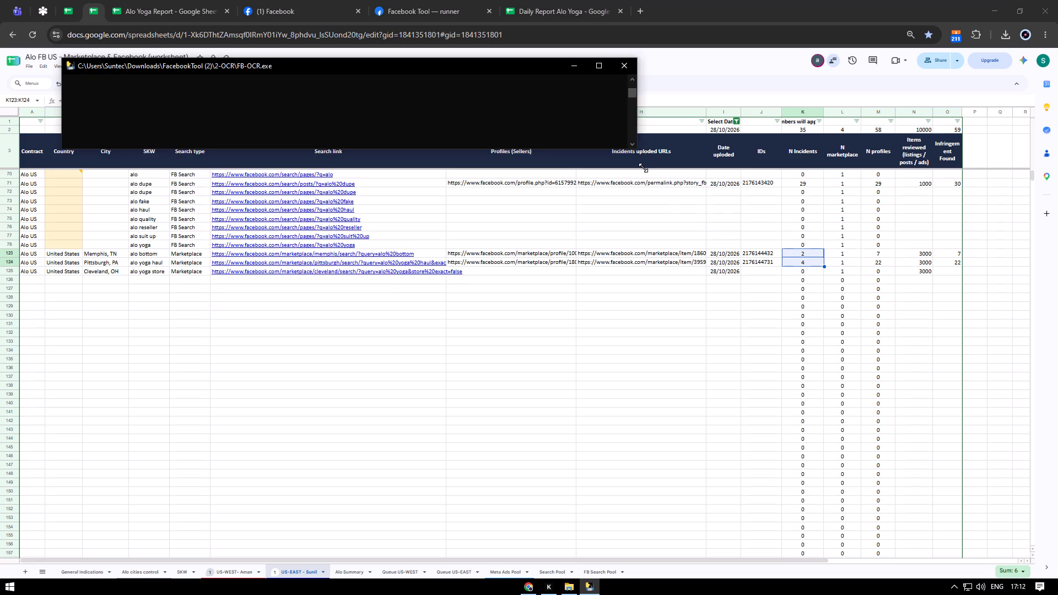
{"action": "left_click_drag", "start_coordinate": [643, 167], "coordinate": [731, 337]}
{"action": "scroll", "coordinate": [519, 267], "scroll_direction": "up", "scroll_amount": 2}
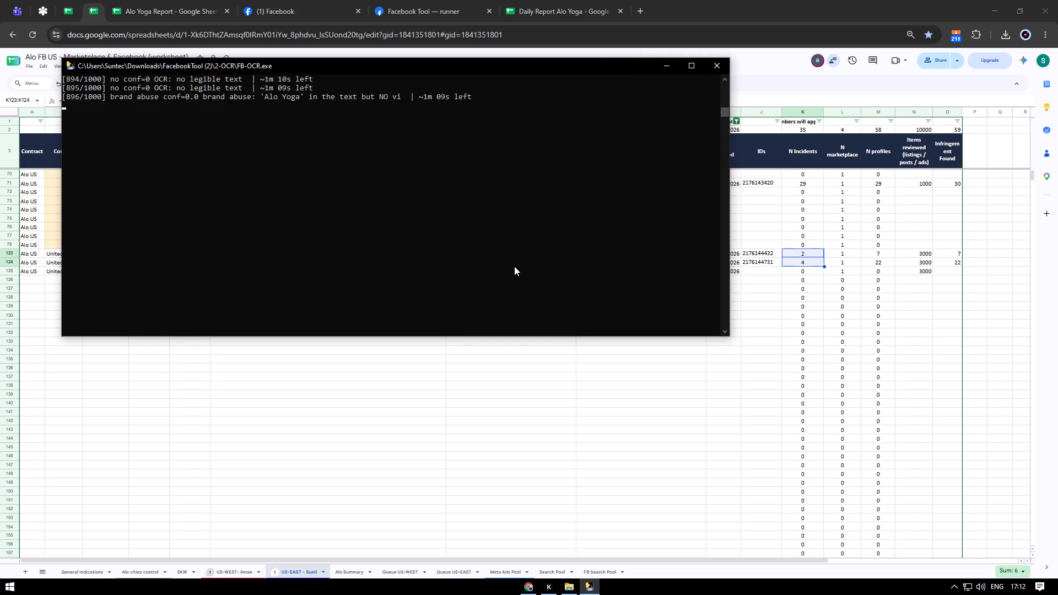
{"action": "scroll", "coordinate": [514, 266], "scroll_direction": "down", "scroll_amount": 1}
{"action": "scroll", "coordinate": [514, 266], "scroll_direction": "up", "scroll_amount": 5}
{"action": "scroll", "coordinate": [447, 272], "scroll_direction": "up", "scroll_amount": 3}
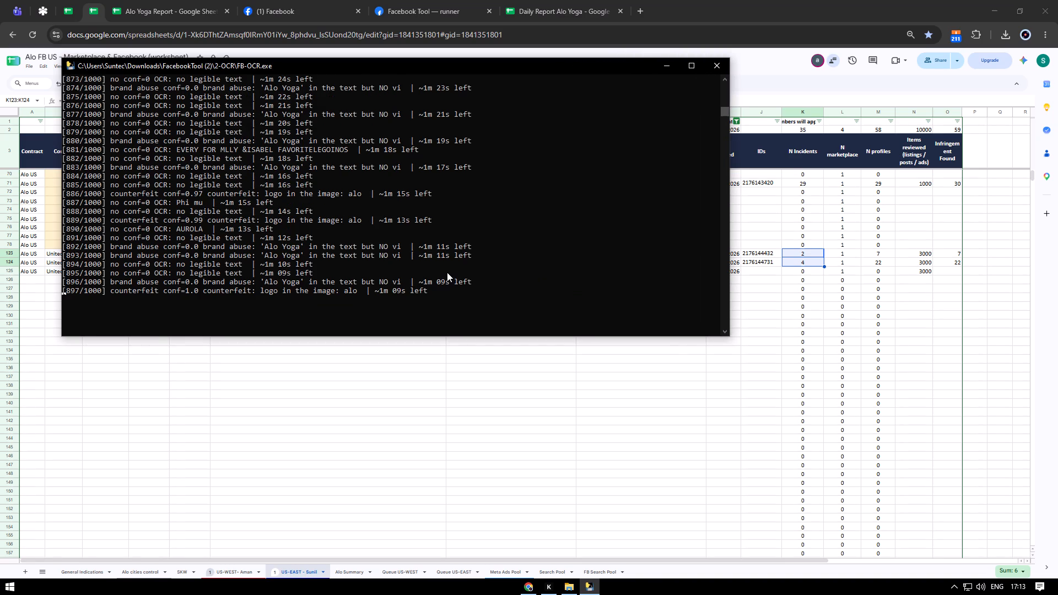
{"action": "scroll", "coordinate": [446, 273], "scroll_direction": "down", "scroll_amount": 3}
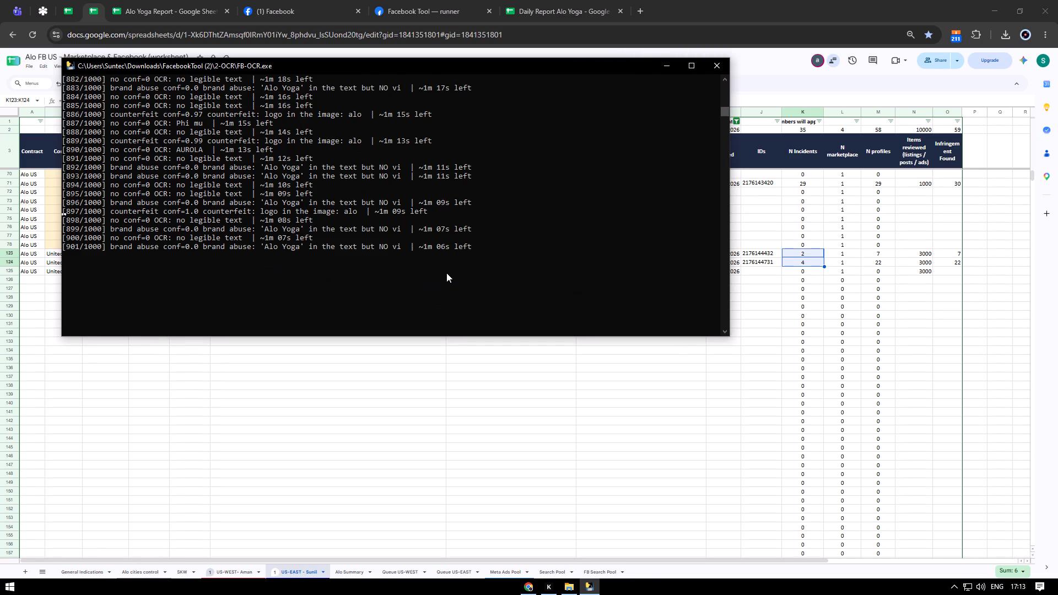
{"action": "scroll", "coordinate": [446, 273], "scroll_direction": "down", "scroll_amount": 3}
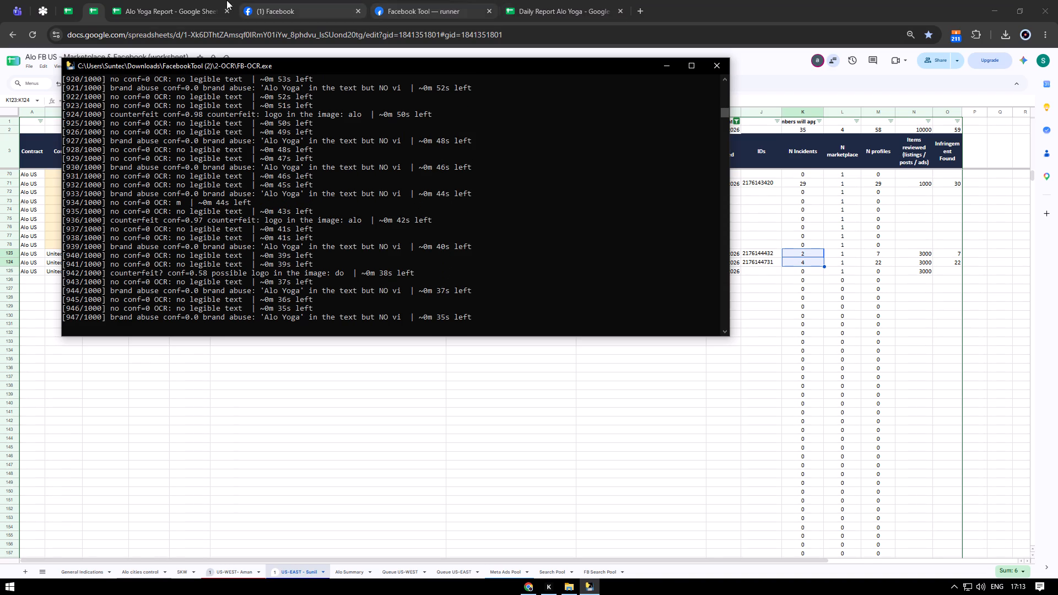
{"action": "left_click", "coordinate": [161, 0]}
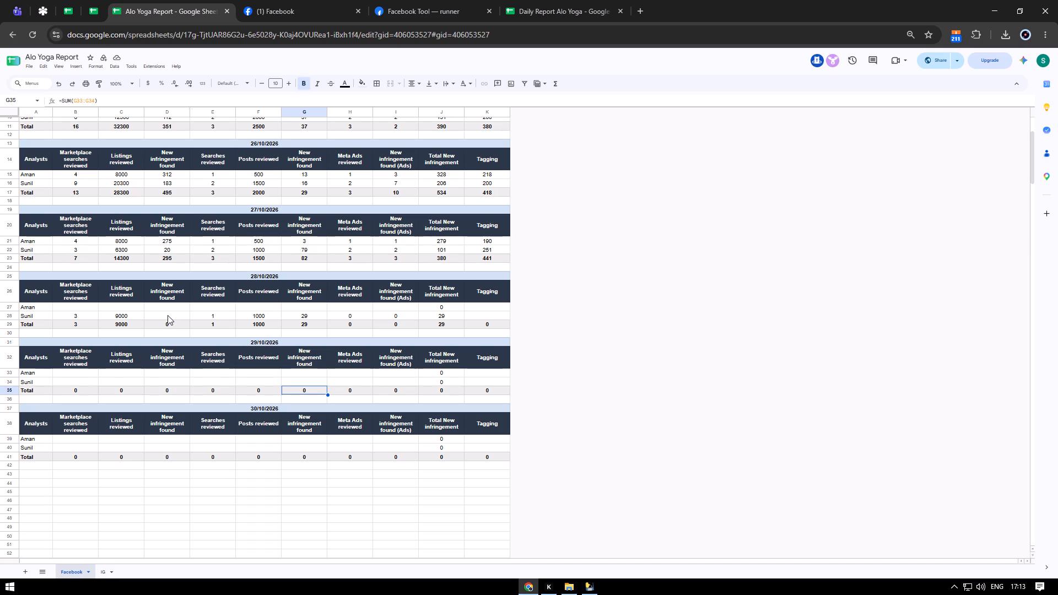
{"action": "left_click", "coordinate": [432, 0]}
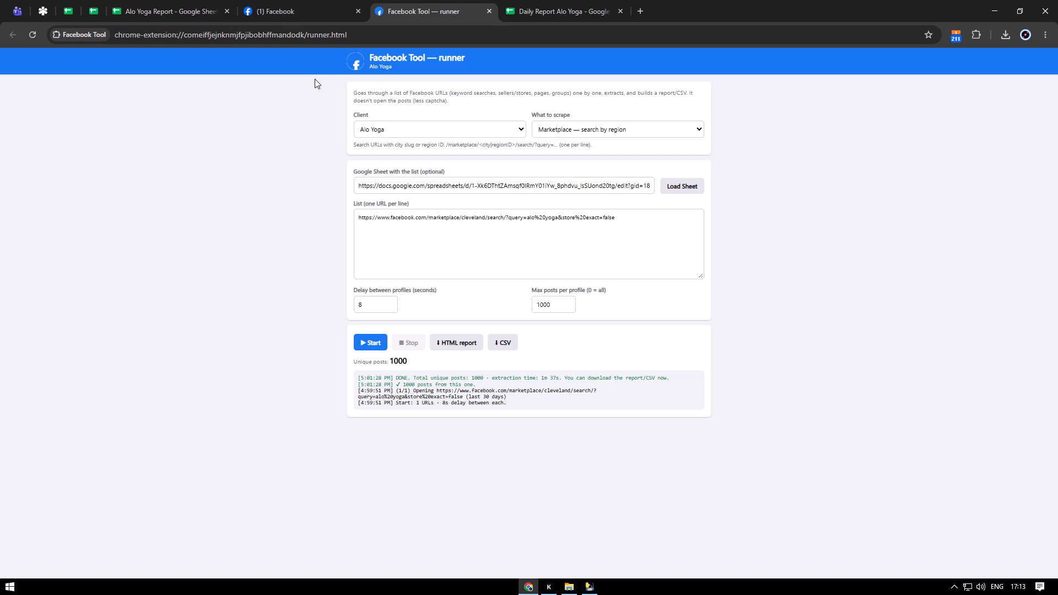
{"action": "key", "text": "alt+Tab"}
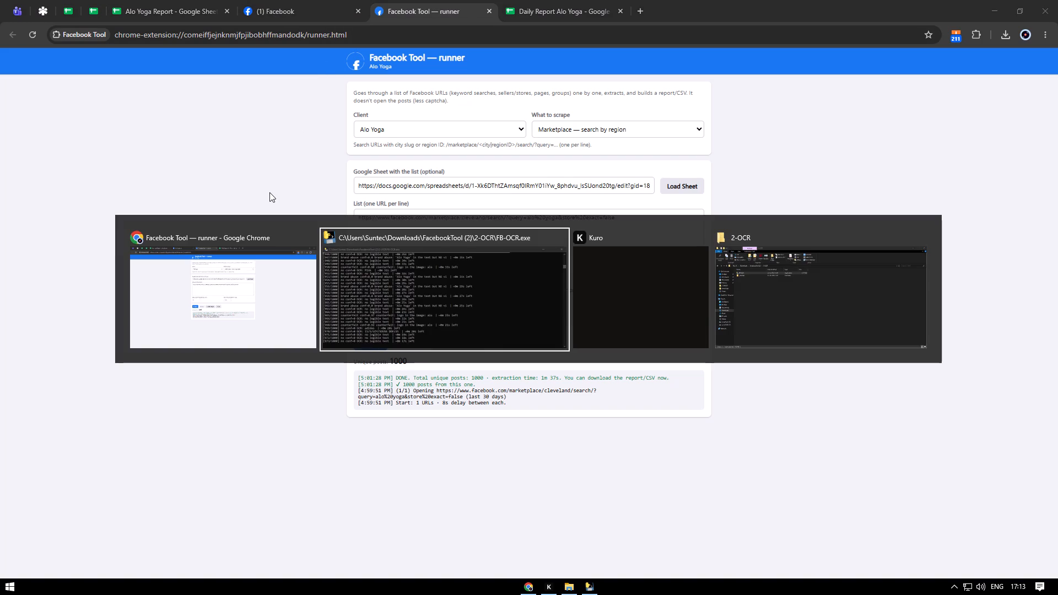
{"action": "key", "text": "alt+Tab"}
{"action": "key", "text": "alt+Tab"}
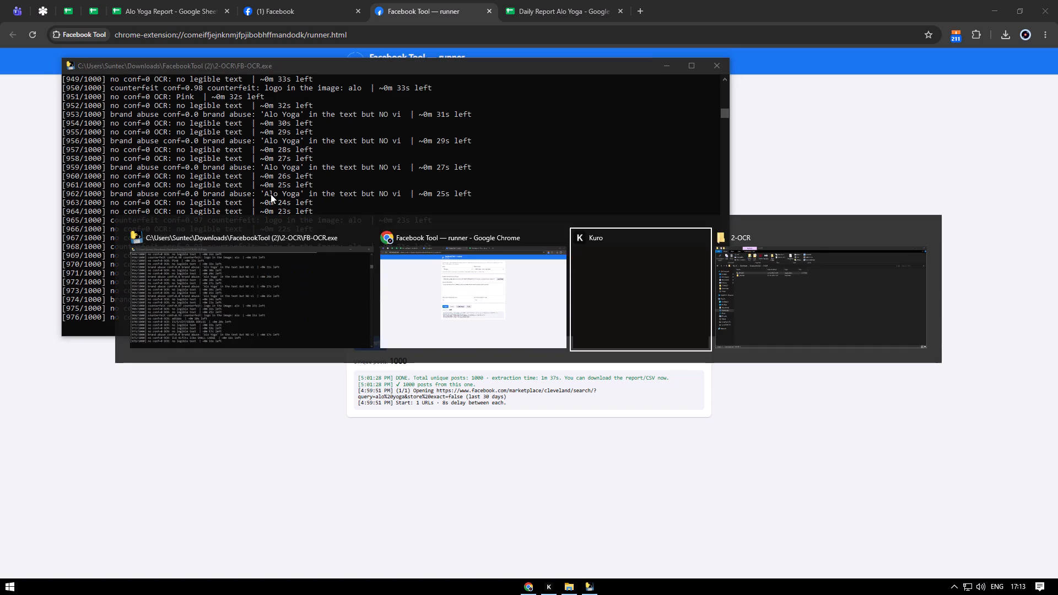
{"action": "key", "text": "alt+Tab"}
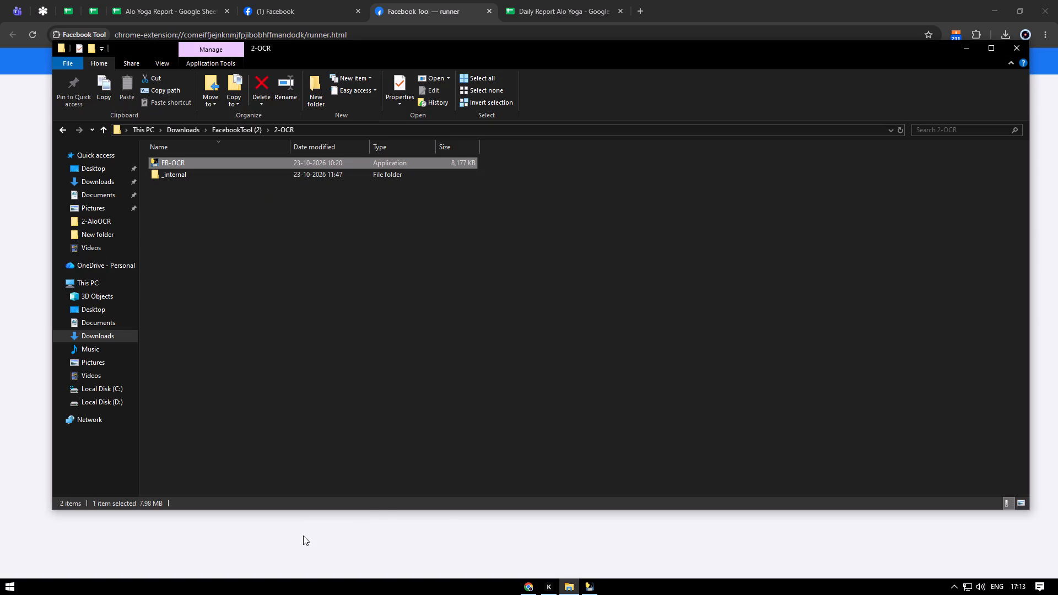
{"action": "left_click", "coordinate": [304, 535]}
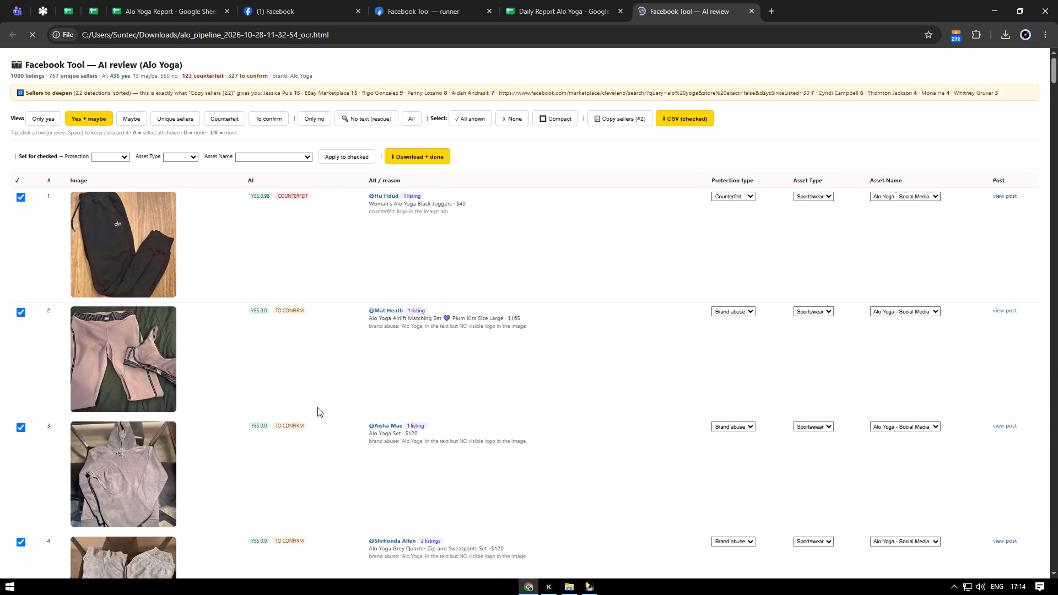
Download the checked listings from the finished AI review as a CSV and mark them done.
{"action": "left_click", "coordinate": [234, 122]}
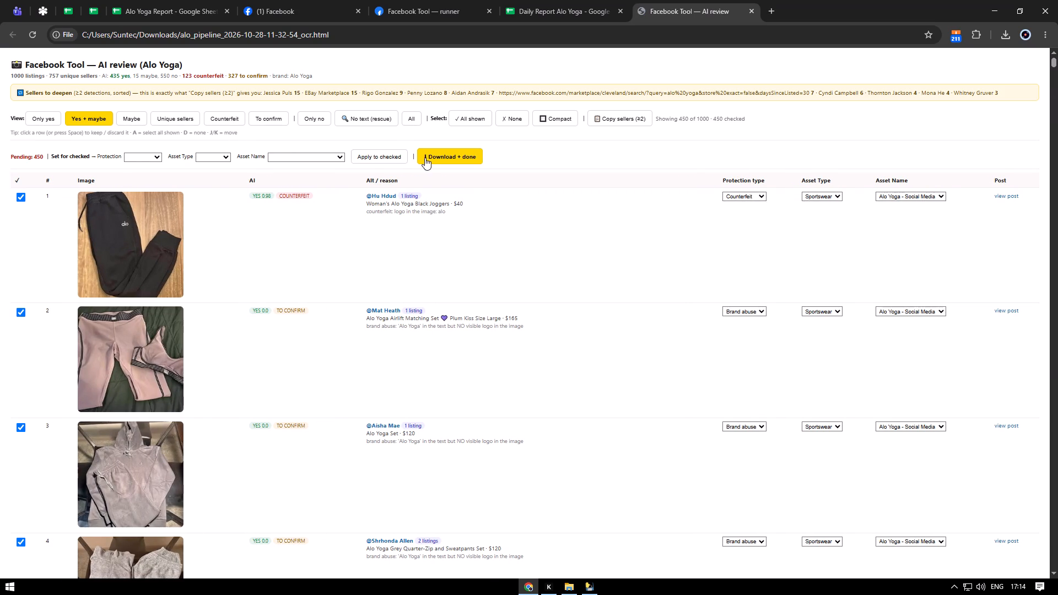
{"action": "left_click", "coordinate": [471, 153]}
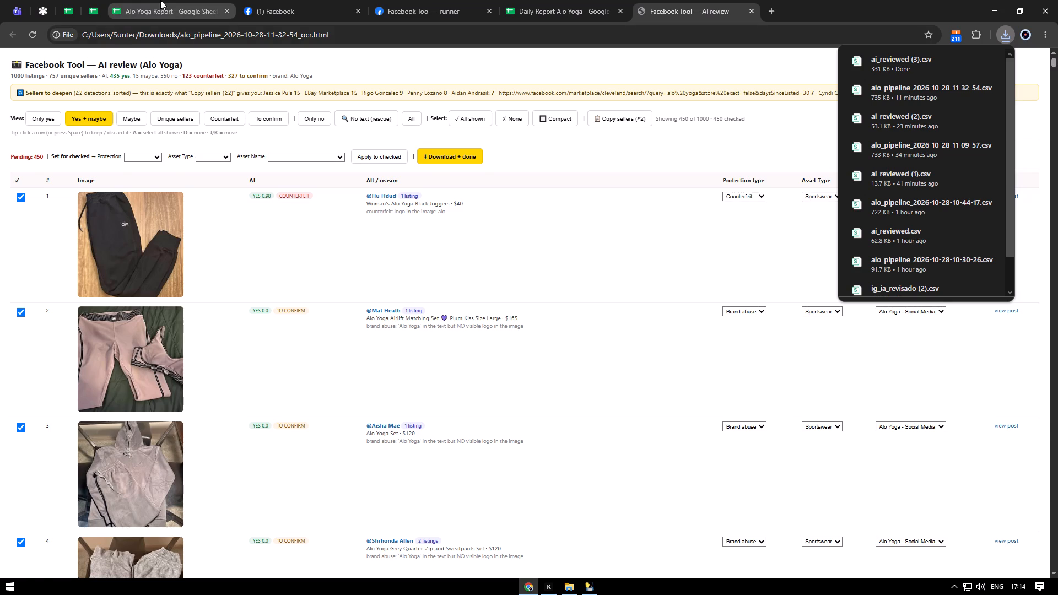
Reorder the browser tabs so Alo Yoga Report follows Daily Report Alo Yoga and the AI review sits beside the Facebook Tool runner.
{"action": "left_click_drag", "start_coordinate": [160, 0], "coordinate": [558, 0]}
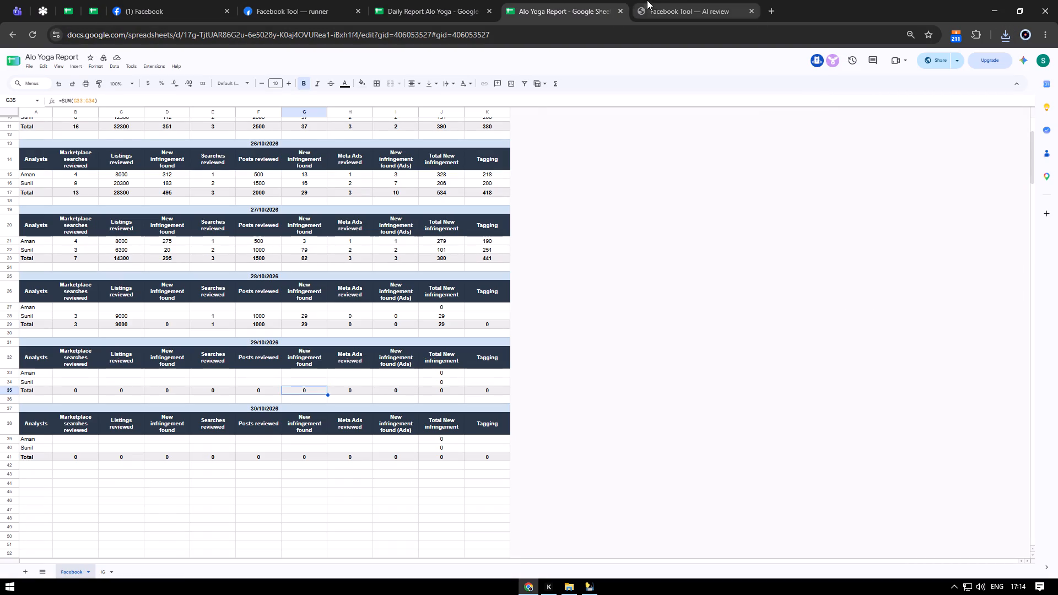
{"action": "left_click_drag", "start_coordinate": [685, 0], "coordinate": [437, 0]}
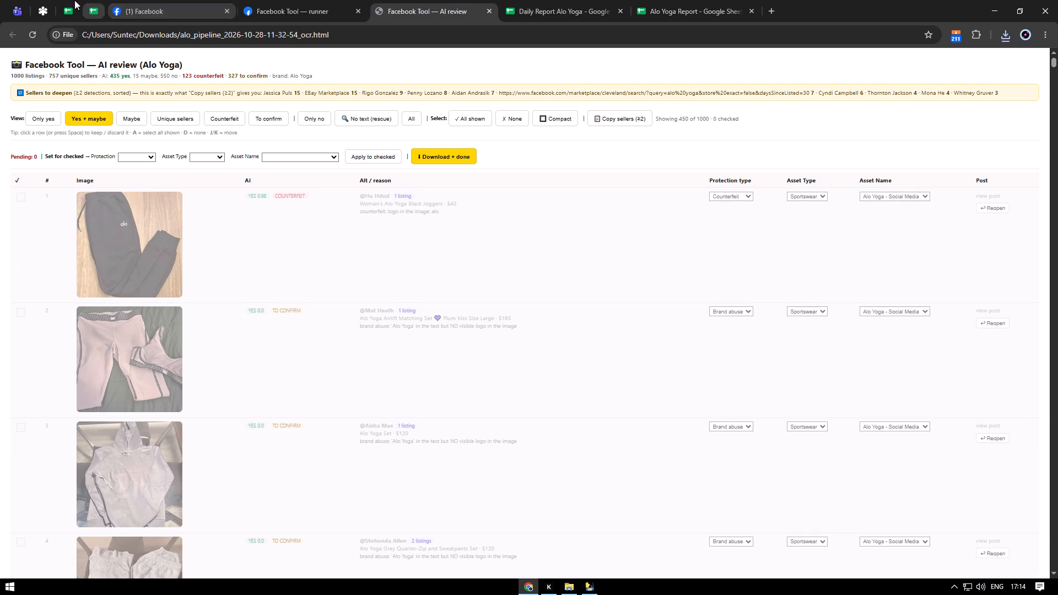
In Yudhraa Facebook OCR, remove the filter from Sheet14 and clear all of its old contents.
{"action": "left_click", "coordinate": [68, 0]}
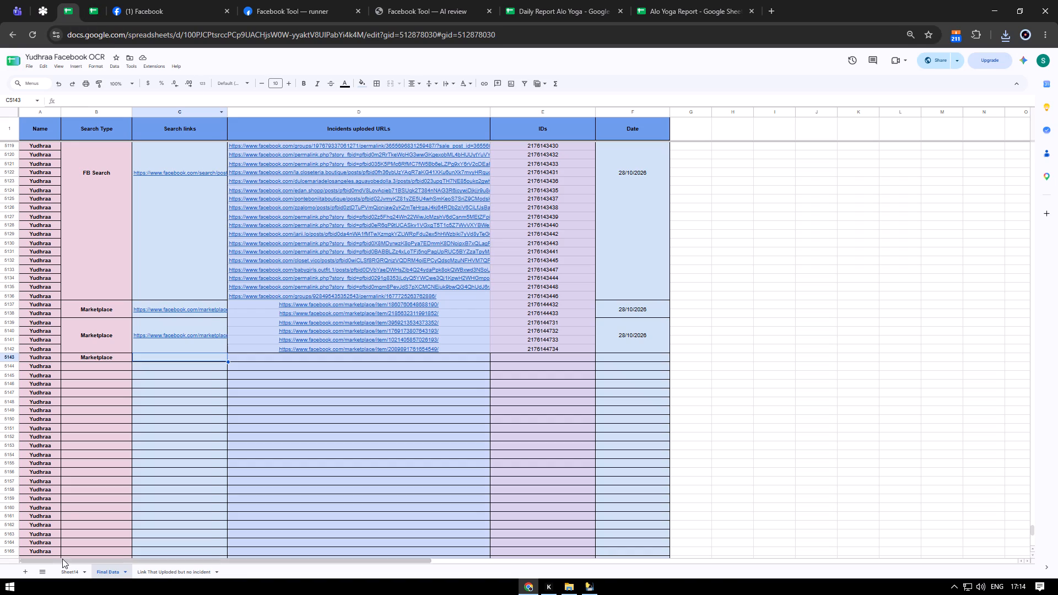
{"action": "left_click", "coordinate": [73, 578]}
{"action": "left_click", "coordinate": [74, 571]}
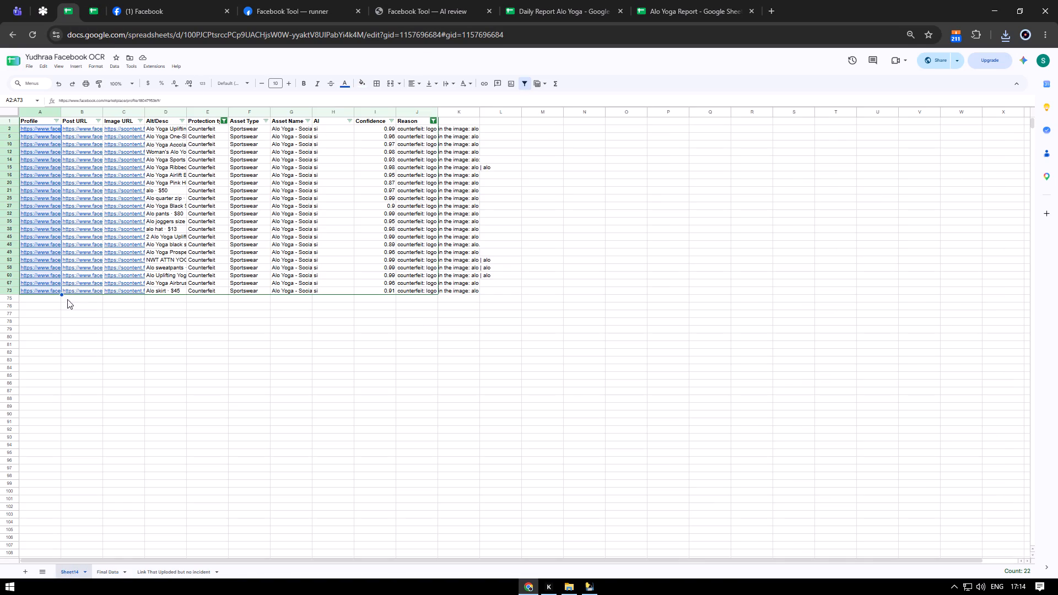
{"action": "left_click", "coordinate": [7, 112]}
{"action": "left_click", "coordinate": [526, 84]}
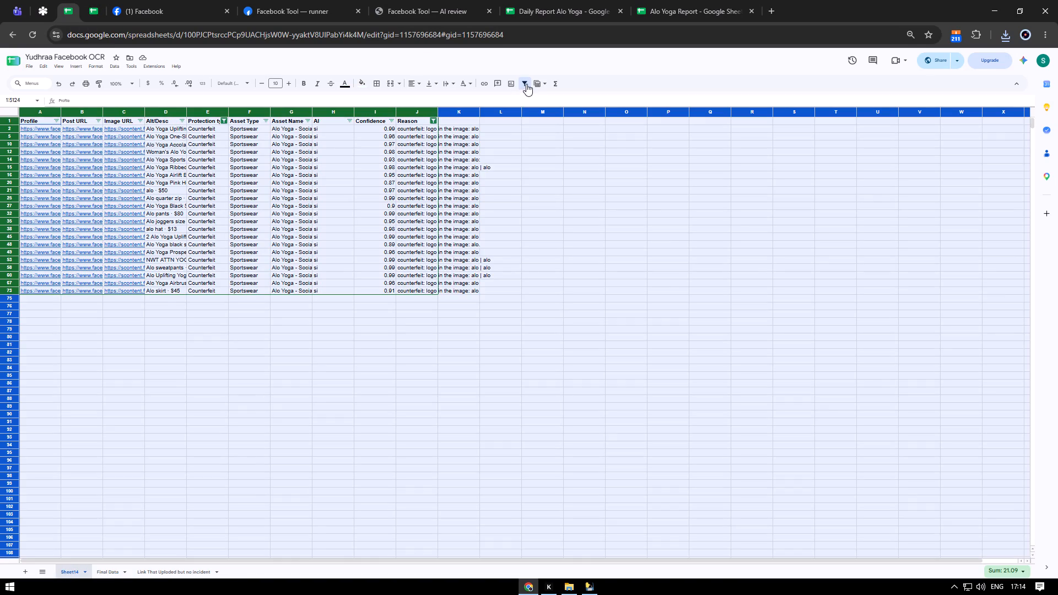
{"action": "key", "text": "Delete"}
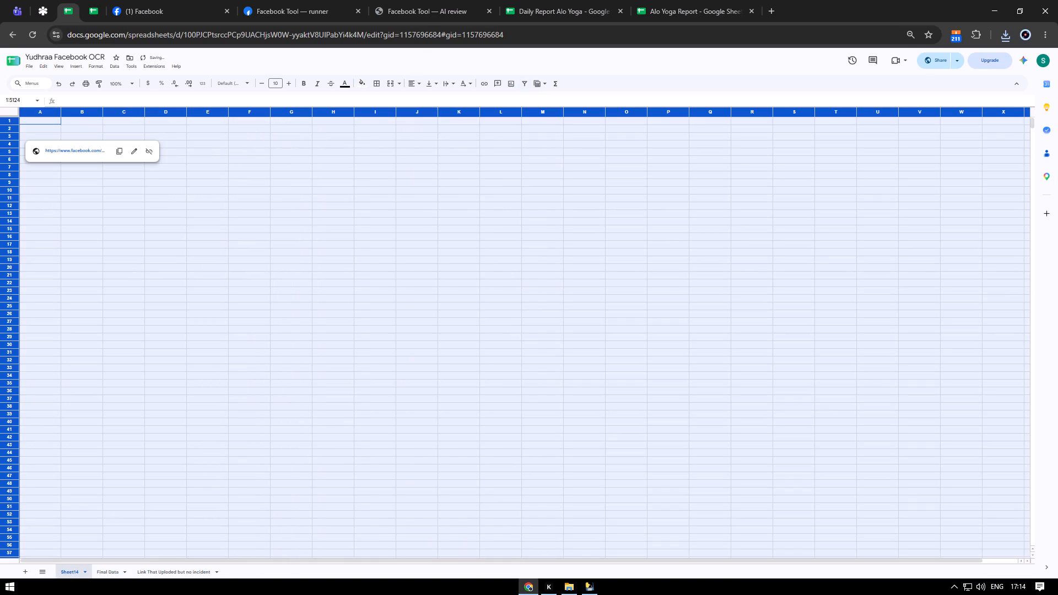
{"action": "key", "text": "Up"}
Import ai_reviewed (3).csv from Downloads into the emptied sheet, using the Append to current sheet location.
{"action": "left_click", "coordinate": [25, 66]}
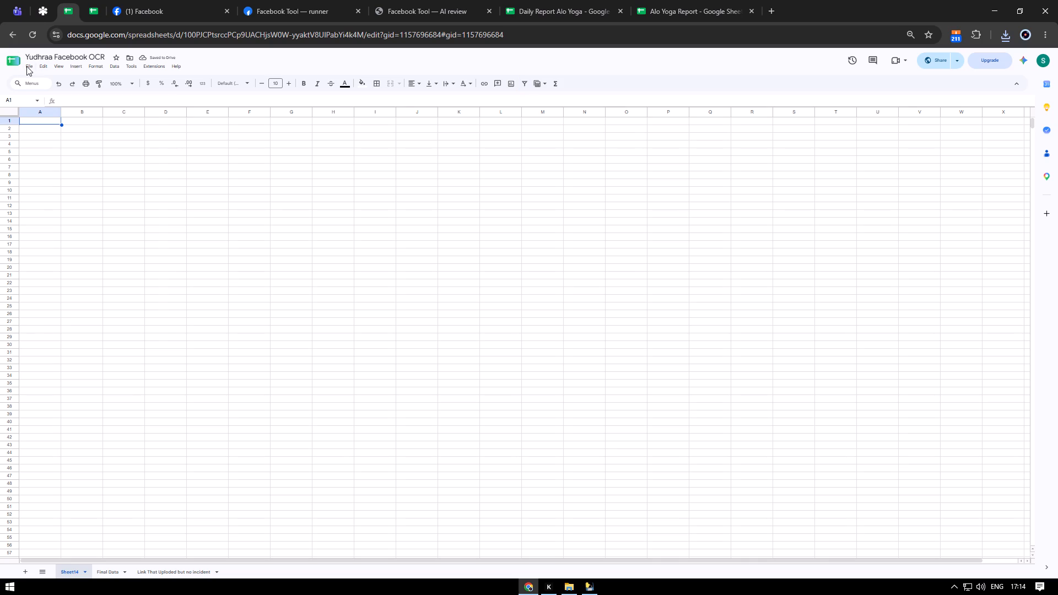
{"action": "left_click", "coordinate": [31, 68]}
{"action": "left_click", "coordinate": [67, 107]}
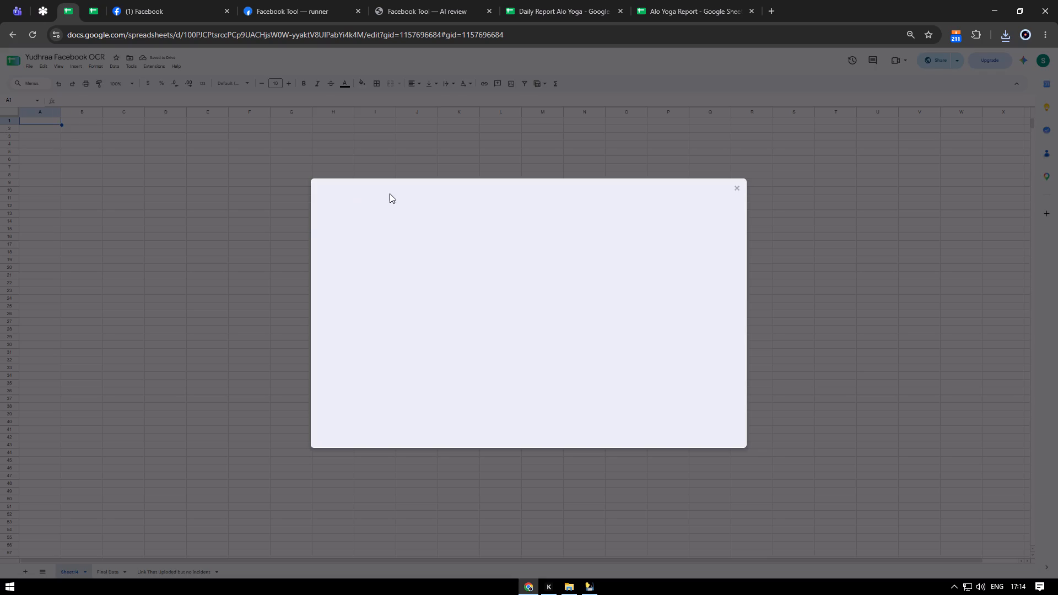
{"action": "left_click", "coordinate": [445, 221]}
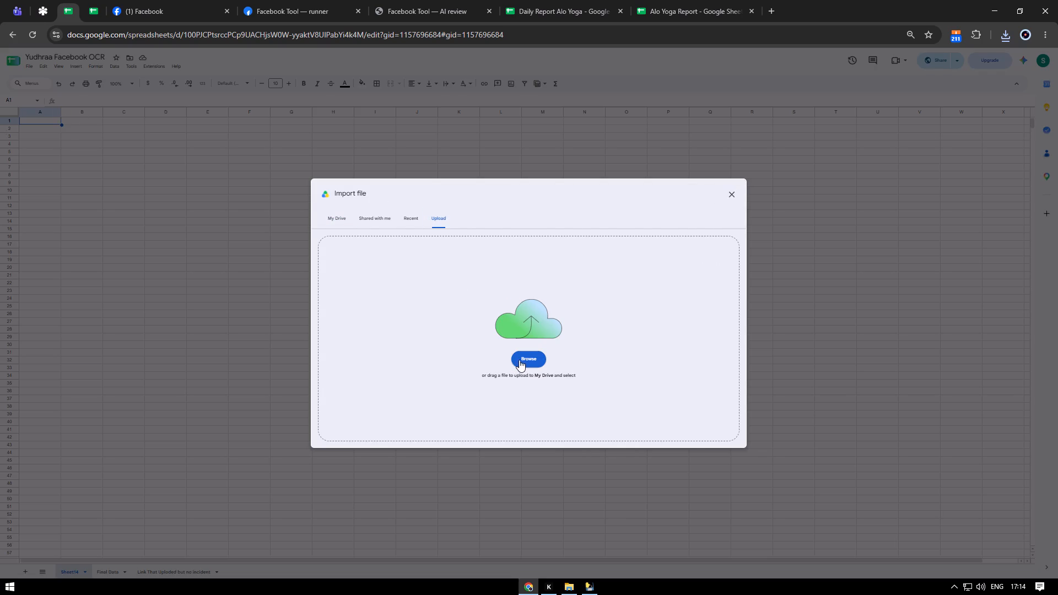
{"action": "left_click", "coordinate": [520, 360]}
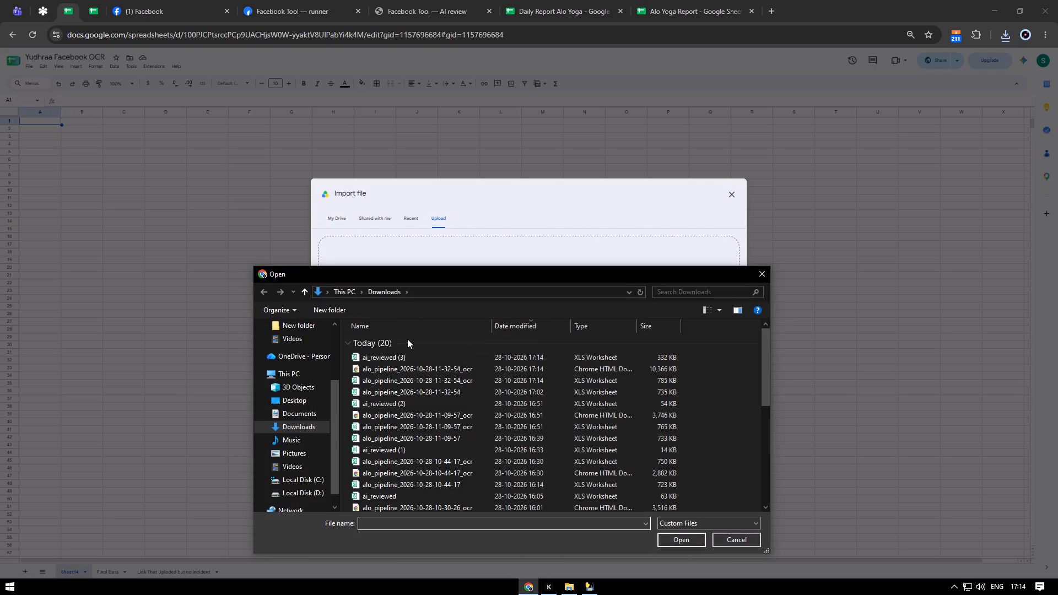
{"action": "double_click", "coordinate": [419, 358]}
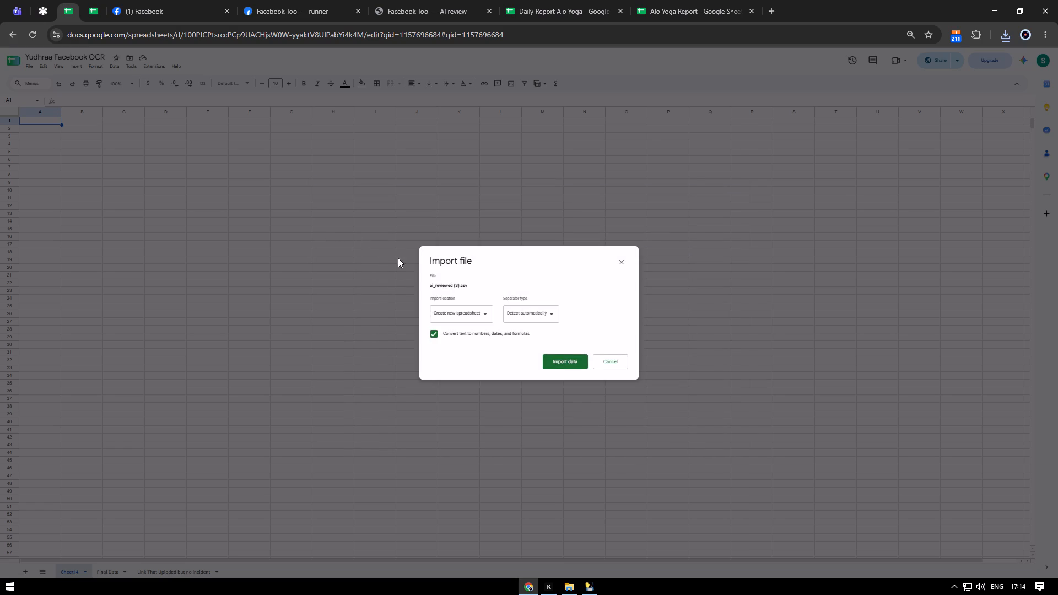
{"action": "left_click", "coordinate": [468, 309]}
{"action": "left_click", "coordinate": [472, 360]}
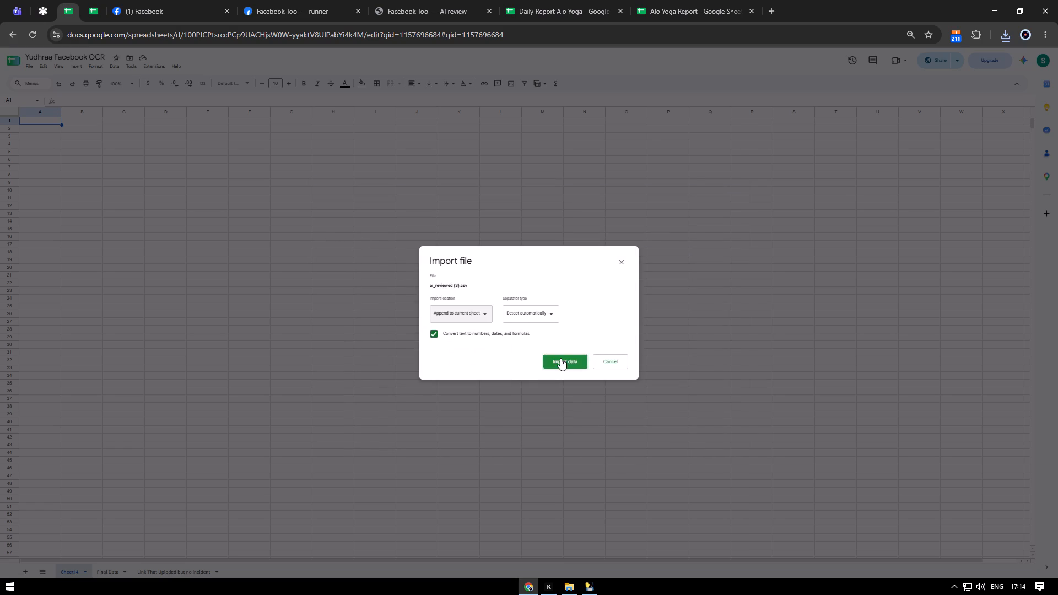
{"action": "left_click", "coordinate": [560, 358]}
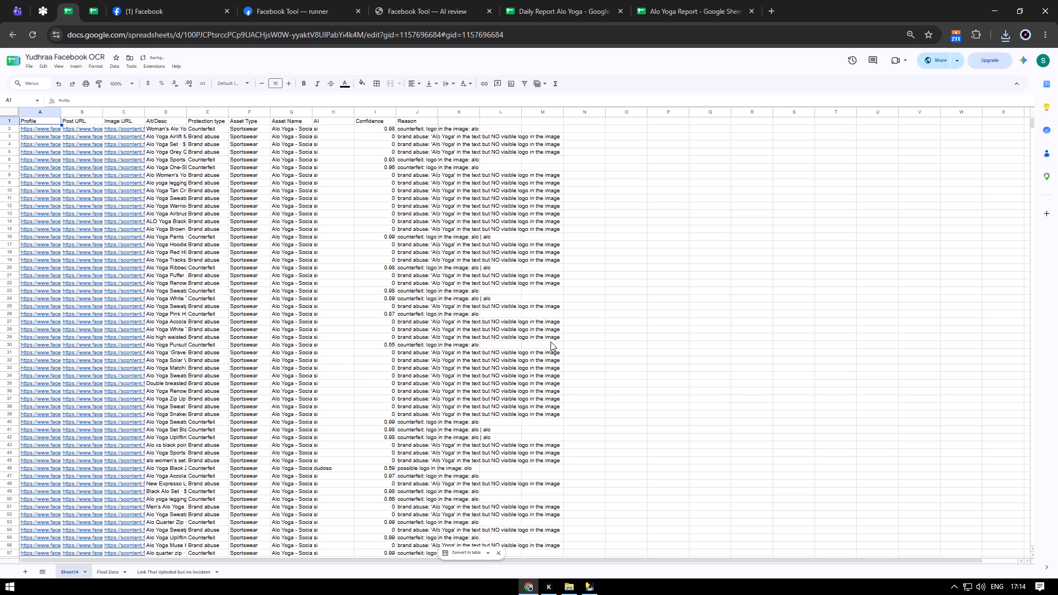
Add a filter to the imported data and limit Protection type to Counterfeit by excluding Brand abuse.
{"action": "key", "text": "ctrl+shift+Right"}
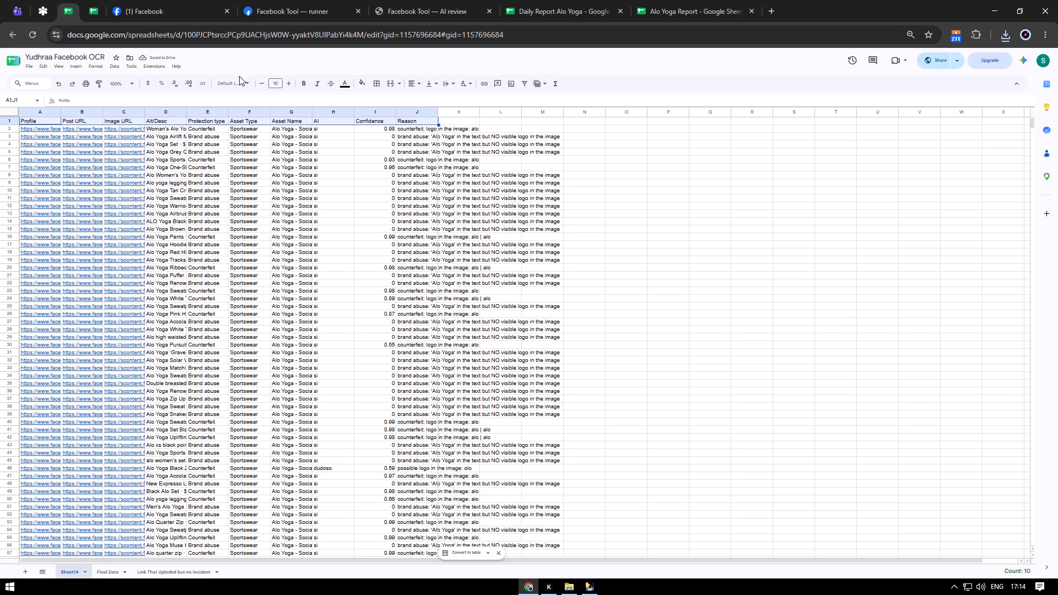
{"action": "left_click", "coordinate": [523, 86]}
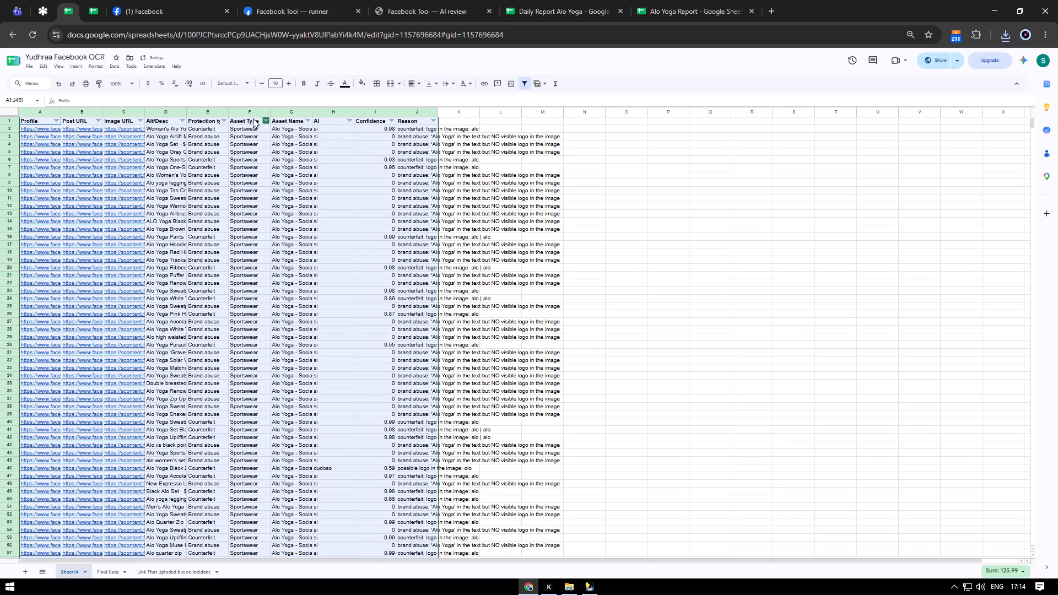
{"action": "left_click", "coordinate": [224, 121]}
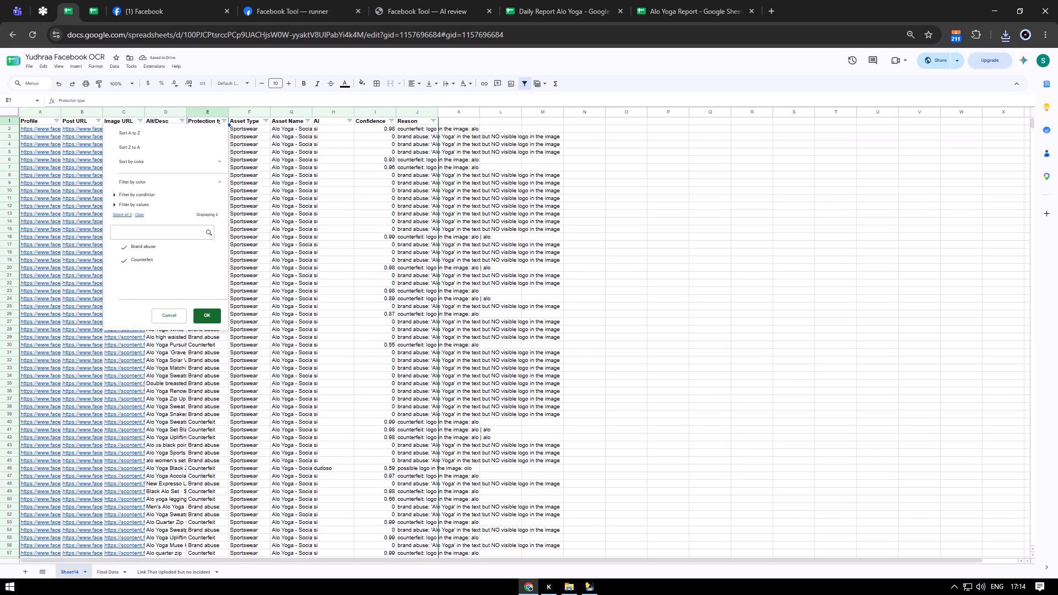
{"action": "left_click", "coordinate": [185, 247]}
{"action": "left_click", "coordinate": [208, 321]}
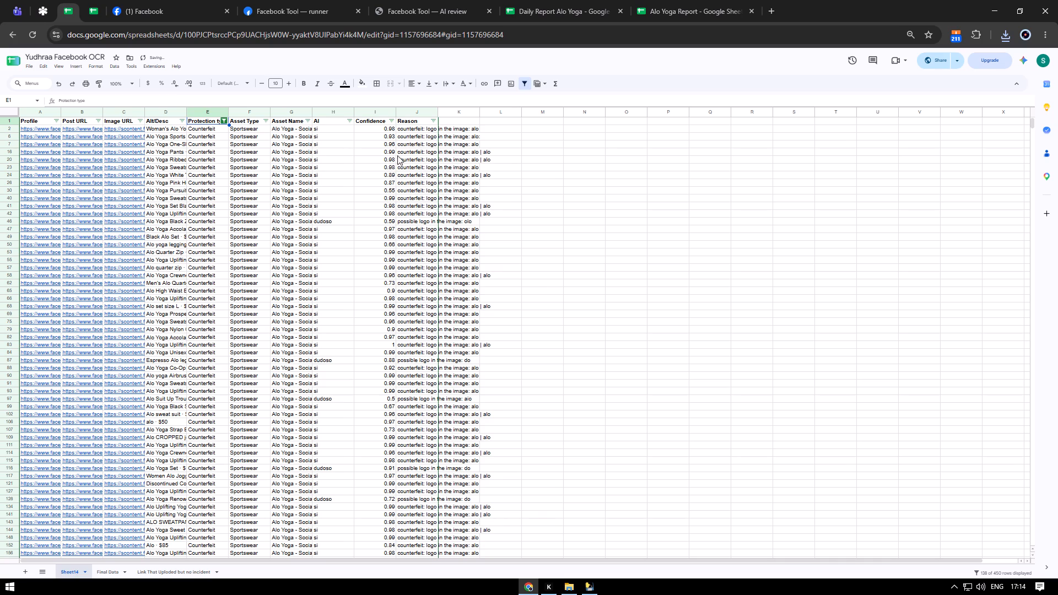
Filter the Reason column to exclude the four "possible logo in the image" values, keeping the counterfeit logo reasons.
{"action": "left_click", "coordinate": [432, 122]}
{"action": "scroll", "coordinate": [379, 270], "scroll_direction": "down", "scroll_amount": 9}
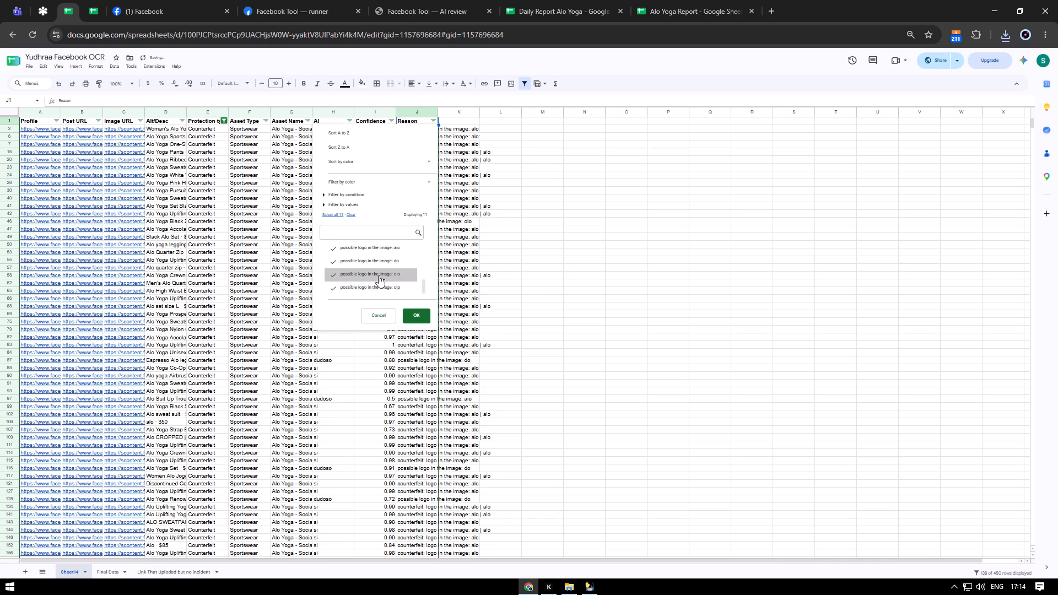
{"action": "left_click", "coordinate": [379, 286]}
{"action": "left_click", "coordinate": [378, 277]}
{"action": "left_click", "coordinate": [378, 256]}
{"action": "left_click", "coordinate": [379, 250]}
{"action": "scroll", "coordinate": [383, 271], "scroll_direction": "up", "scroll_amount": 1}
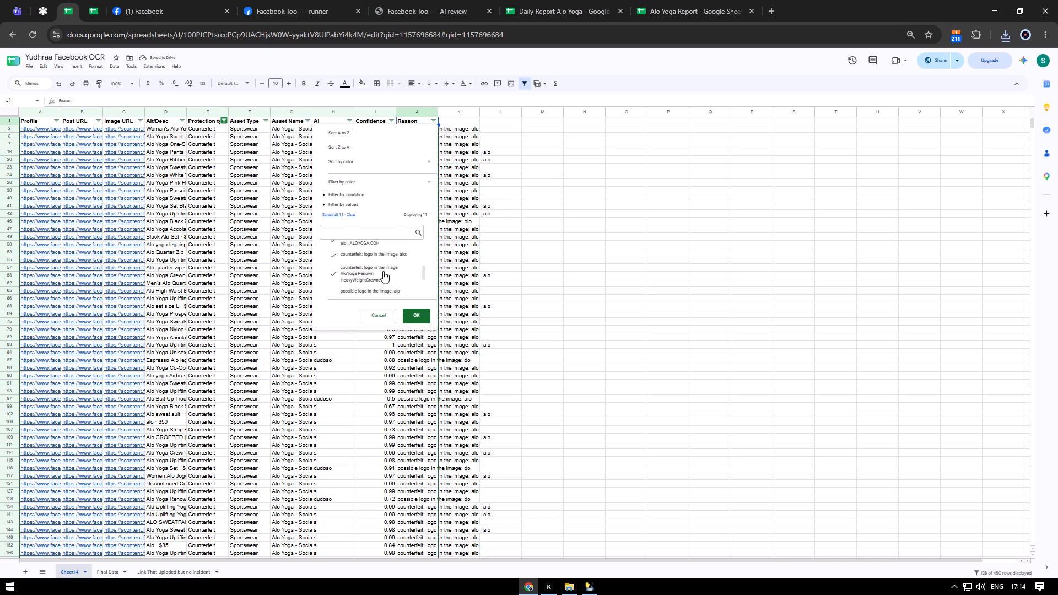
{"action": "scroll", "coordinate": [385, 280], "scroll_direction": "down", "scroll_amount": 1}
{"action": "scroll", "coordinate": [385, 280], "scroll_direction": "up", "scroll_amount": 1}
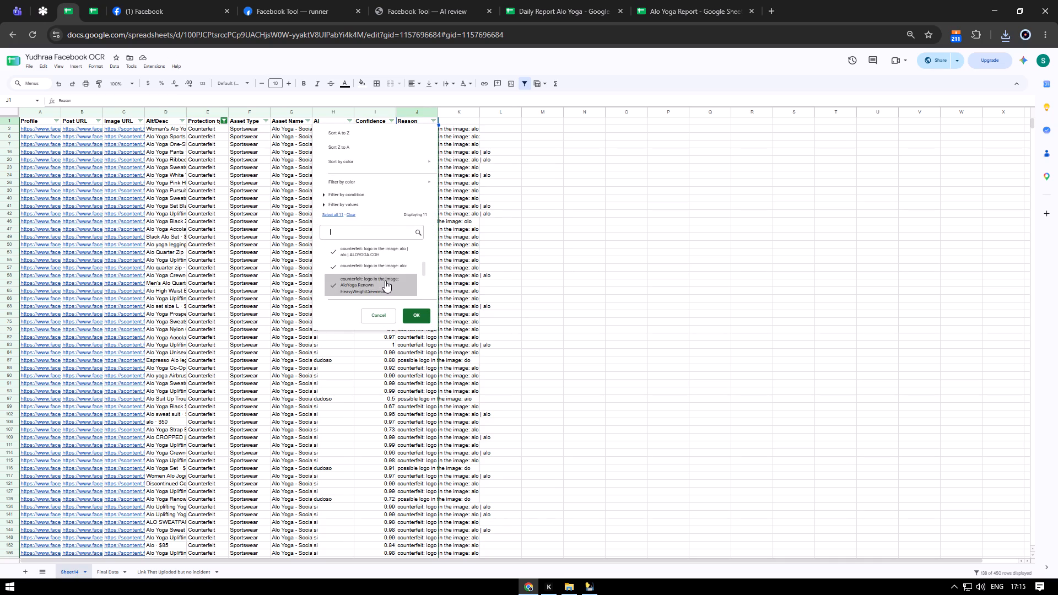
{"action": "left_click", "coordinate": [422, 315]}
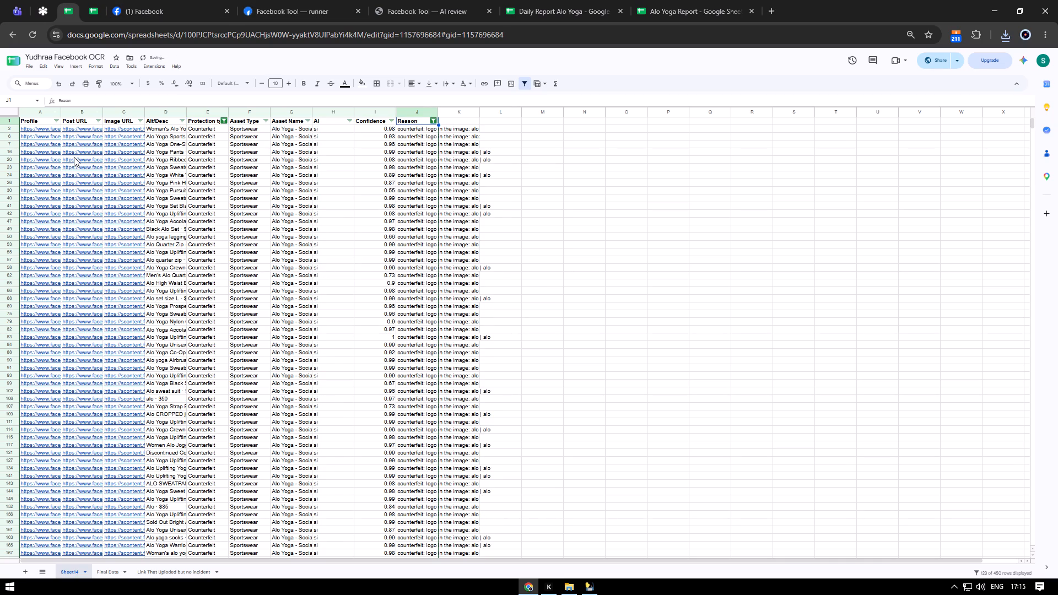
Remove duplicates from the filtered Profile column range A2:A447, including those in hidden rows.
{"action": "left_click", "coordinate": [49, 128]}
{"action": "key", "text": "ctrl+shift+Down"}
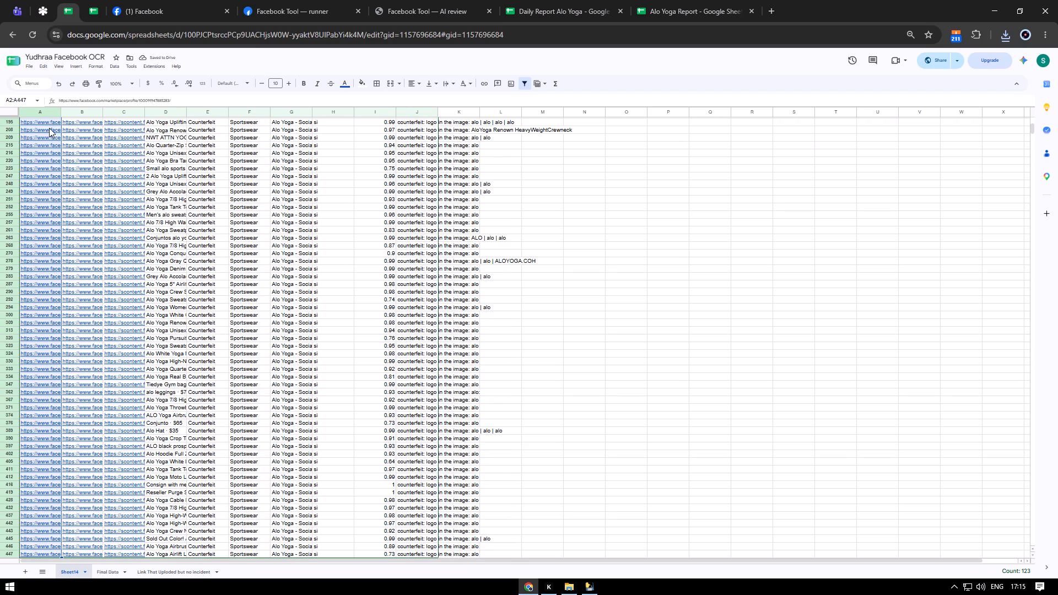
{"action": "key", "text": "alt+o"}
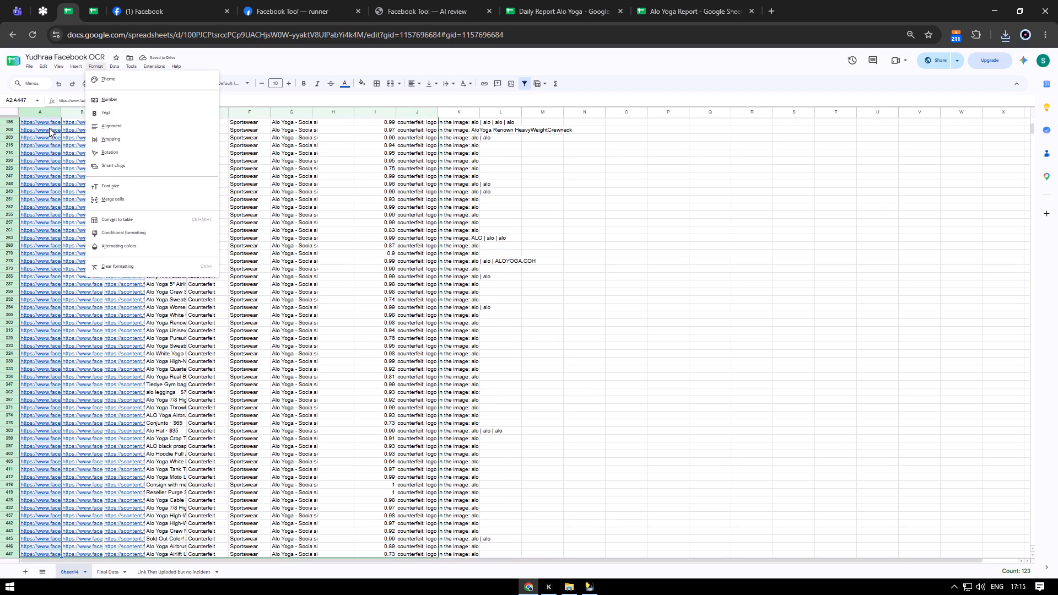
{"action": "key", "text": "Right"}
{"action": "key", "text": "Up"}
{"action": "key", "text": "Up"}
{"action": "key", "text": "Up"}
{"action": "key", "text": "Up"}
{"action": "key", "text": "Right"}
{"action": "key", "text": "Up"}
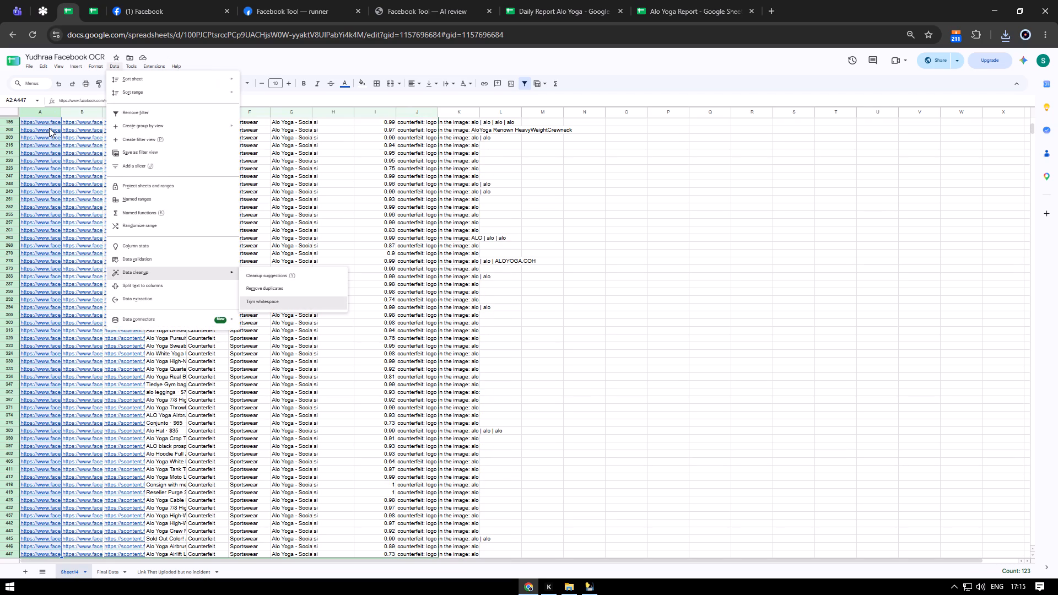
{"action": "key", "text": "Up"}
{"action": "key", "text": "Return"}
{"action": "key", "text": "shift+Tab"}
{"action": "key", "text": "Return"}
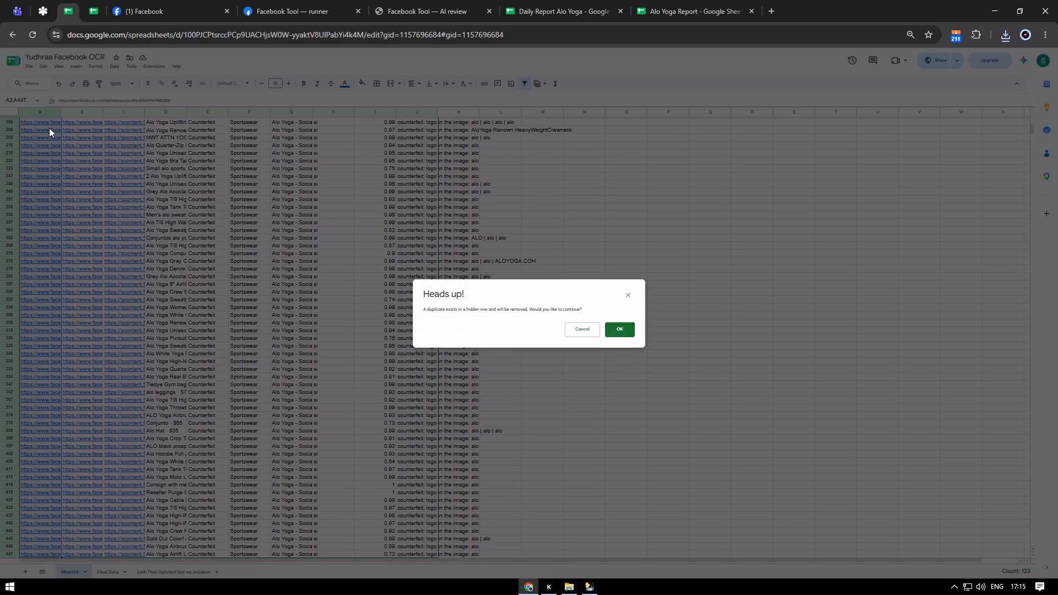
{"action": "key", "text": "shift+Tab"}
{"action": "key", "text": "Return"}
{"action": "key", "text": "shift+Tab"}
{"action": "key", "text": "Return"}
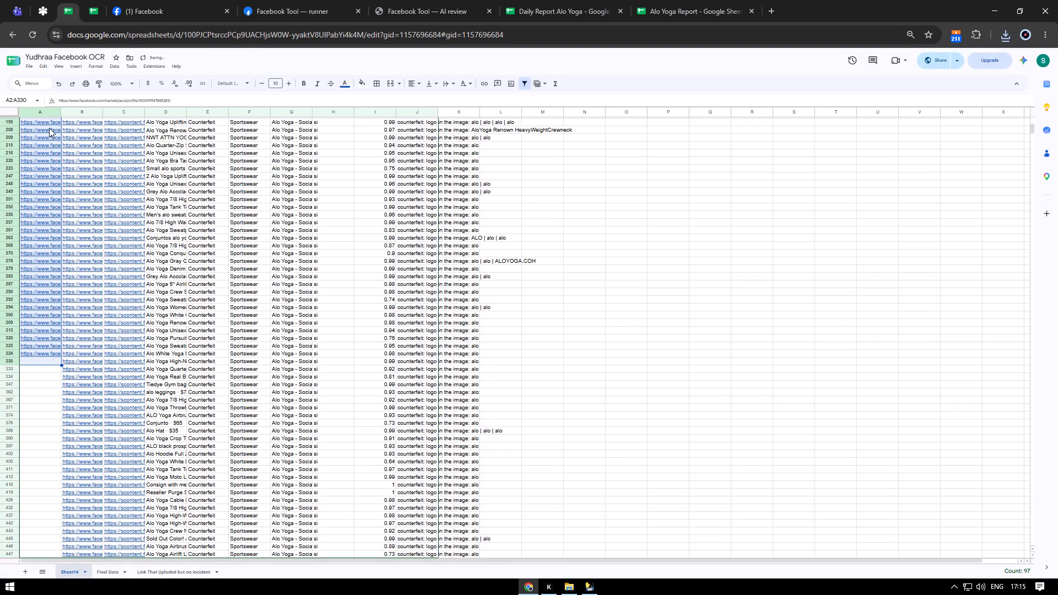
Copy the deduplicated Profile links into the Cleveland, OH row's Profiles (Sellers) cell in the Alo FB US worksheet, US-EAST - Sunil sheet.
{"action": "key", "text": "shift+Up"}
{"action": "key", "text": "ctrl+c"}
{"action": "key", "text": "ctrl+c"}
{"action": "key", "text": "ctrl+c"}
{"action": "key", "text": "ctrl+Tab"}
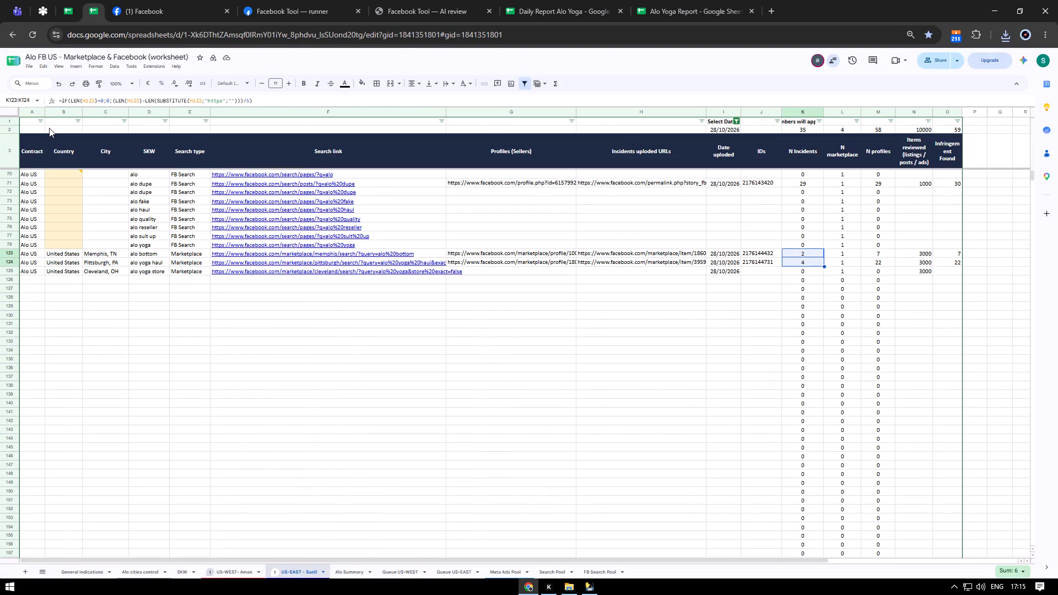
{"action": "key", "text": "Left"}
{"action": "key", "text": "Left"}
{"action": "key", "text": "Left"}
{"action": "key", "text": "Left"}
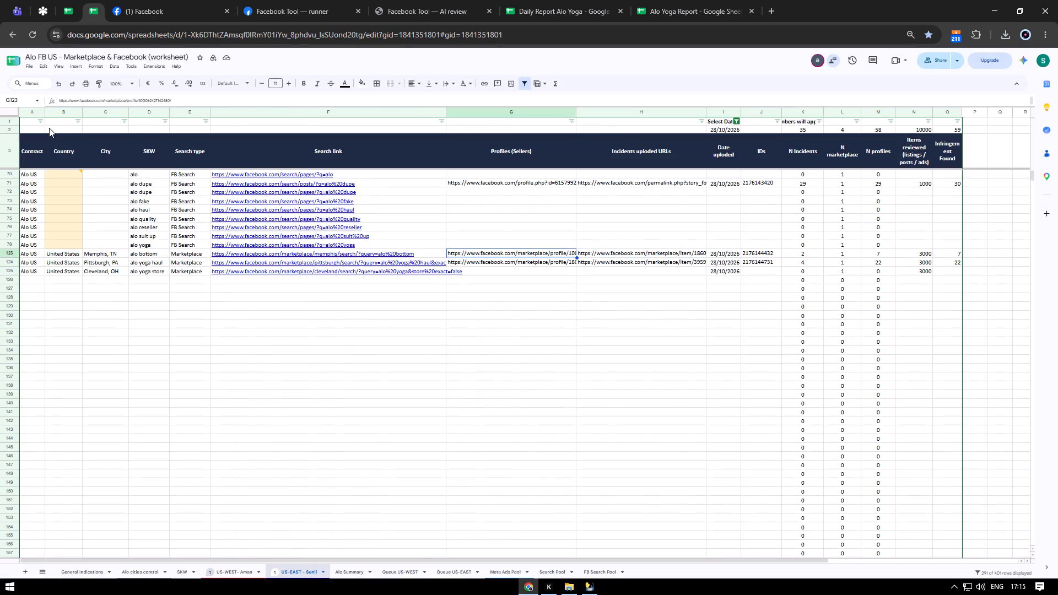
{"action": "key", "text": "Down"}
{"action": "key", "text": "Down"}
{"action": "key", "text": "Return"}
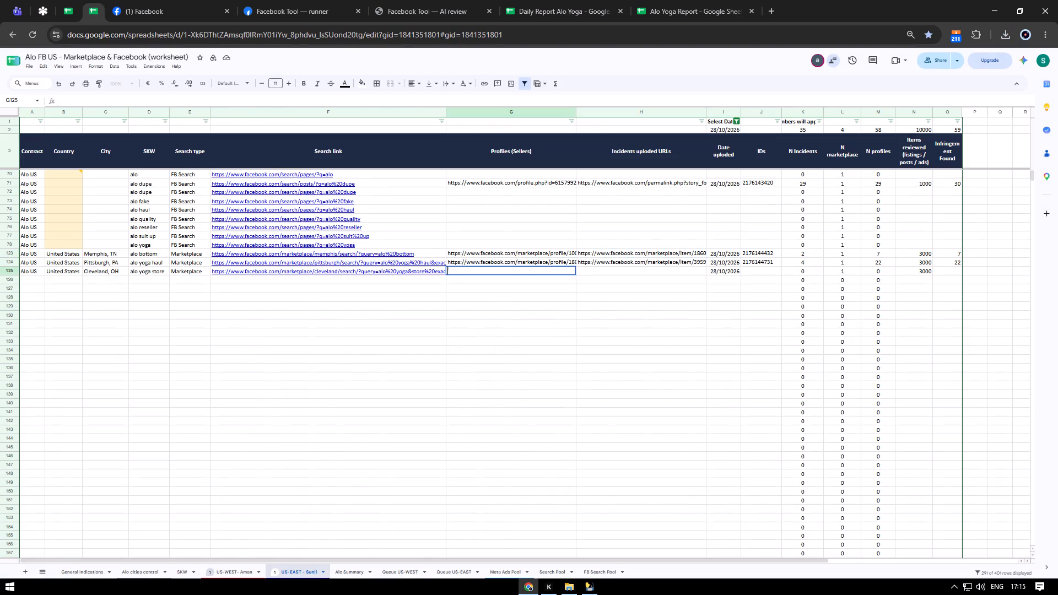
{"action": "key", "text": "ctrl+shift+v"}
{"action": "key", "text": "Return"}
Enter 123 as the Infringement Found value in the Cleveland, OH row.
{"action": "key", "text": "Up"}
{"action": "key", "text": "Right"}
{"action": "key", "text": "Right"}
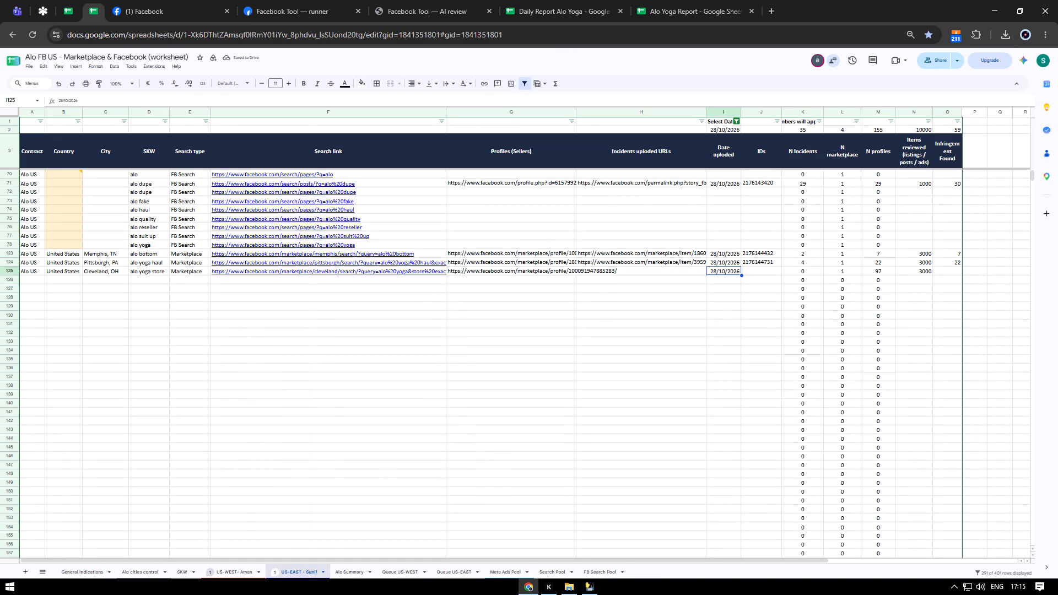
{"action": "key", "text": "Right"}
{"action": "key", "text": "Right"}
{"action": "key", "text": "Right"}
{"action": "key", "text": "Right"}
{"action": "key", "text": "Right"}
{"action": "key", "text": "Right"}
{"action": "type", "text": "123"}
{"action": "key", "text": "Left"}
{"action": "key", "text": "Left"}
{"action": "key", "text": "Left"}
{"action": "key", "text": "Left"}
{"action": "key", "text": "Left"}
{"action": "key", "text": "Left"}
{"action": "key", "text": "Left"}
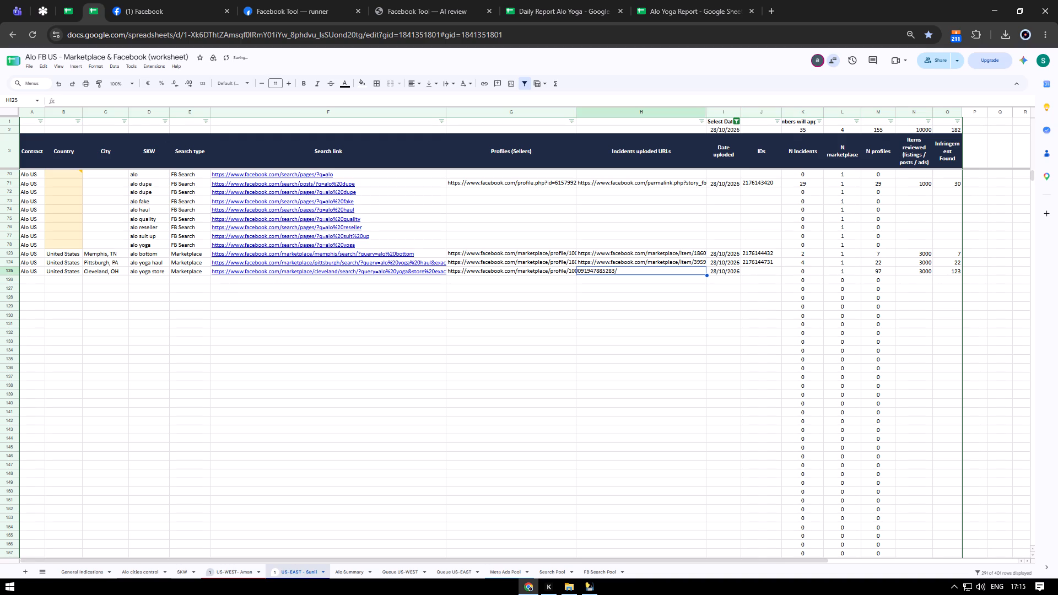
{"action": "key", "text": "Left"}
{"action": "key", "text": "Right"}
Replace the detection links in the Red Points new incident with the filtered listing URLs from column B of Yudhraa Facebook OCR and save it.
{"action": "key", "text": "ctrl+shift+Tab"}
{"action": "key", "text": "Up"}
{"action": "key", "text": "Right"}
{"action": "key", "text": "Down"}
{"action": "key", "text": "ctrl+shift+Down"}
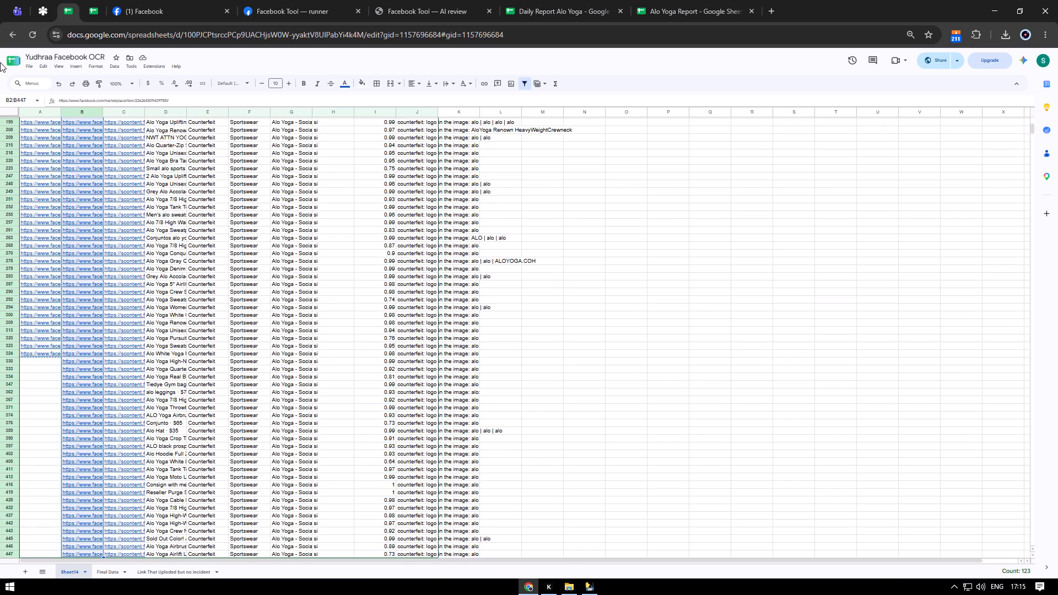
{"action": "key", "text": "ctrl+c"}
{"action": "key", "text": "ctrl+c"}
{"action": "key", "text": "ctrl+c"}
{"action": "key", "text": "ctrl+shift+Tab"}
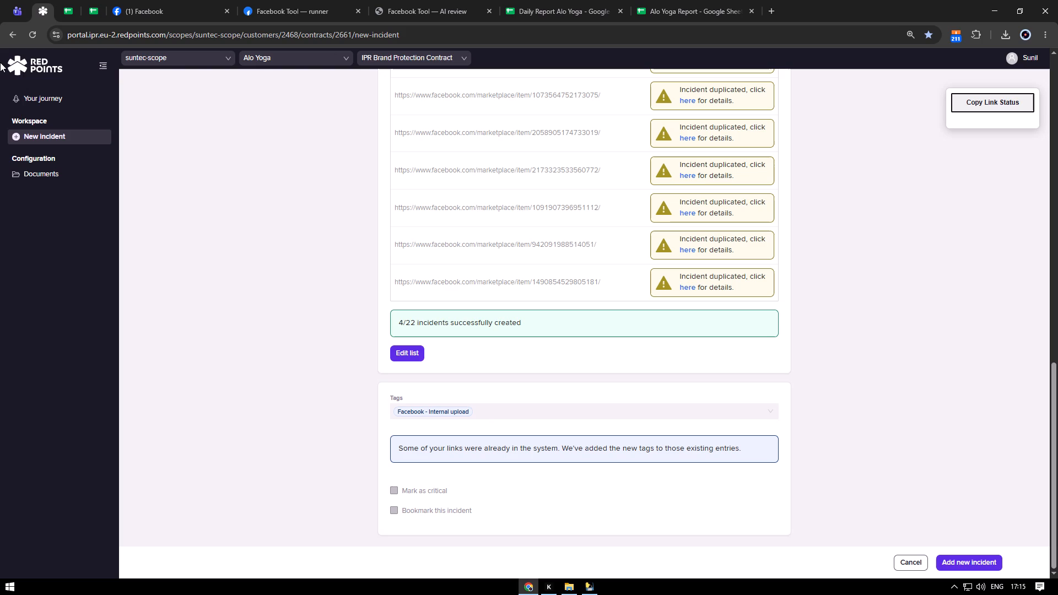
{"action": "left_click", "coordinate": [411, 357]}
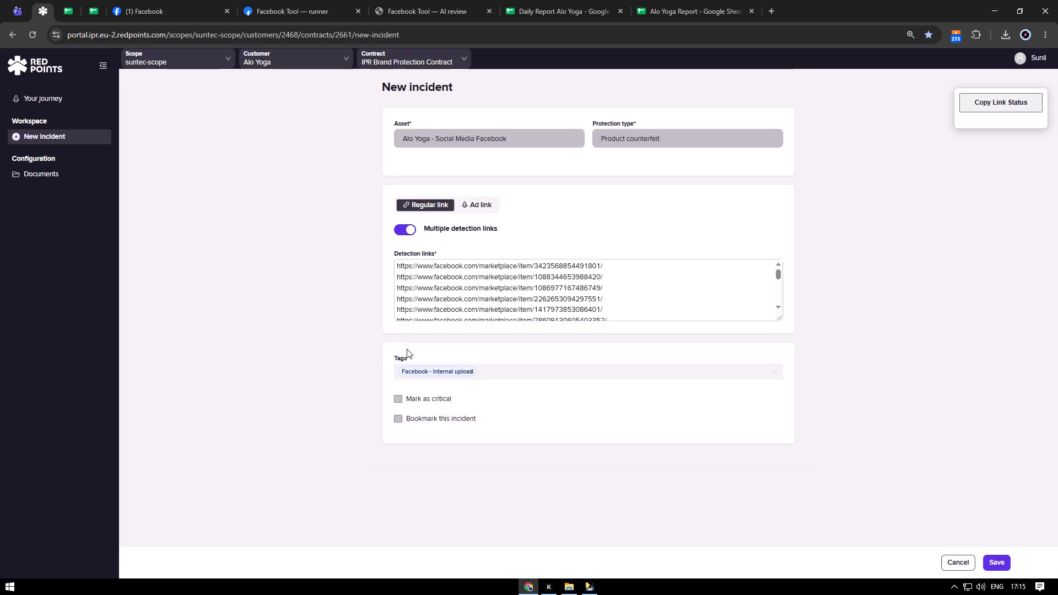
{"action": "left_click", "coordinate": [476, 308]}
{"action": "key", "text": "ctrl+a"}
{"action": "key", "text": "Delete"}
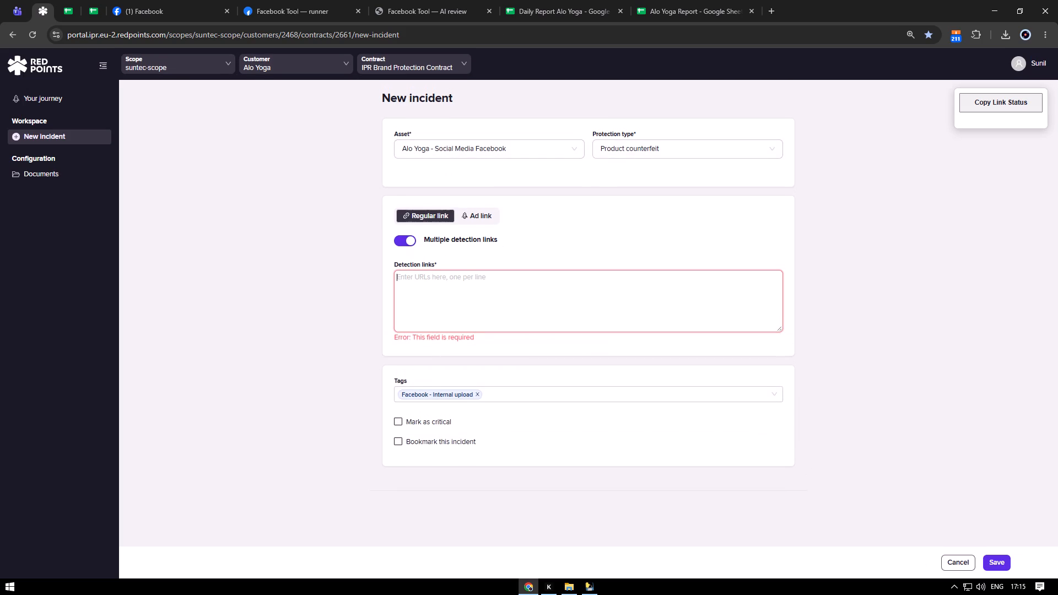
{"action": "key", "text": "ctrl+v"}
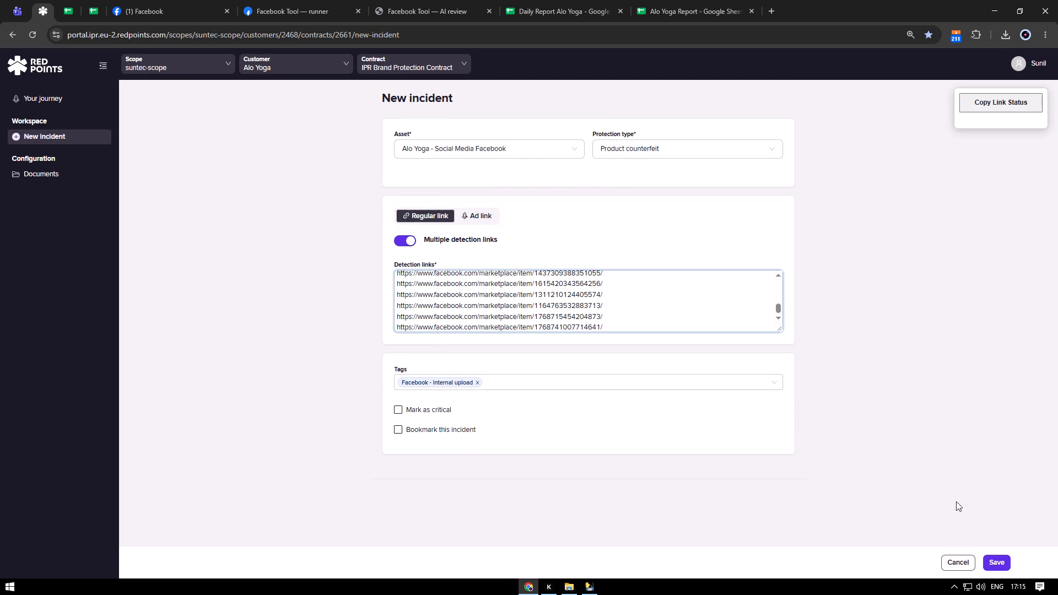
{"action": "left_click", "coordinate": [1001, 559]}
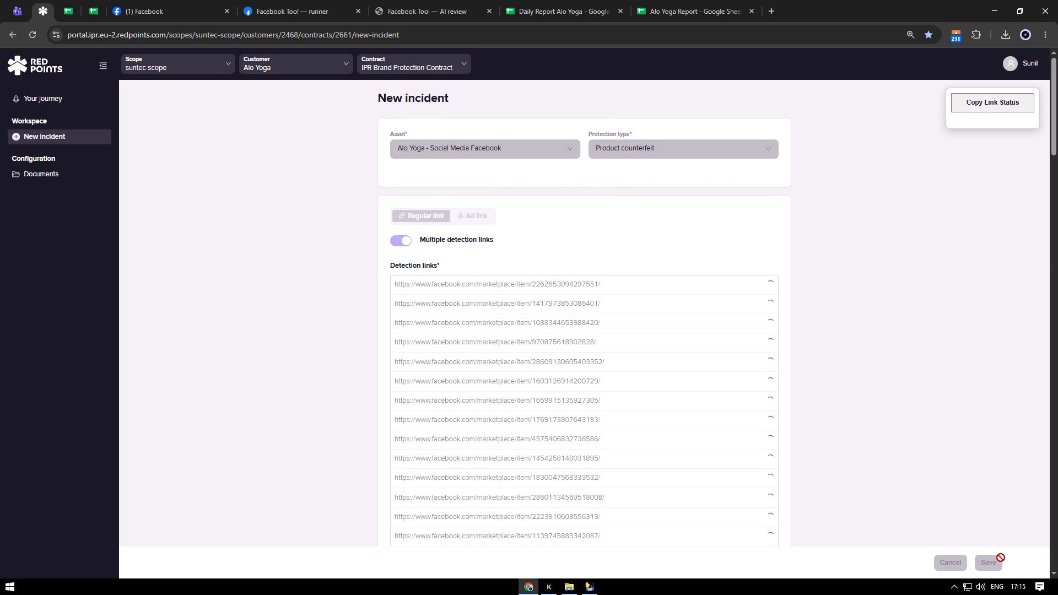
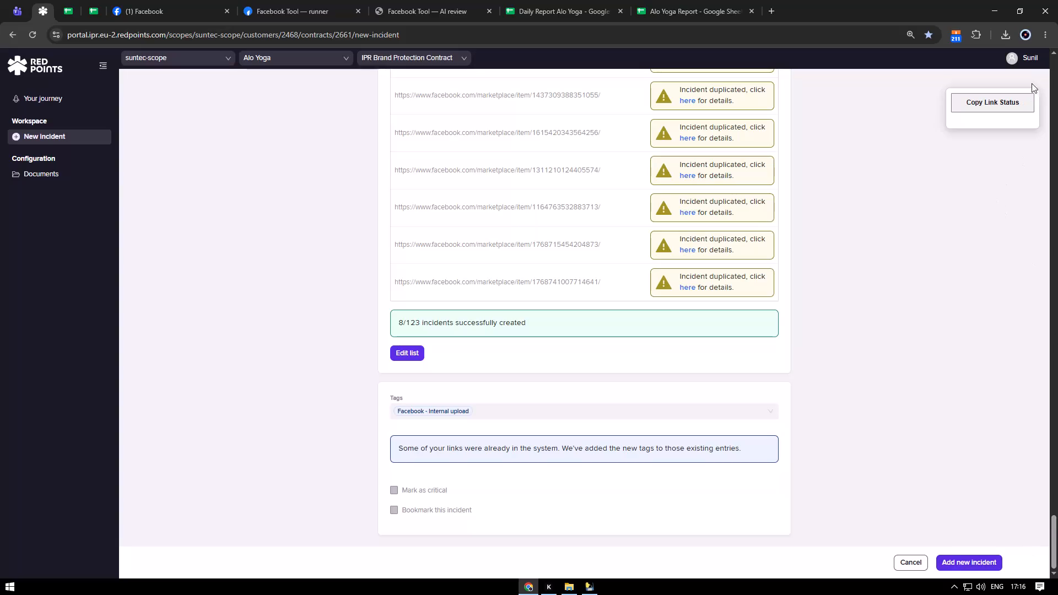
Copy the link statuses from Red Points and paste them at H5146 on the Final Data sheet of Yudhraa Facebook OCR.
{"action": "left_click", "coordinate": [1023, 109]}
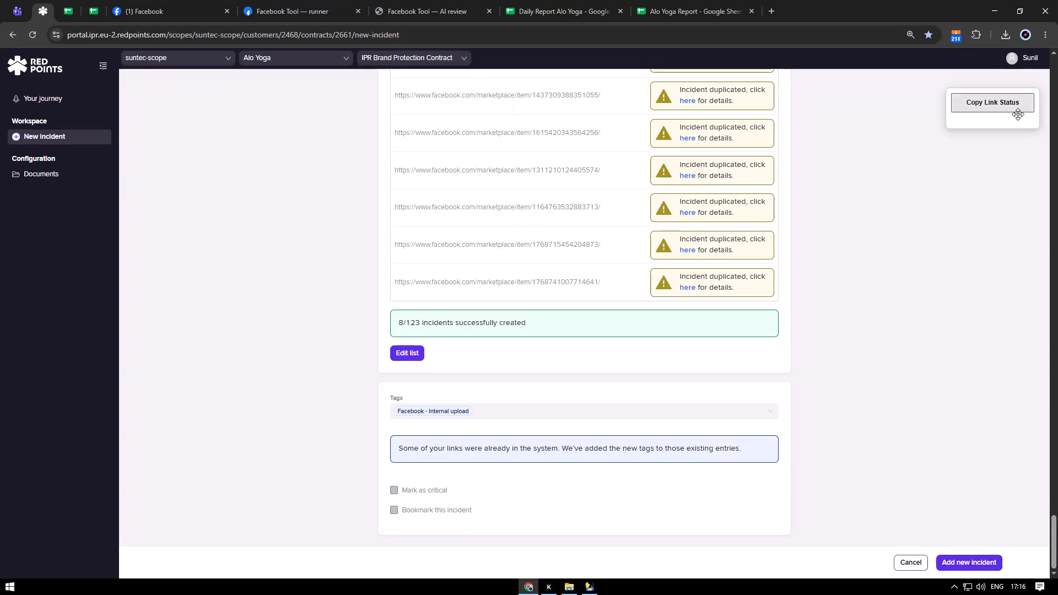
{"action": "left_click", "coordinate": [72, 0]}
{"action": "left_click", "coordinate": [114, 572]}
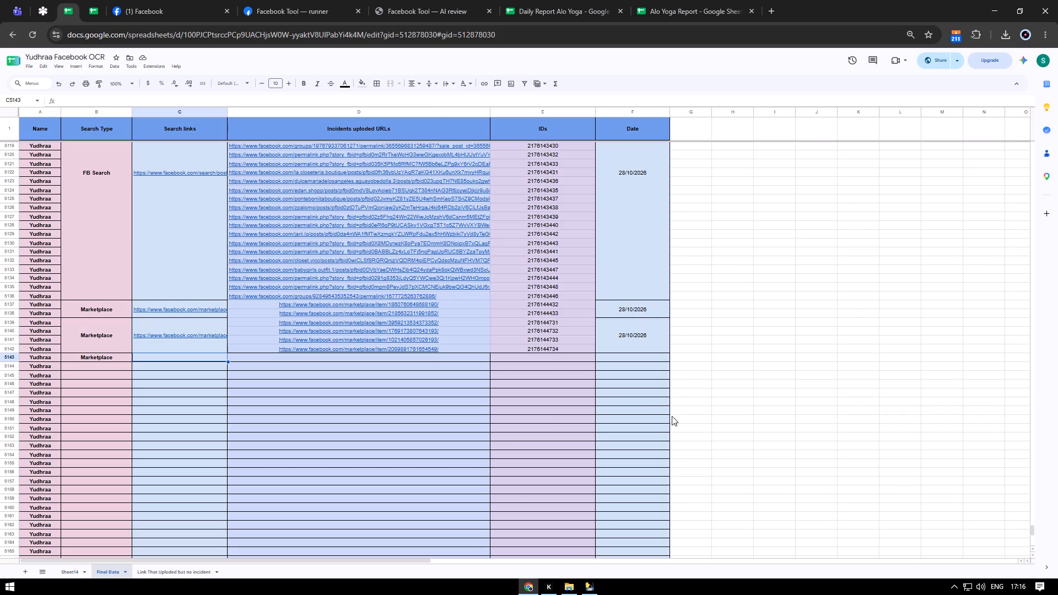
{"action": "left_click", "coordinate": [775, 411]}
{"action": "left_click", "coordinate": [731, 386]}
{"action": "key", "text": "ctrl+v"}
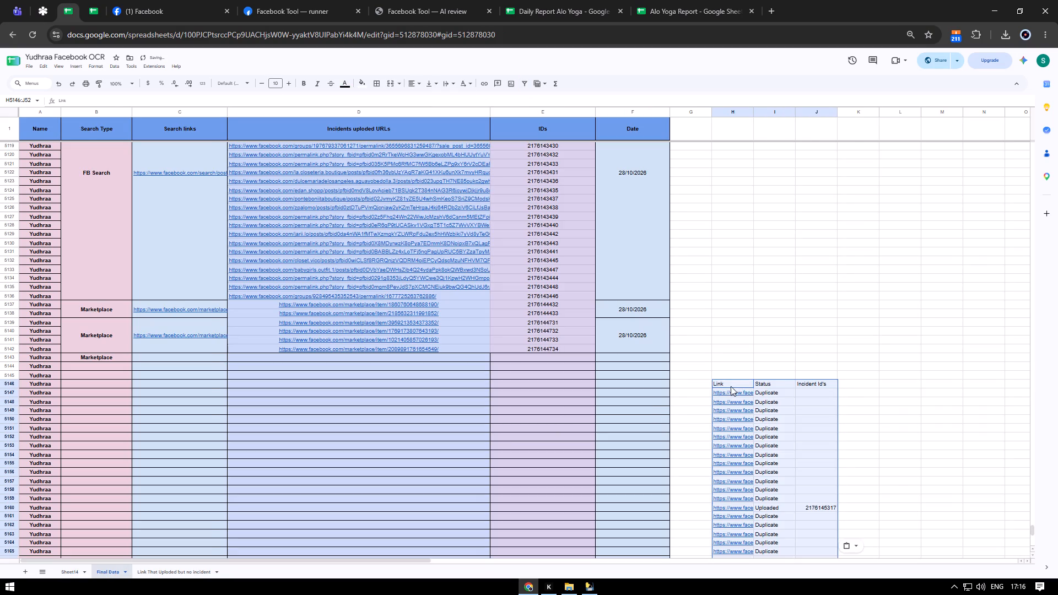
Delete the Status column from the pasted link status table.
{"action": "left_click", "coordinate": [783, 381]}
{"action": "key", "text": "ctrl+shift+x"}
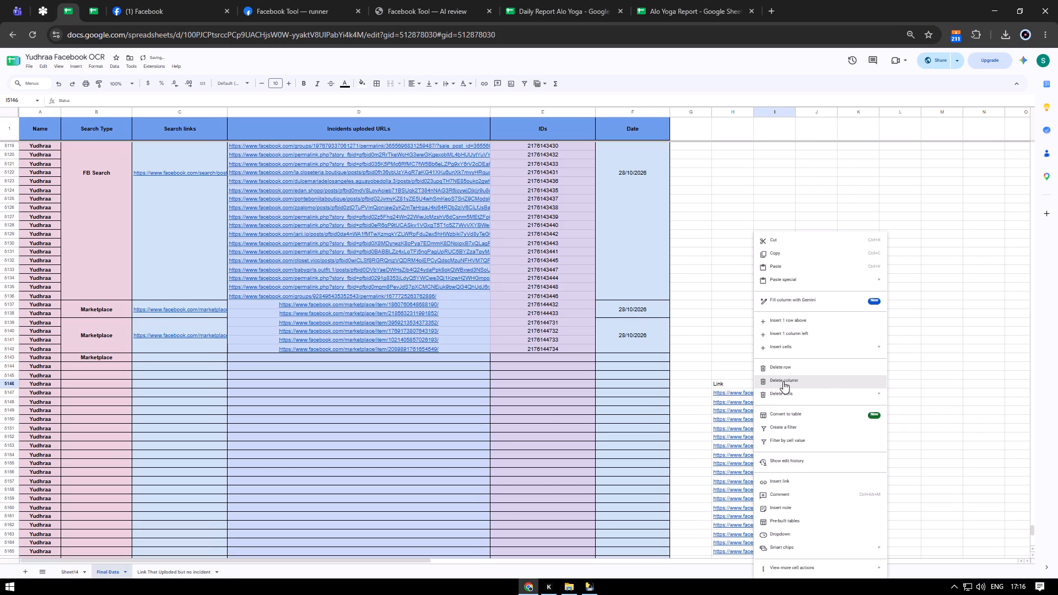
{"action": "key", "text": "Return"}
Filter the Link and Incident Id's table to show only rows with blank incident IDs.
{"action": "key", "text": "shift+Left"}
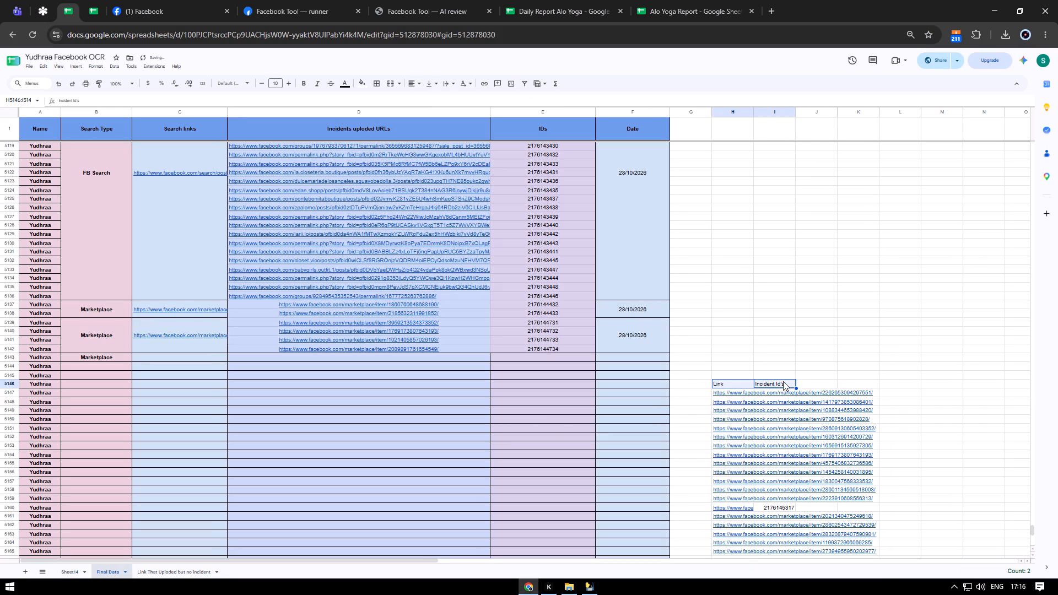
{"action": "key", "text": "alt+d"}
{"action": "key", "text": "alt+f"}
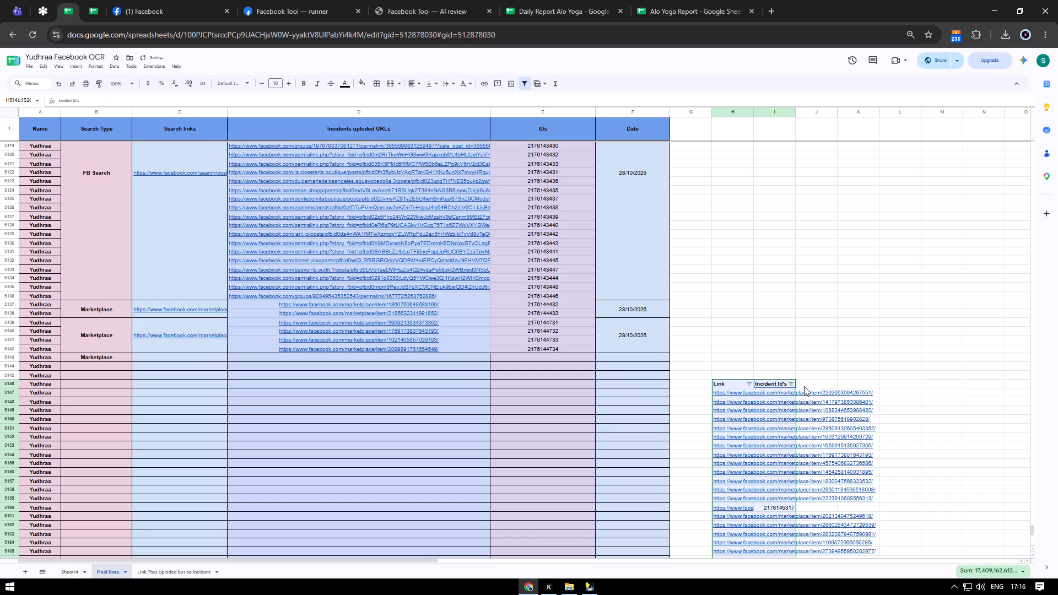
{"action": "left_click", "coordinate": [791, 383]}
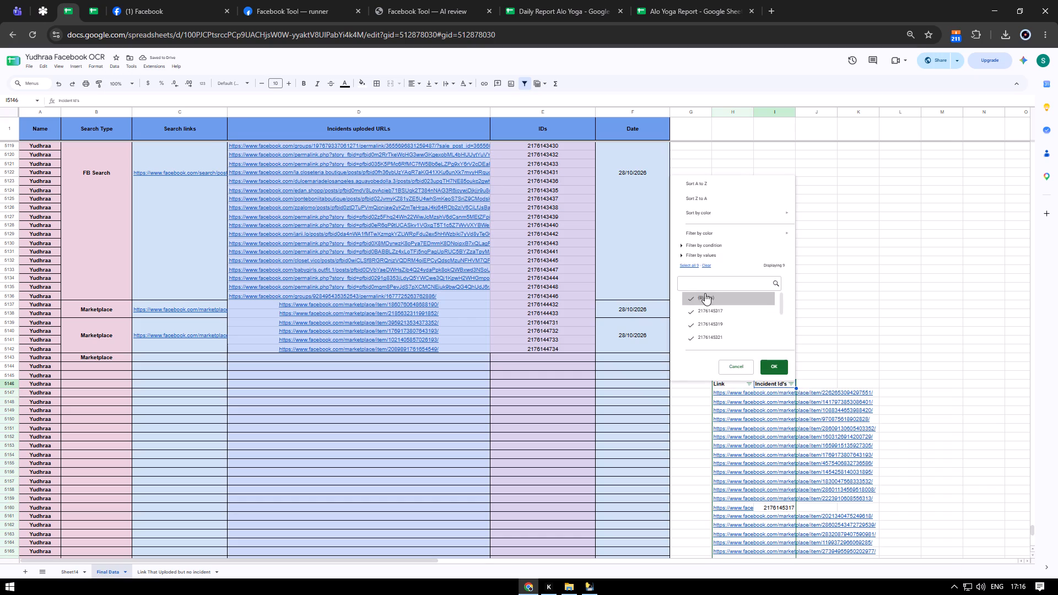
{"action": "left_click", "coordinate": [705, 264]}
{"action": "left_click", "coordinate": [724, 307]}
{"action": "left_click", "coordinate": [726, 300]}
{"action": "left_click", "coordinate": [728, 311]}
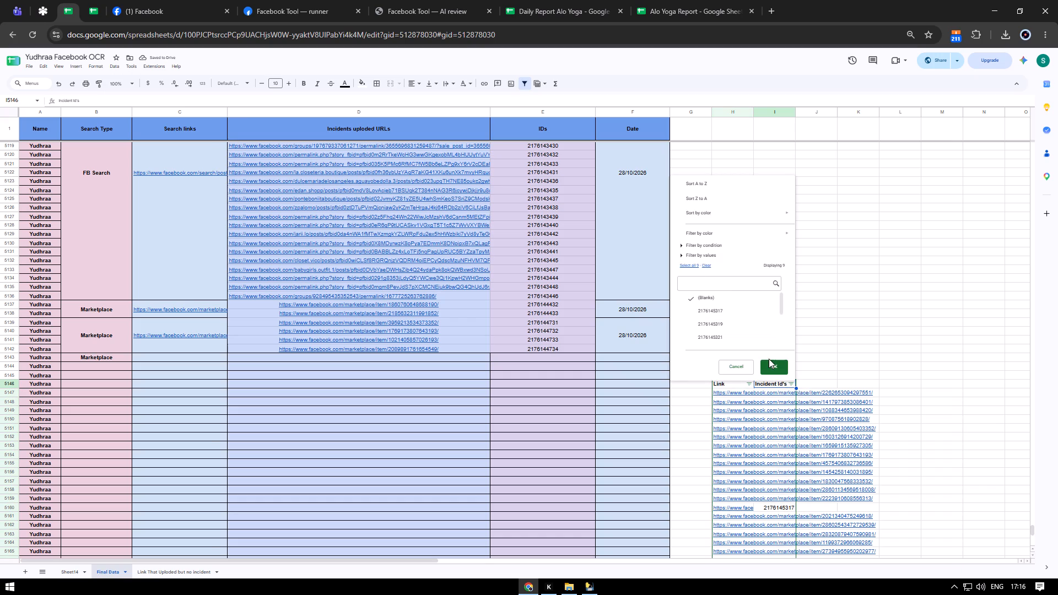
{"action": "left_click", "coordinate": [769, 359]}
{"action": "left_click", "coordinate": [774, 366]}
Delete all the filtered rows whose links have no incident ID.
{"action": "left_click", "coordinate": [720, 392]}
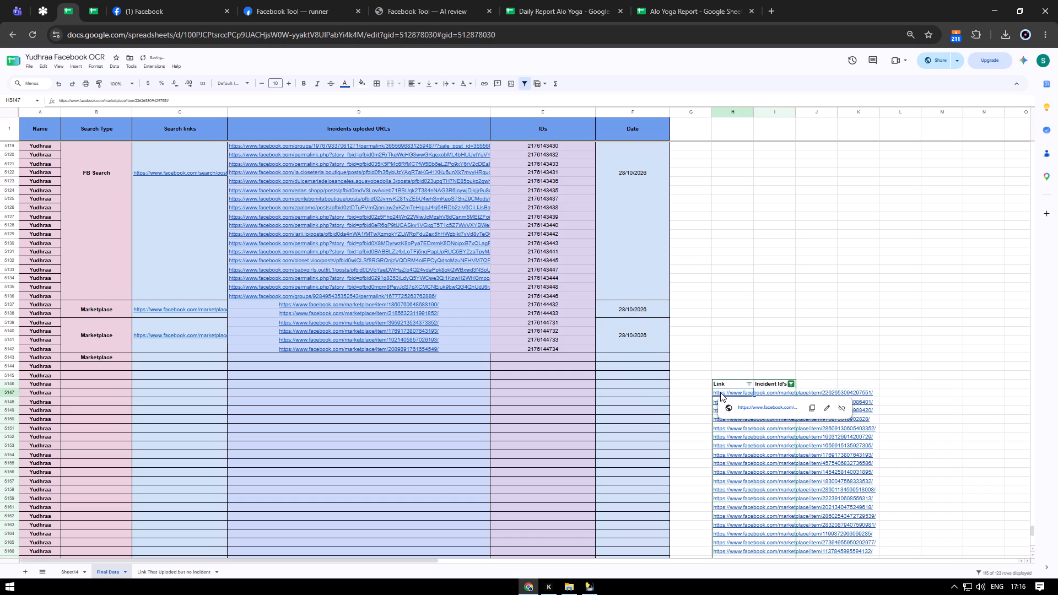
{"action": "key", "text": "ctrl+shift+Down"}
{"action": "key", "text": "ctrl+shift+x"}
{"action": "key", "text": "Up"}
{"action": "key", "text": "Up"}
{"action": "key", "text": "Up"}
{"action": "key", "text": "Up"}
{"action": "key", "text": "Up"}
{"action": "key", "text": "Up"}
{"action": "key", "text": "Up"}
{"action": "key", "text": "Up"}
{"action": "key", "text": "Up"}
{"action": "key", "text": "Up"}
{"action": "key", "text": "Up"}
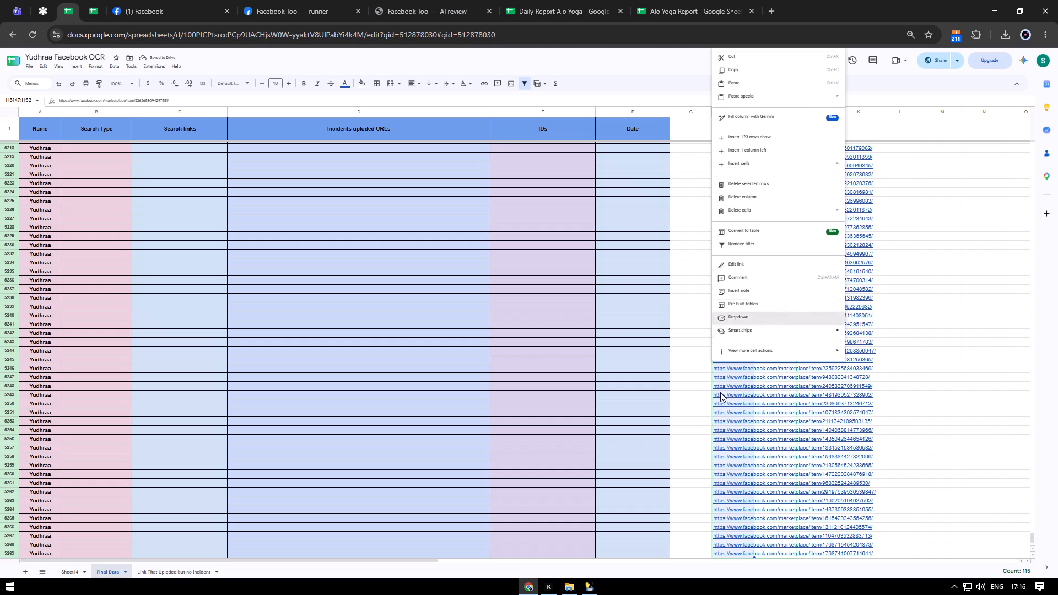
{"action": "key", "text": "Up"}
{"action": "key", "text": "Return"}
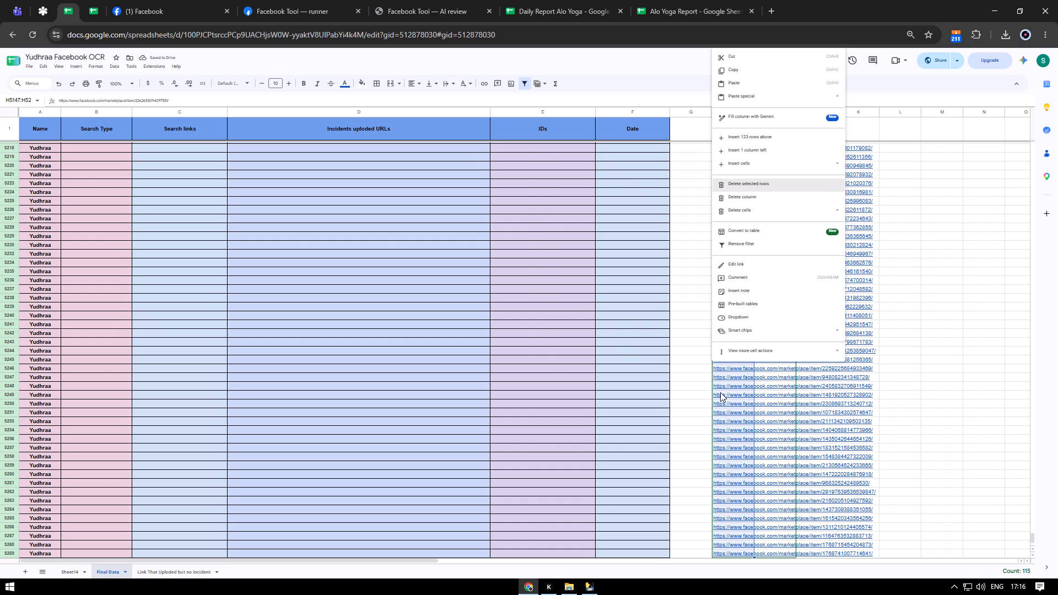
Restore all values in the Incident Id's filter, remove the filter, and clear the Link and Incident Id's headers.
{"action": "left_click", "coordinate": [791, 399]}
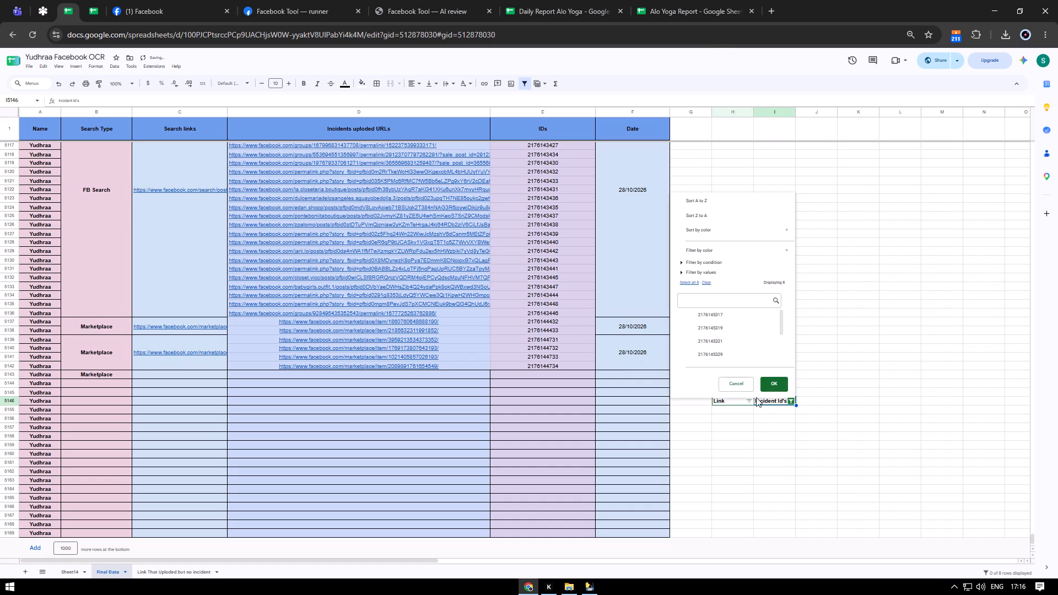
{"action": "left_click", "coordinate": [690, 286]}
{"action": "left_click", "coordinate": [773, 384]}
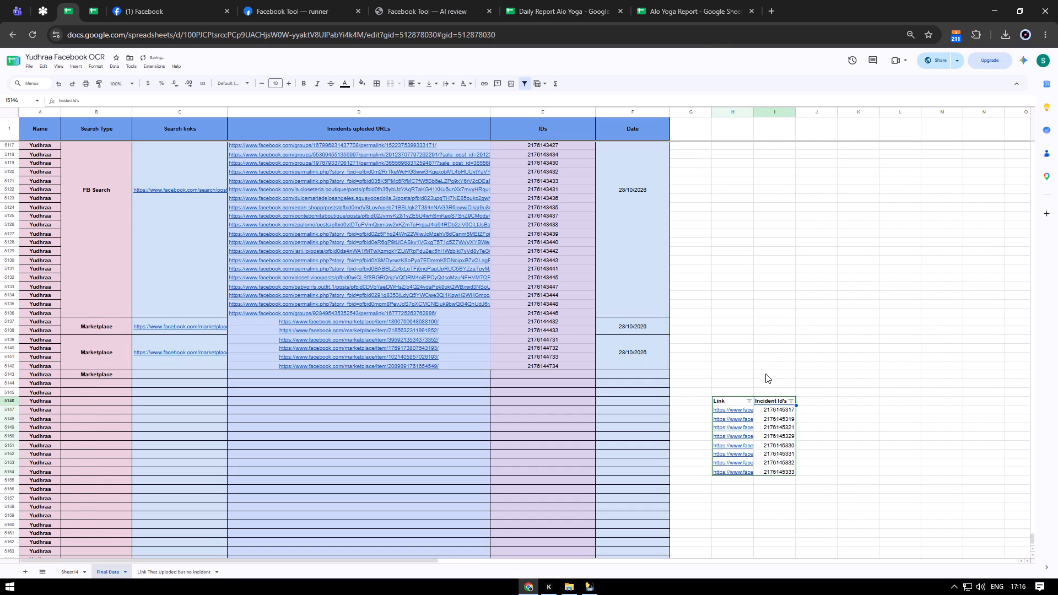
{"action": "key", "text": "shift+Down"}
{"action": "key", "text": "shift+Left"}
{"action": "key", "text": "shift+Up"}
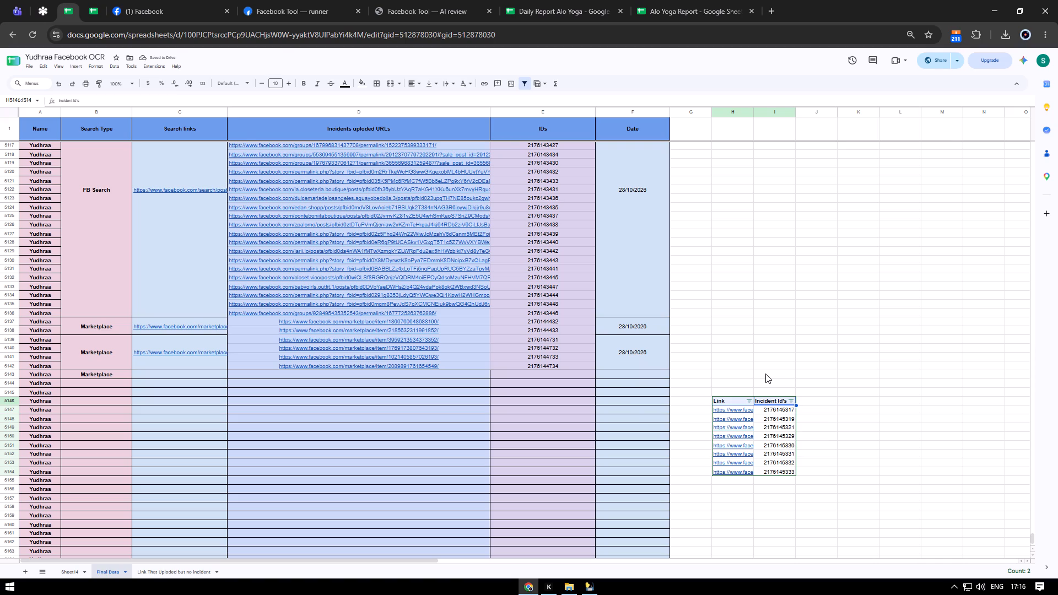
{"action": "key", "text": "alt+d"}
{"action": "key", "text": "alt+f"}
{"action": "key", "text": "Delete"}
Move the remaining links and incident IDs to D5143 under Incidents uploded URLs and IDs, and centre them.
{"action": "key", "text": "Left"}
{"action": "key", "text": "Down"}
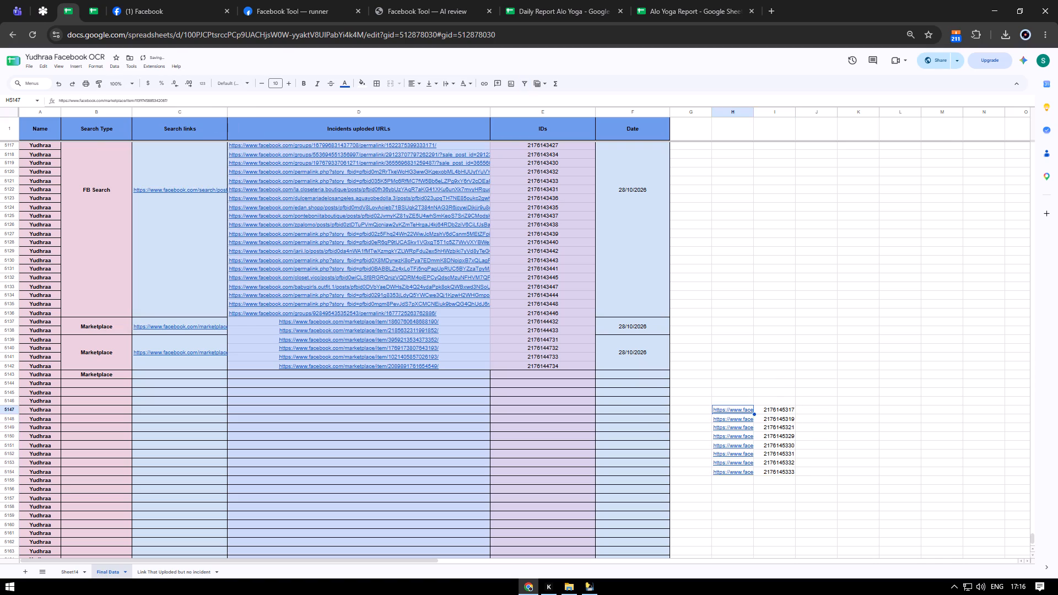
{"action": "key", "text": "ctrl+shift+Right"}
{"action": "key", "text": "ctrl+shift+Down"}
{"action": "key", "text": "ctrl+x"}
{"action": "key", "text": "ctrl+Left"}
{"action": "key", "text": "Right"}
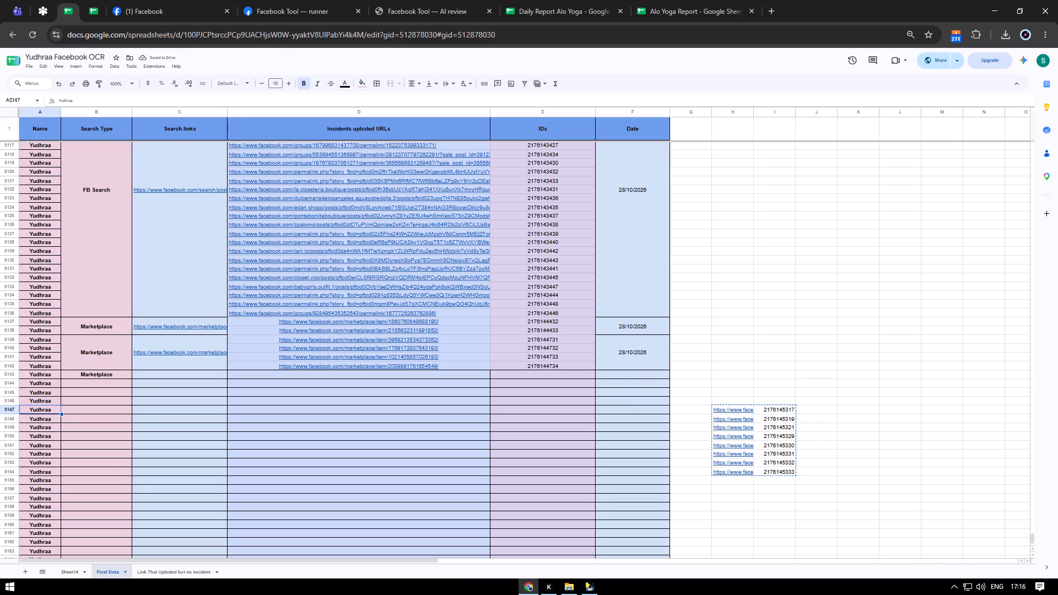
{"action": "key", "text": "Right"}
{"action": "key", "text": "Right"}
{"action": "key", "text": "Up"}
{"action": "key", "text": "Up"}
{"action": "key", "text": "Up"}
{"action": "key", "text": "Up"}
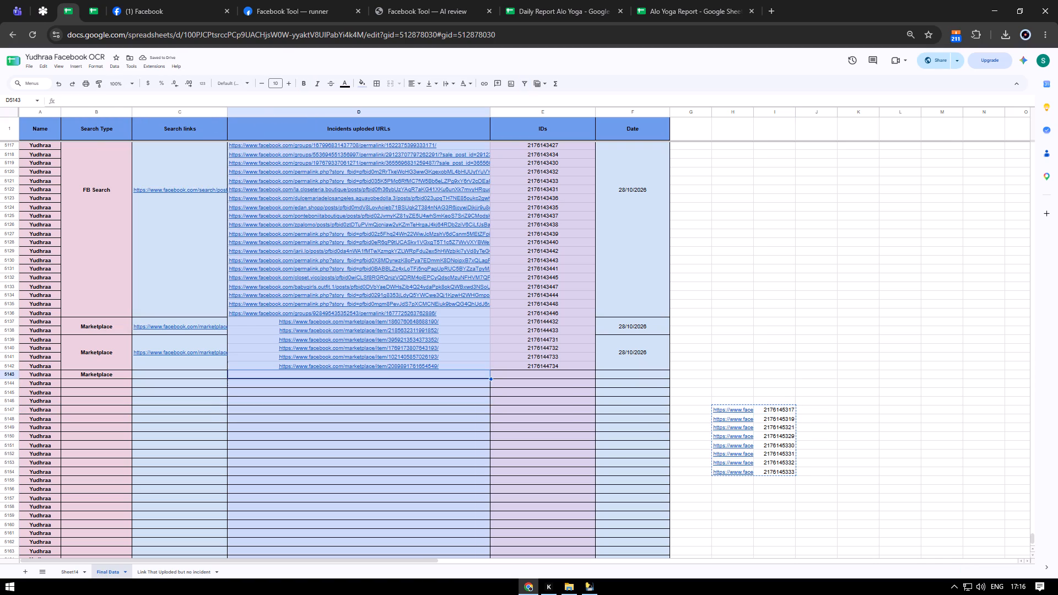
{"action": "key", "text": "ctrl+v"}
{"action": "key", "text": "ctrl+shift+e"}
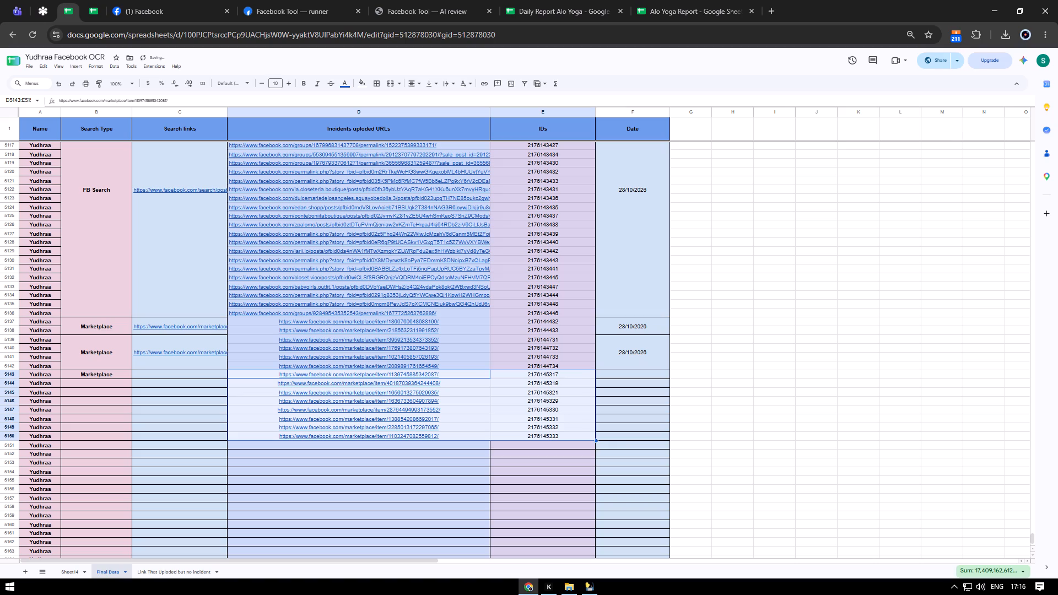
Copy the newly added listing URLs into Incidents uploaded URLs cell H125 of the Cleveland row in the Alo FB US worksheet.
{"action": "key", "text": "shift+Left"}
{"action": "key", "text": "ctrl+c"}
{"action": "key", "text": "ctrl+c"}
{"action": "key", "text": "ctrl+c"}
{"action": "key", "text": "ctrl+c"}
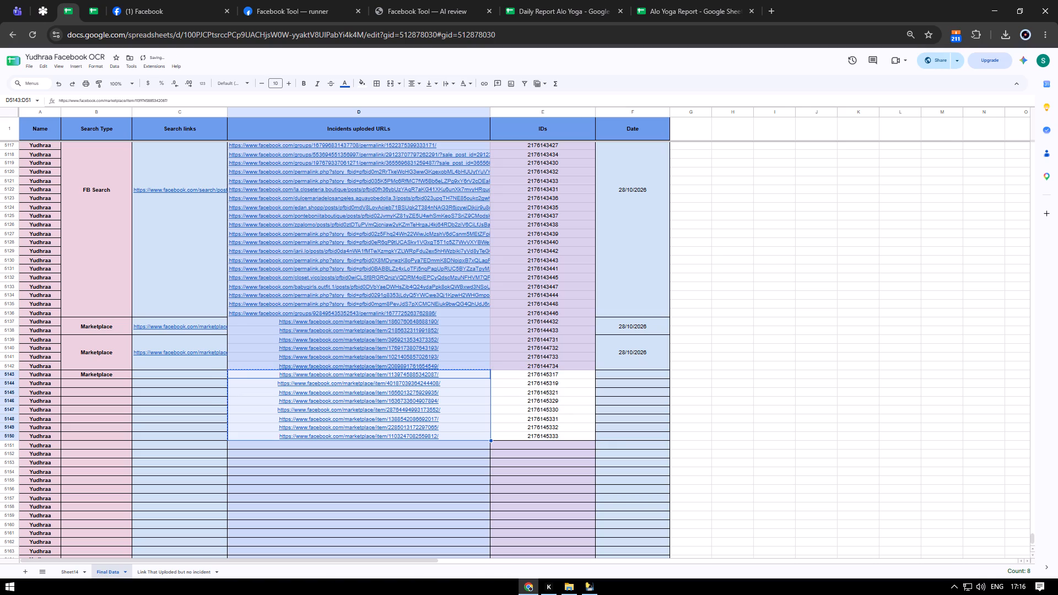
{"action": "key", "text": "ctrl+Tab"}
{"action": "key", "text": "Return"}
{"action": "key", "text": "ctrl+shift+v"}
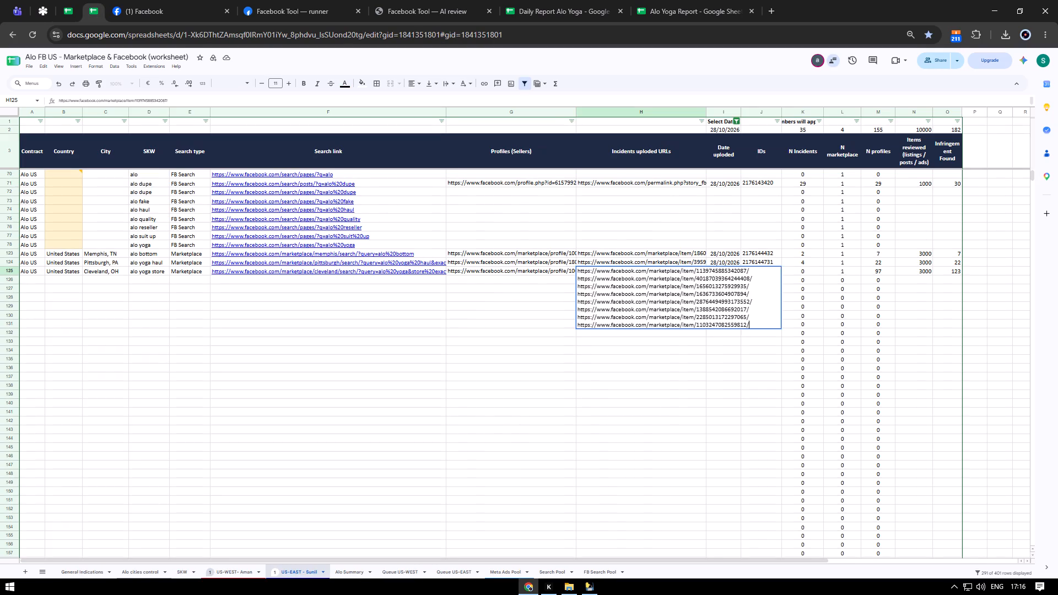
{"action": "key", "text": "Return"}
{"action": "key", "text": "Up"}
{"action": "key", "text": "Right"}
{"action": "key", "text": "Right"}
{"action": "key", "text": "ctrl+shift+Tab"}
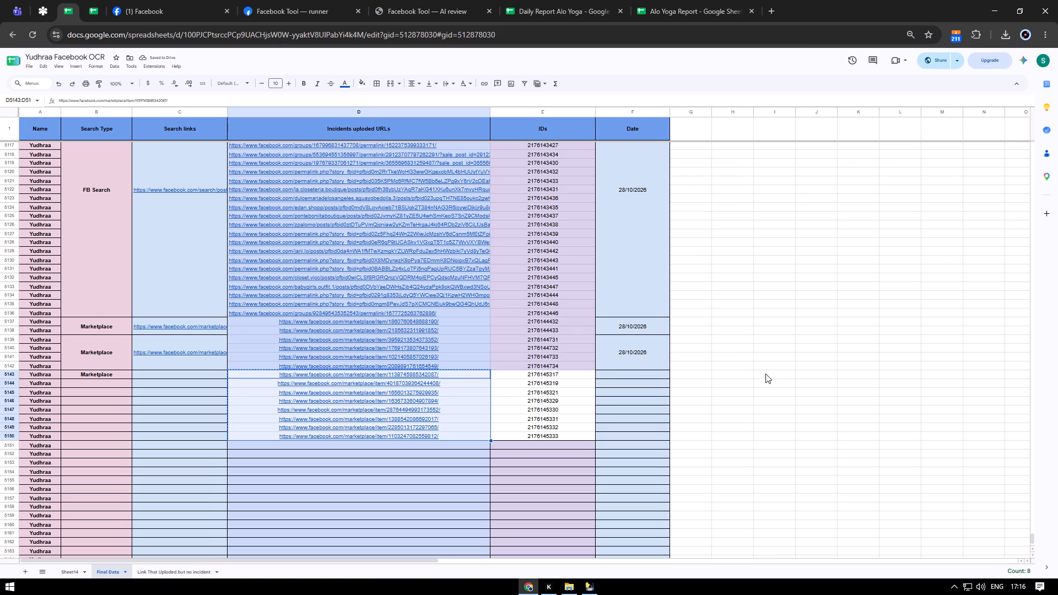
{"action": "key", "text": "Right"}
{"action": "key", "text": "ctrl+shift+Down"}
{"action": "key", "text": "ctrl+c"}
{"action": "key", "text": "ctrl+c"}
{"action": "key", "text": "ctrl+c"}
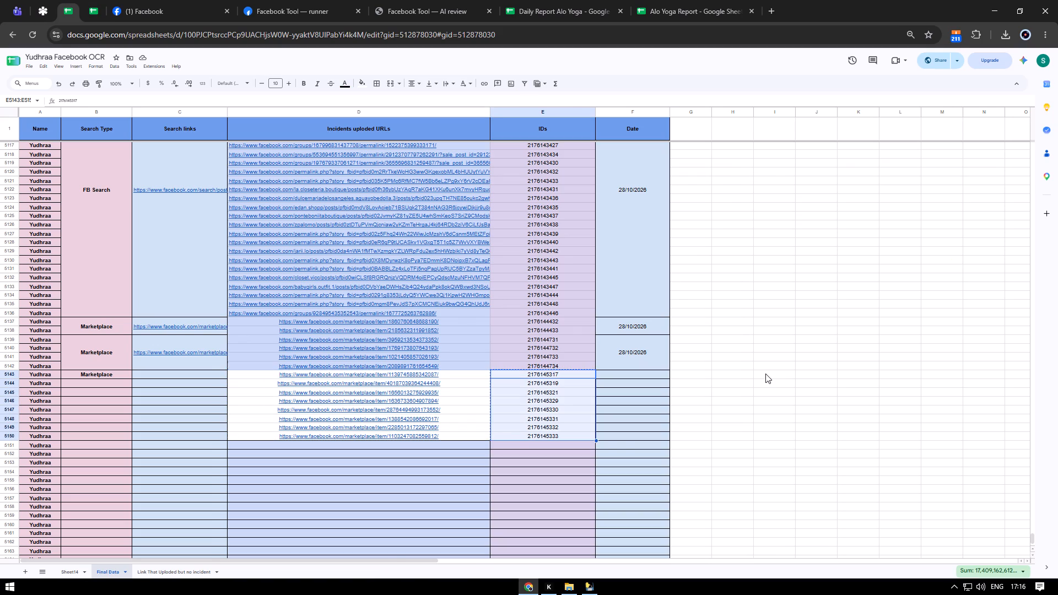
{"action": "key", "text": "ctrl+shift+Tab"}
{"action": "key", "text": "ctrl+Tab"}
{"action": "key", "text": "ctrl+Tab"}
{"action": "key", "text": "Return"}
{"action": "key", "text": "ctrl+shift+v"}
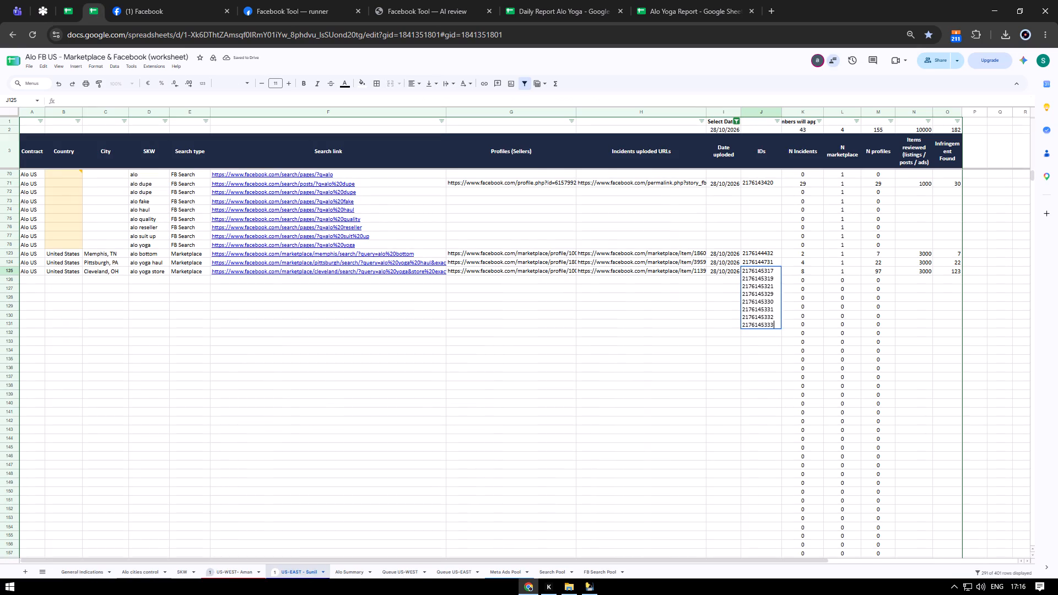
{"action": "key", "text": "Return"}
Copy the Cleveland search link from F125 into Search links cell C5143 of Yudhraa Facebook OCR and left-align it.
{"action": "key", "text": "Up"}
{"action": "key", "text": "Left"}
{"action": "key", "text": "Left"}
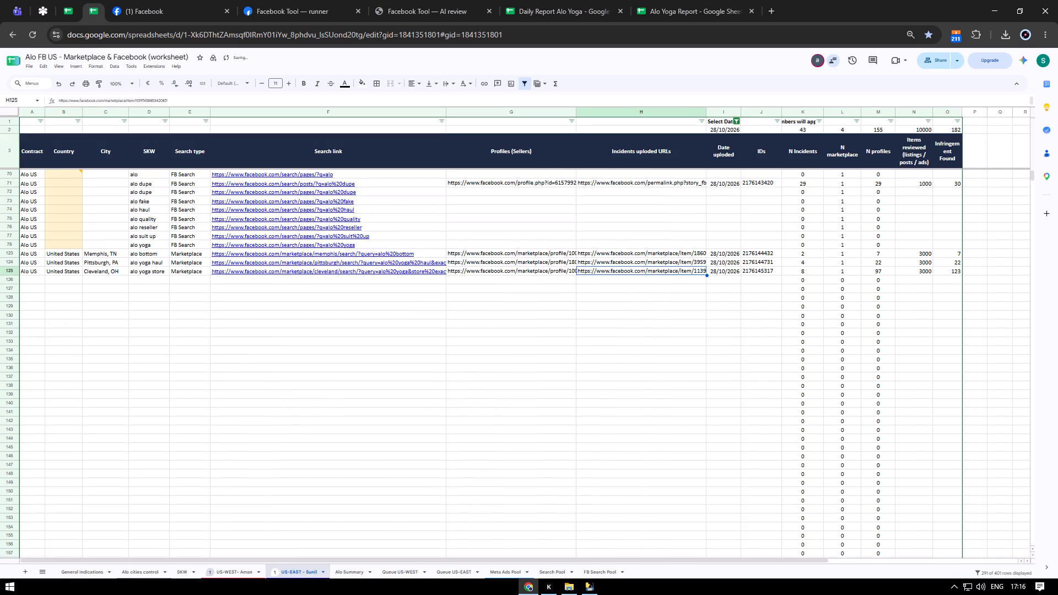
{"action": "key", "text": "Left"}
{"action": "key", "text": "Left"}
{"action": "key", "text": "Right"}
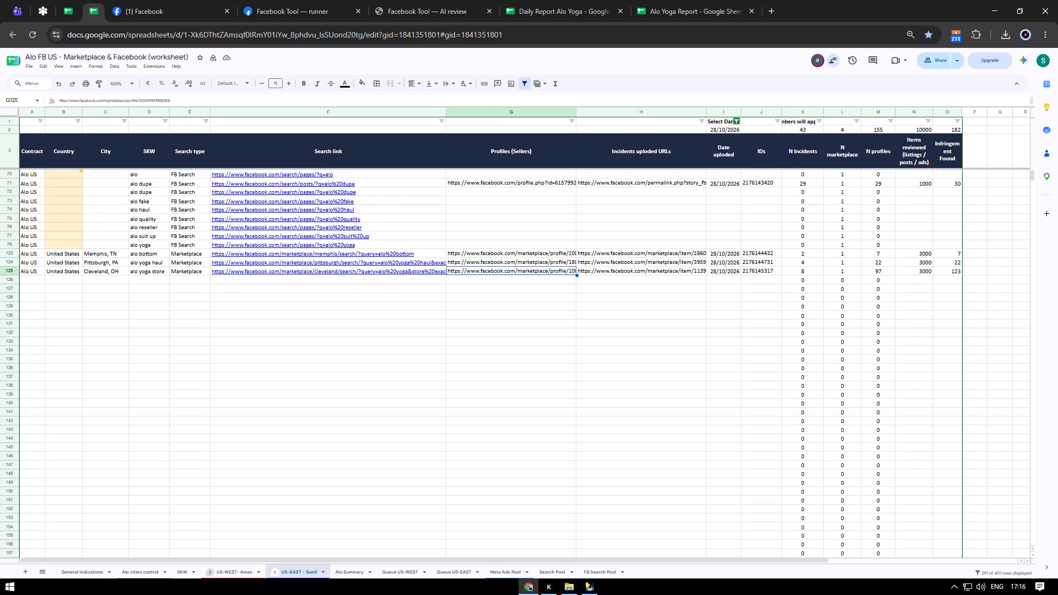
{"action": "key", "text": "Left"}
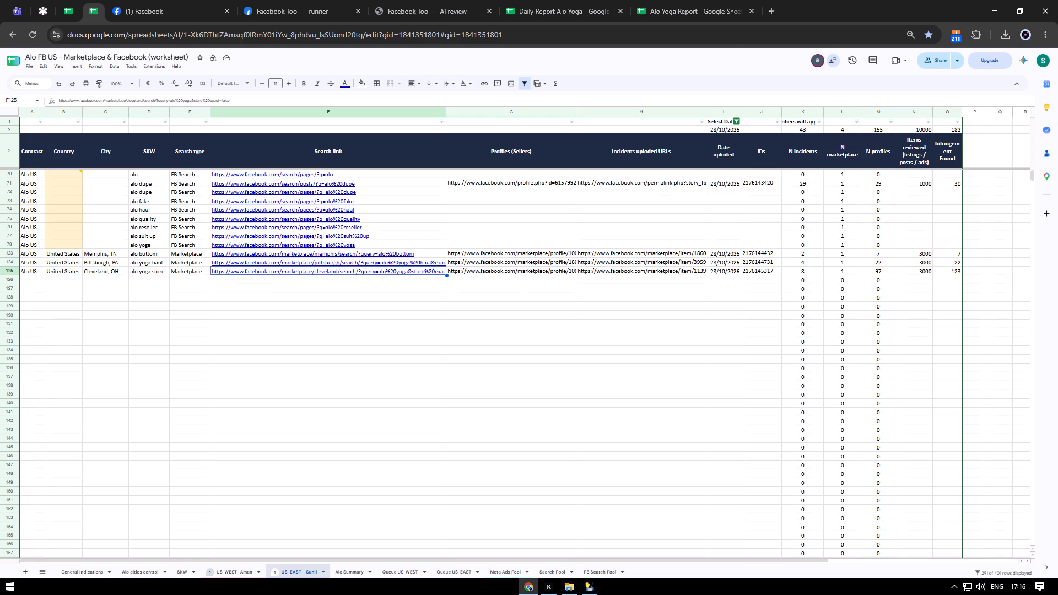
{"action": "key", "text": "ctrl+c"}
{"action": "key", "text": "ctrl+c"}
{"action": "key", "text": "ctrl+c"}
{"action": "key", "text": "ctrl+c"}
{"action": "key", "text": "ctrl+c"}
{"action": "key", "text": "ctrl+shift+Tab"}
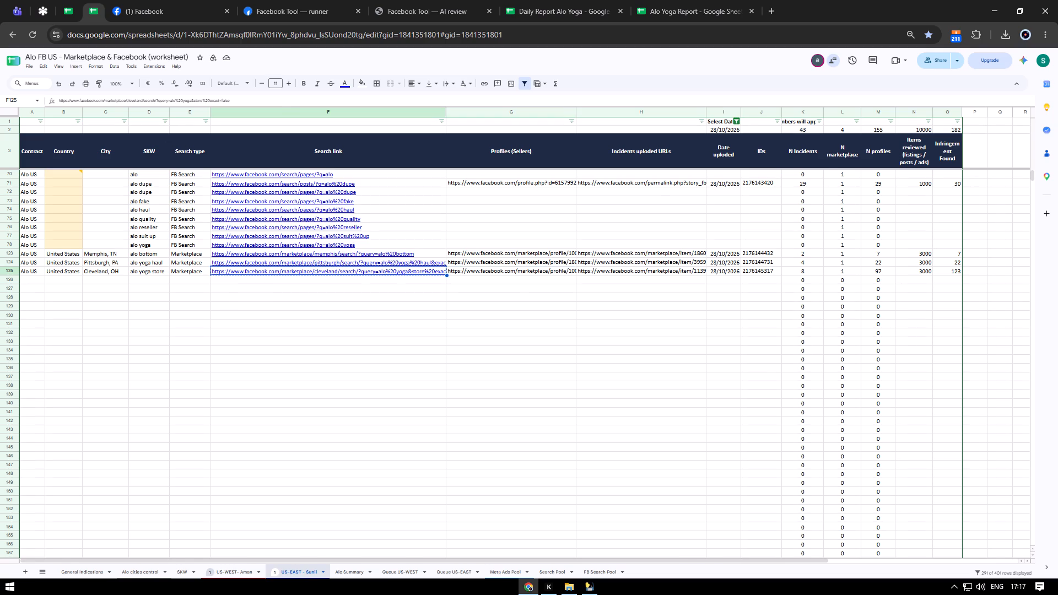
{"action": "key", "text": "Left"}
{"action": "key", "text": "Left"}
{"action": "key", "text": "Left"}
{"action": "key", "text": "Right"}
{"action": "key", "text": "Return"}
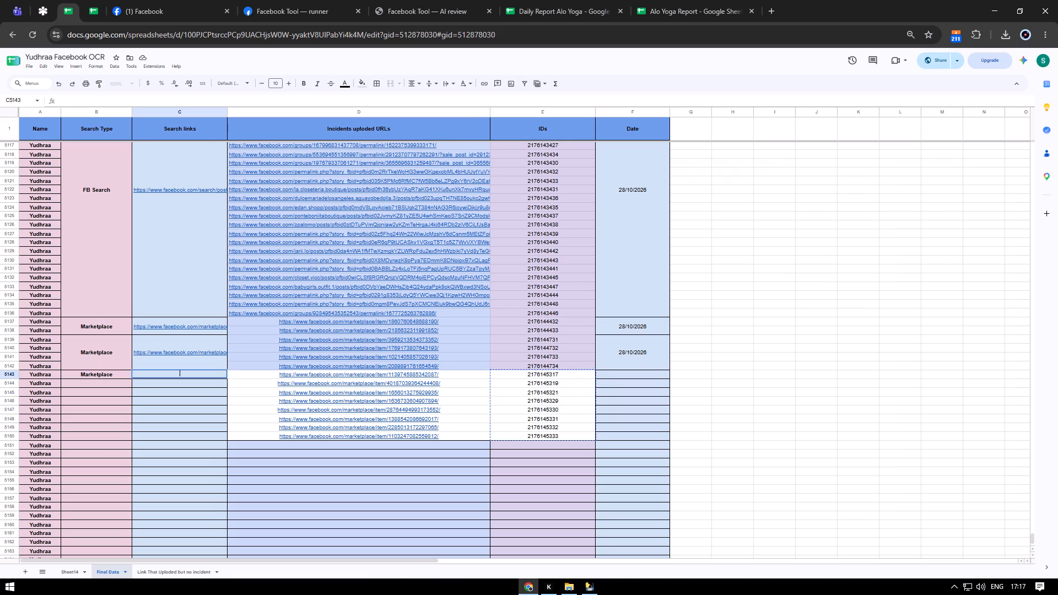
{"action": "key", "text": "ctrl+shift+v"}
{"action": "key", "text": "Return"}
{"action": "key", "text": "Up"}
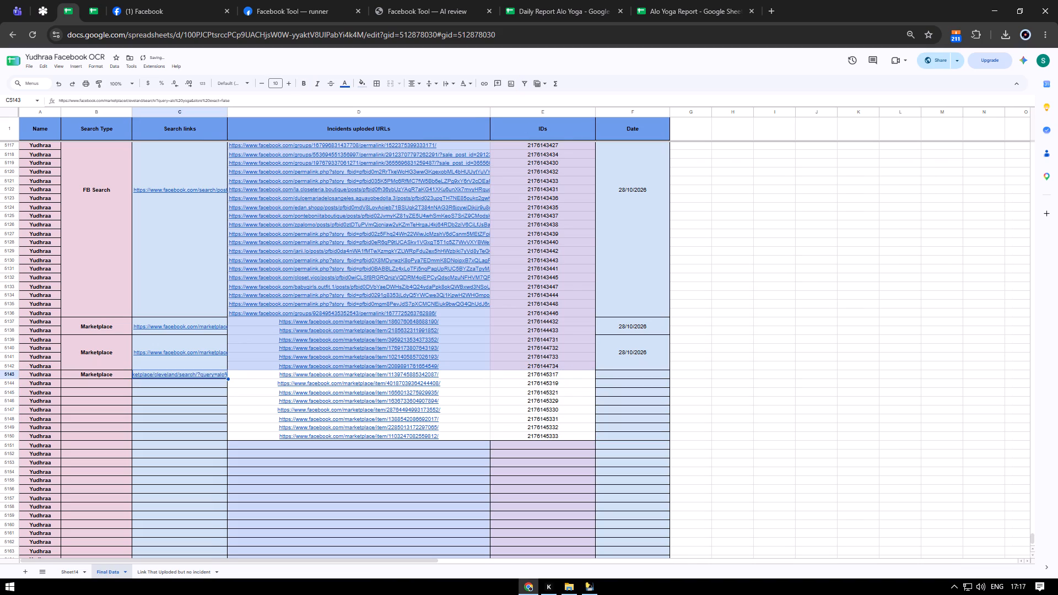
{"action": "key", "text": "ctrl+shift+l"}
Enter the date 28/10/2026 in F5143 and centre it.
{"action": "key", "text": "Right"}
{"action": "key", "text": "Right"}
{"action": "key", "text": "Right"}
{"action": "key", "text": "Right"}
{"action": "key", "text": "Left"}
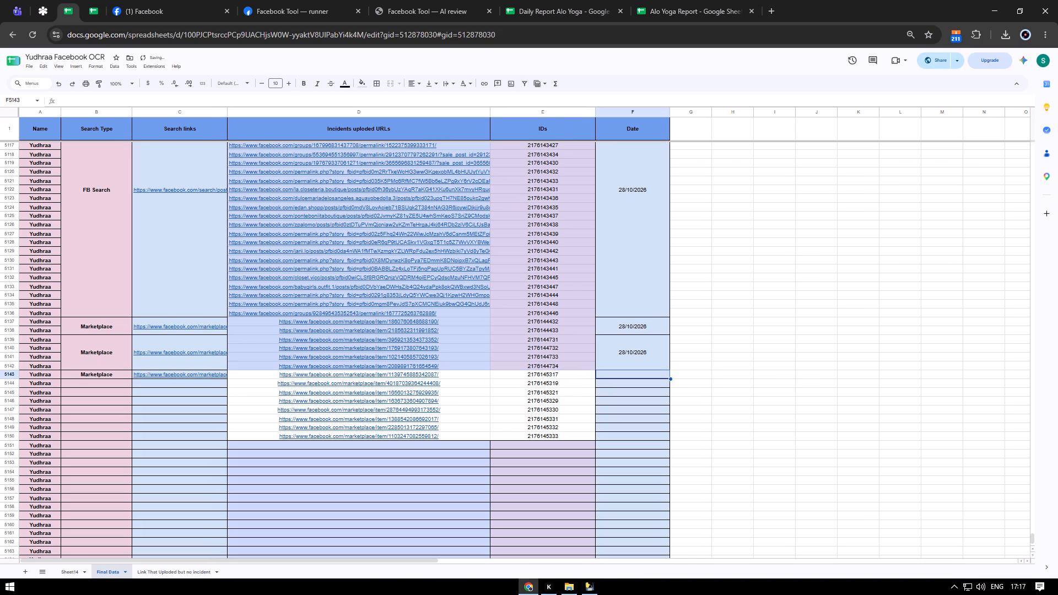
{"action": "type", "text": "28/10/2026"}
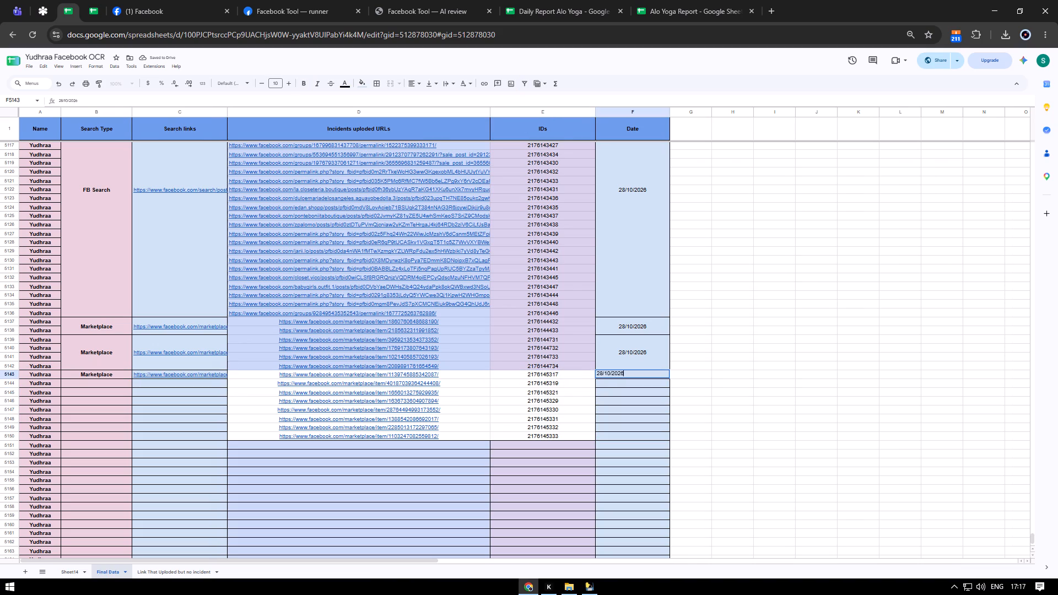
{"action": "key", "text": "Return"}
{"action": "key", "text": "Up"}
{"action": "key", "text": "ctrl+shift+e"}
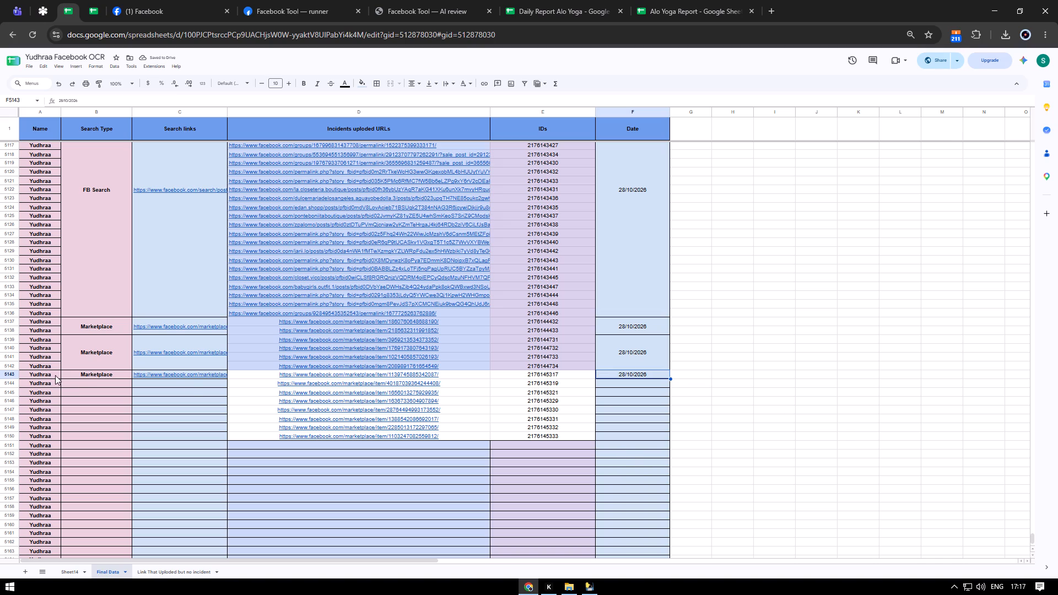
Set the vertical alignment of the Search Type, Search links and Date cells in row 5143 to middle.
{"action": "left_click", "coordinate": [77, 372], "text": "ctrl"}
{"action": "left_click", "coordinate": [172, 371], "text": "ctrl"}
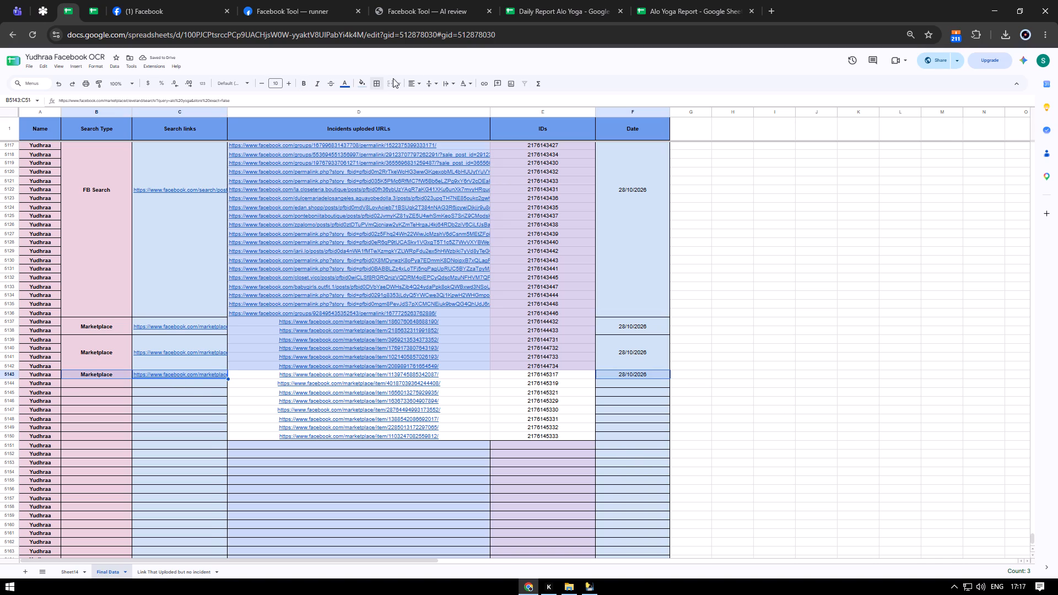
{"action": "left_click", "coordinate": [430, 83]}
{"action": "left_click", "coordinate": [444, 99]}
Merge rows 5143 to 5150 separately in the Search links, Search Type and Date columns.
{"action": "left_click_drag", "start_coordinate": [193, 436], "coordinate": [204, 378]}
{"action": "key", "text": "alt+o"}
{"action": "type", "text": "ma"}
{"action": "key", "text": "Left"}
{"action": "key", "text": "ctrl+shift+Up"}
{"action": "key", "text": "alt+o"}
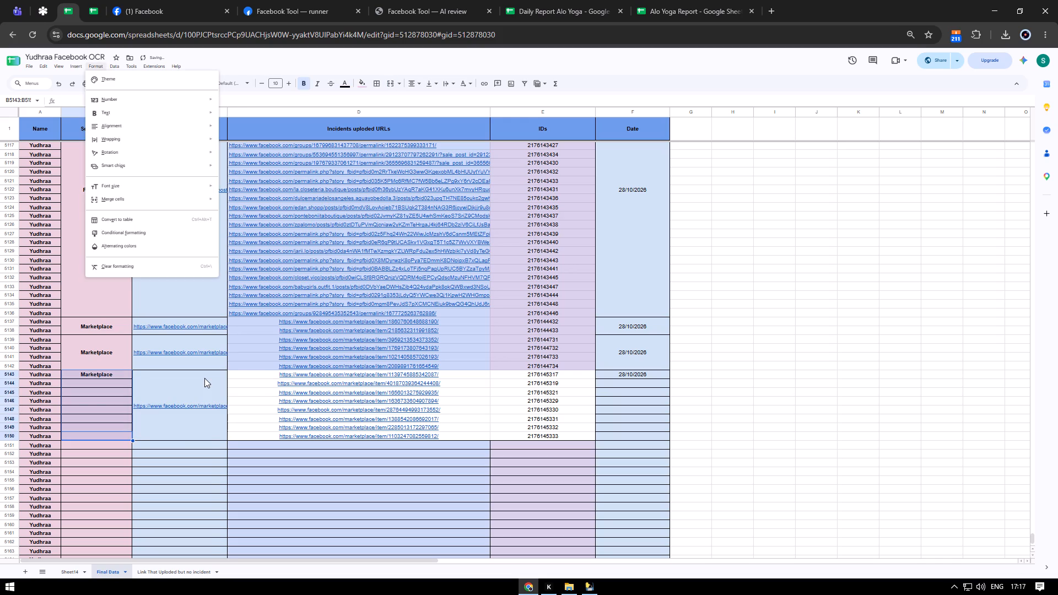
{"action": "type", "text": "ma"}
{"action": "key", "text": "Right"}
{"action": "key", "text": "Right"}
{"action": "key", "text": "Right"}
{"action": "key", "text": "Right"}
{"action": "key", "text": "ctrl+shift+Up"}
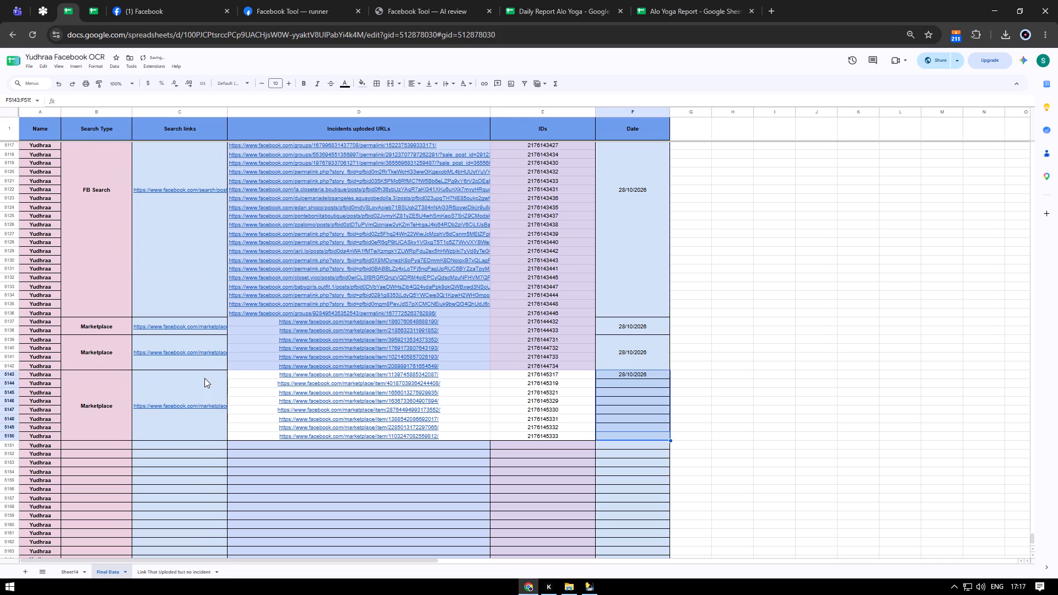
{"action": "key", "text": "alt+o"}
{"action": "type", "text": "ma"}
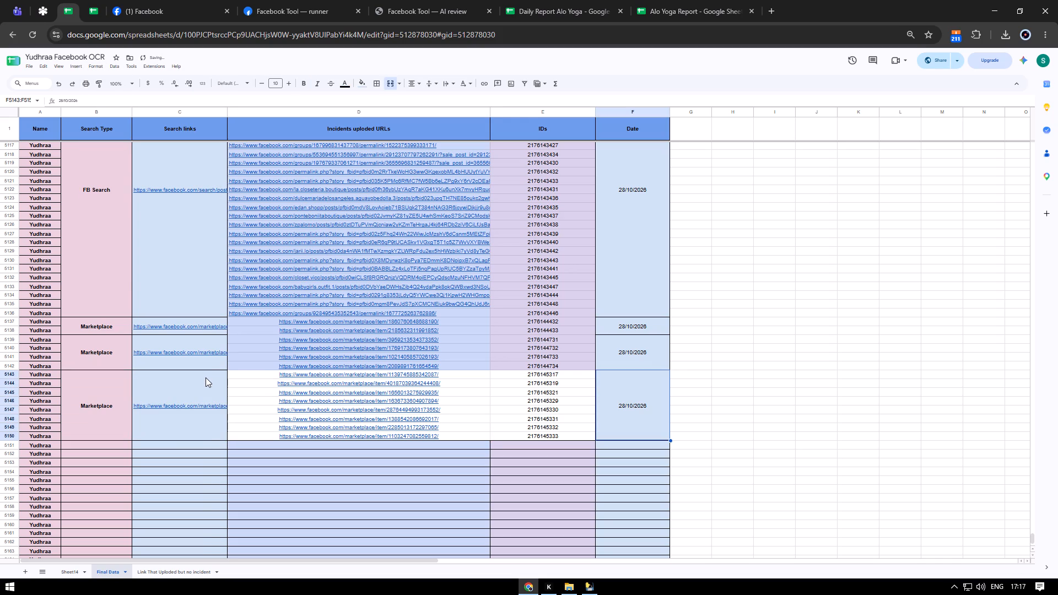
Fill the Incidents uploded URLs cells D5141 to D5151 with the column's light blue colour.
{"action": "left_click_drag", "start_coordinate": [385, 445], "coordinate": [373, 354]}
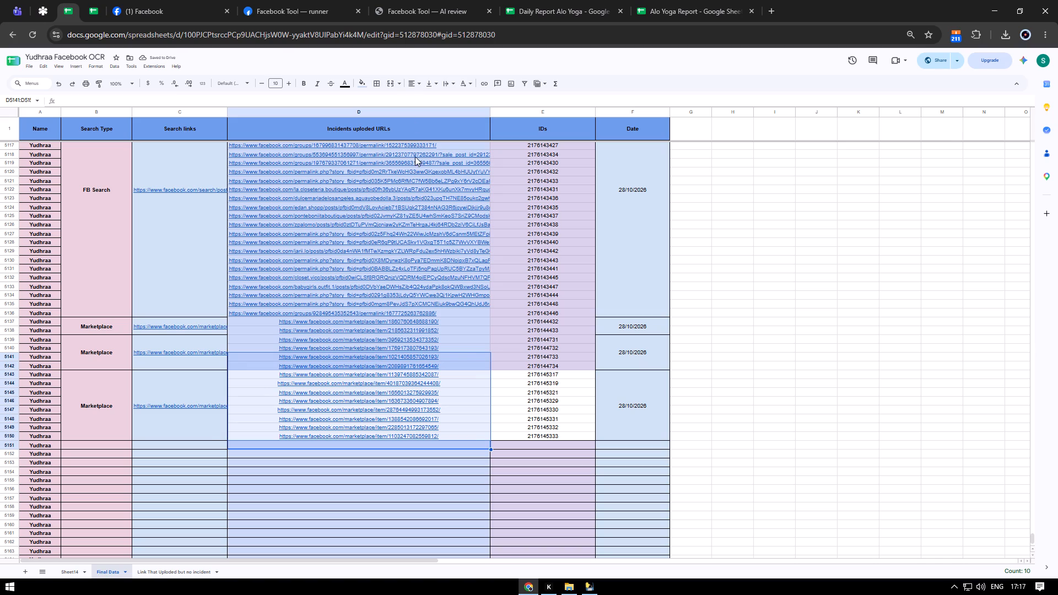
{"action": "left_click", "coordinate": [361, 85]}
{"action": "left_click", "coordinate": [414, 130]}
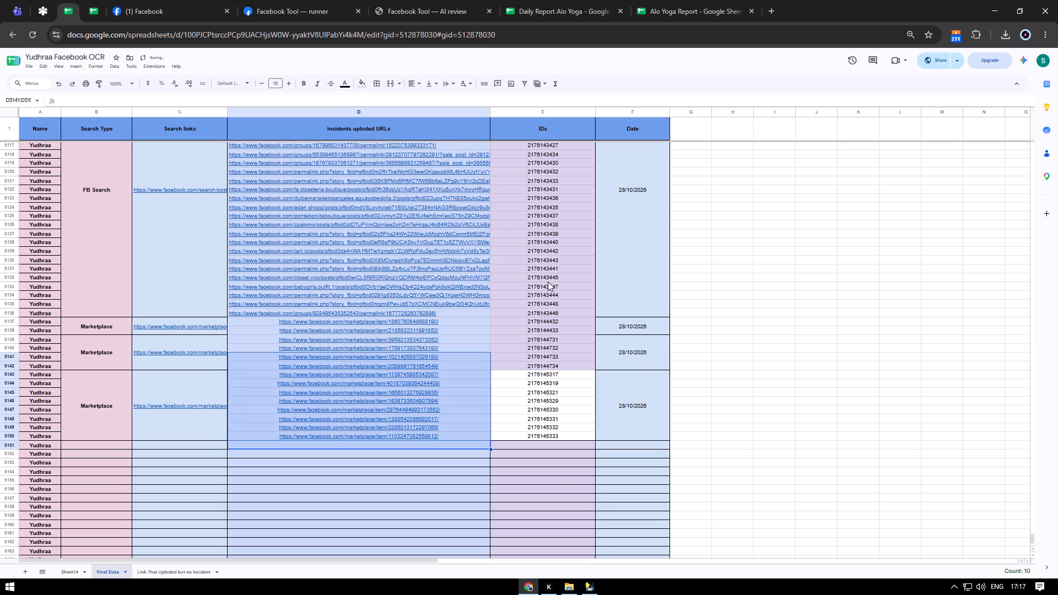
Fill the IDs cells from row 5141 to row 5155 with the column's light purple colour.
{"action": "left_click_drag", "start_coordinate": [565, 355], "coordinate": [554, 479]}
{"action": "left_click", "coordinate": [364, 87]}
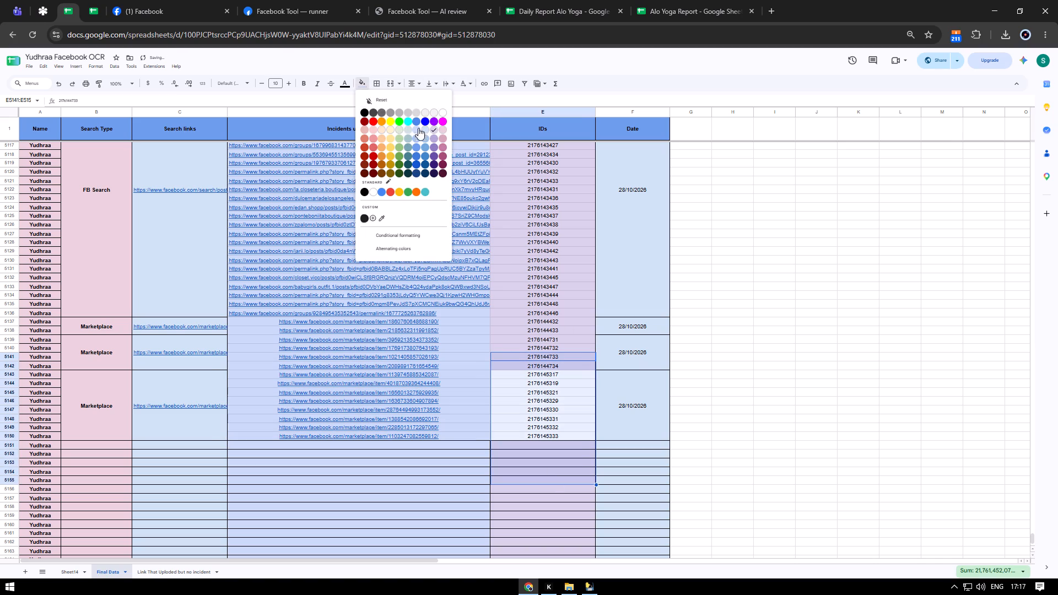
{"action": "left_click", "coordinate": [433, 129]}
{"action": "left_click", "coordinate": [415, 457]}
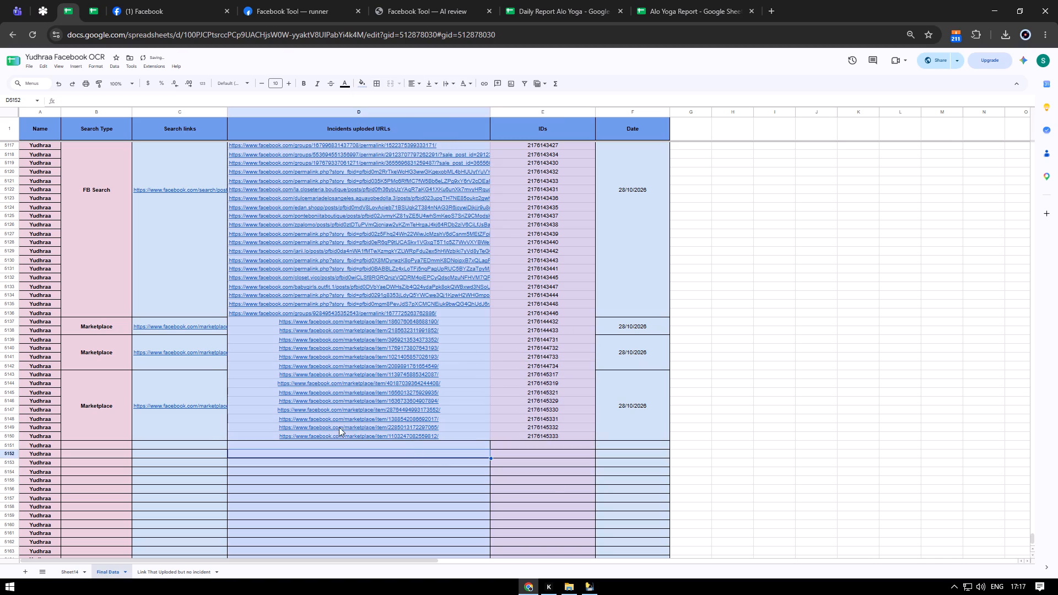
Enter Marketplace as the Search Type in row 5151, the first empty row below the 28/10/2026 entries.
{"action": "left_click_drag", "start_coordinate": [657, 422], "coordinate": [647, 296]}
{"action": "scroll", "coordinate": [653, 389], "scroll_direction": "up", "scroll_amount": 3}
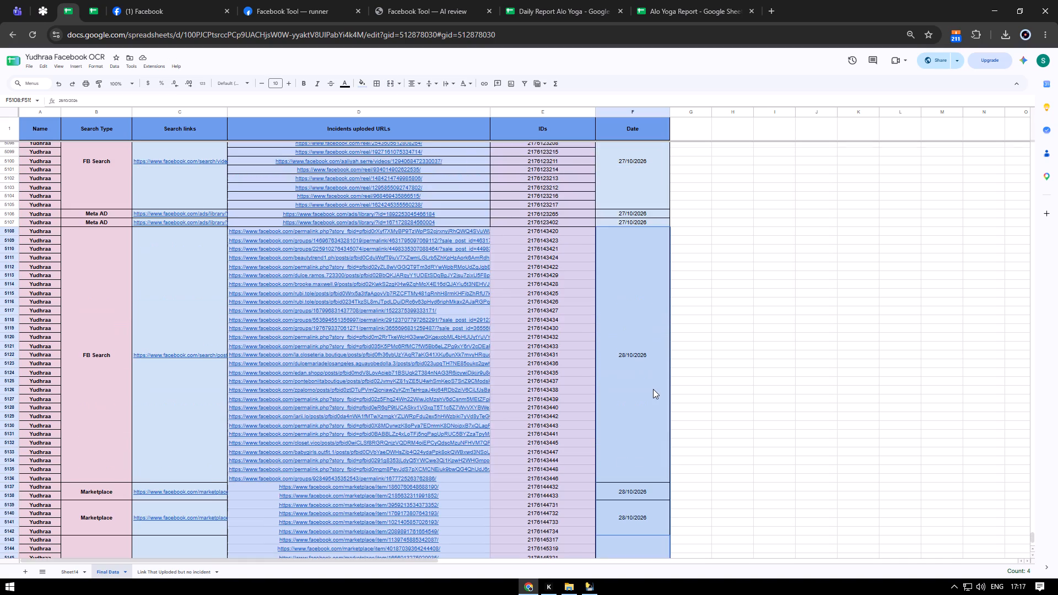
{"action": "scroll", "coordinate": [653, 389], "scroll_direction": "down", "scroll_amount": 4}
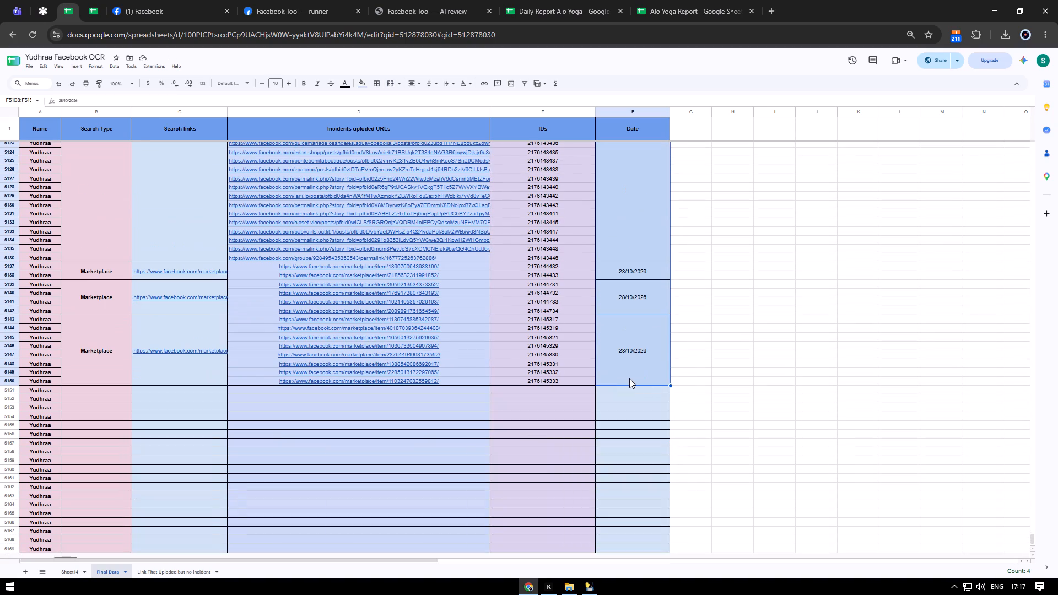
{"action": "left_click", "coordinate": [86, 393]}
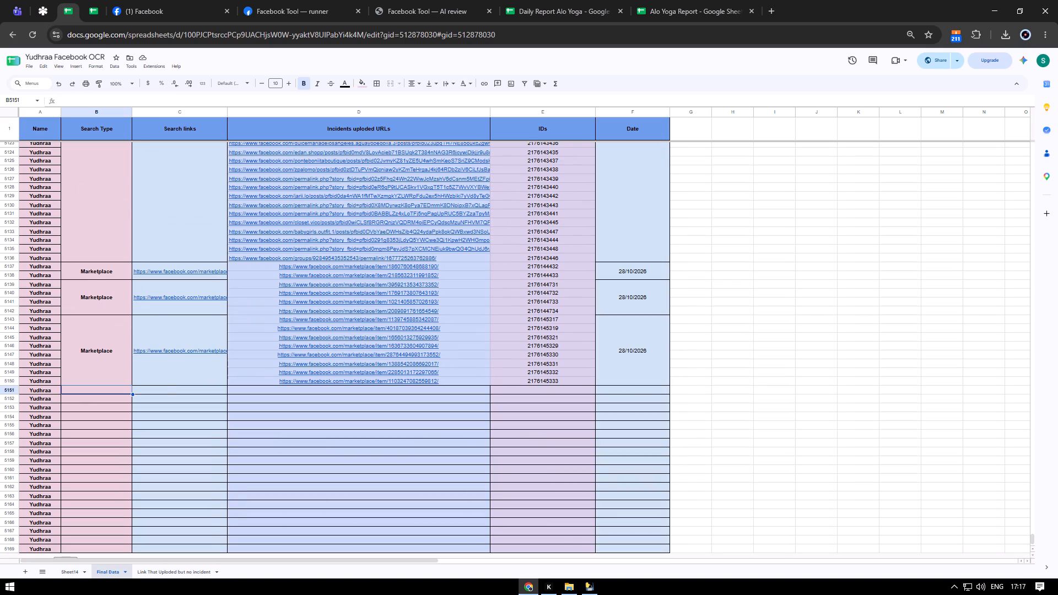
{"action": "type", "text": "Market P"}
{"action": "key", "text": "BackSpace"}
{"action": "key", "text": "BackSpace"}
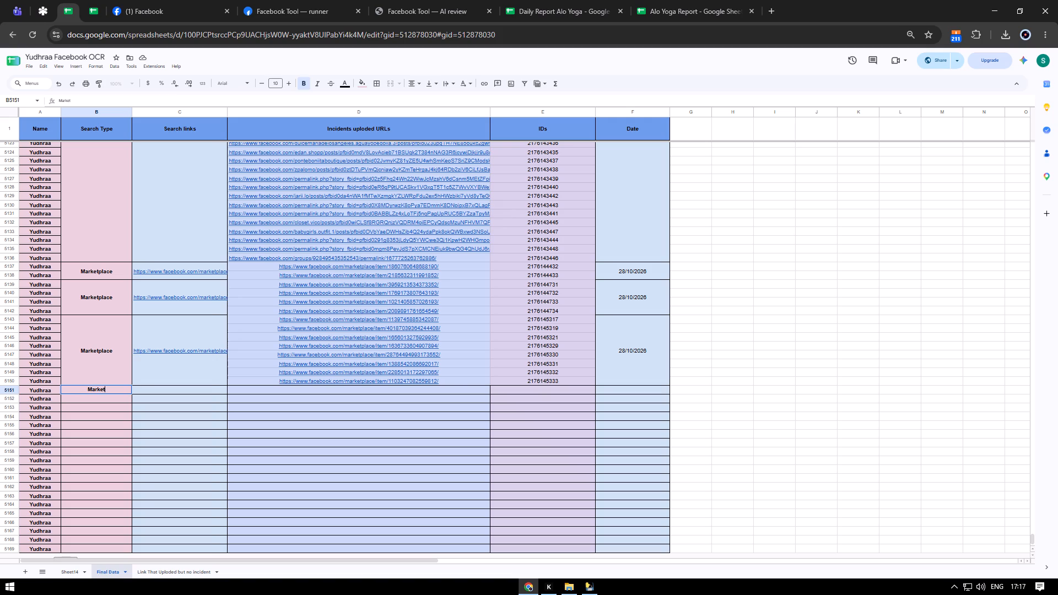
{"action": "type", "text": "place"}
{"action": "key", "text": "Return"}
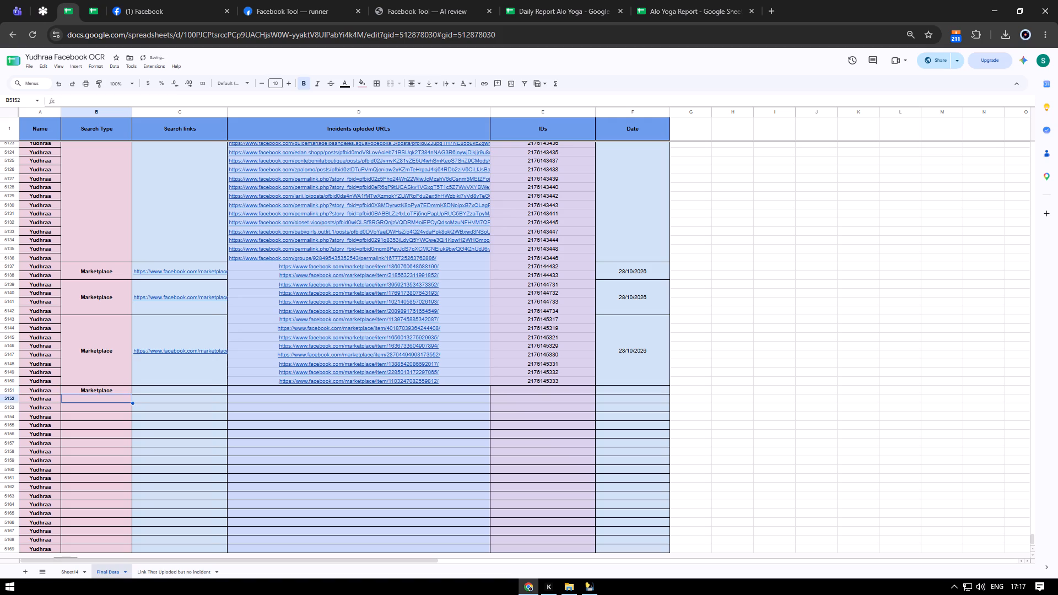
Enter 28/10/2026 in the Date column of row 5151 and centre it horizontally.
{"action": "key", "text": "Up"}
{"action": "key", "text": "Right"}
{"action": "key", "text": "Right"}
{"action": "key", "text": "Right"}
{"action": "key", "text": "Right"}
{"action": "type", "text": "28/2"}
{"action": "key", "text": "BackSpace"}
{"action": "type", "text": "10/2026"}
{"action": "key", "text": "Return"}
{"action": "key", "text": "Up"}
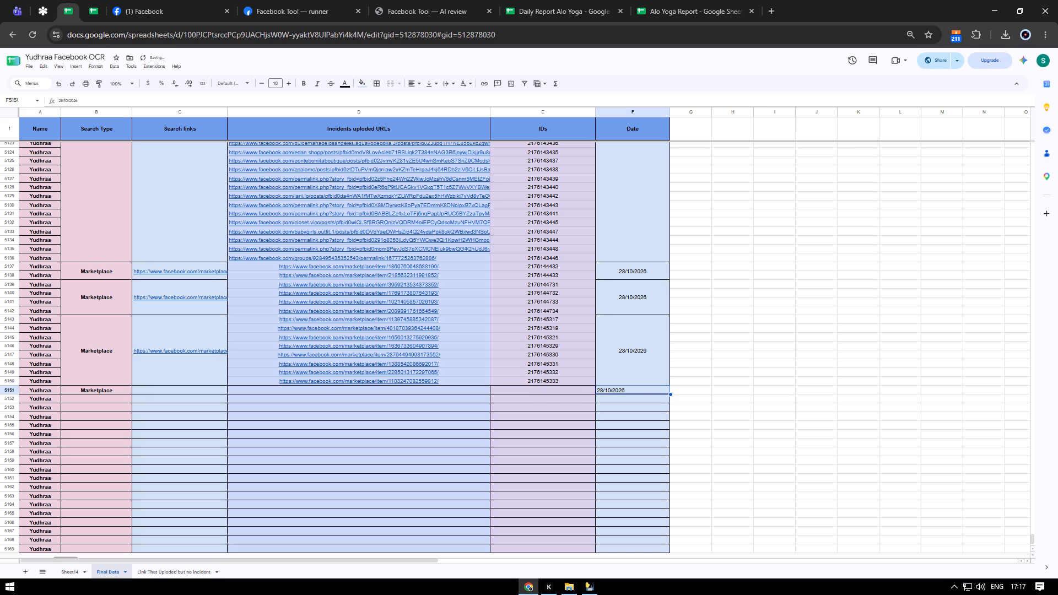
{"action": "key", "text": "ctrl+shift+e"}
Align row 5151's Search Type and Date cells vertically to the middle, and select the row's empty Search links cell.
{"action": "key", "text": "Left"}
{"action": "key", "text": "Left"}
{"action": "key", "text": "Left"}
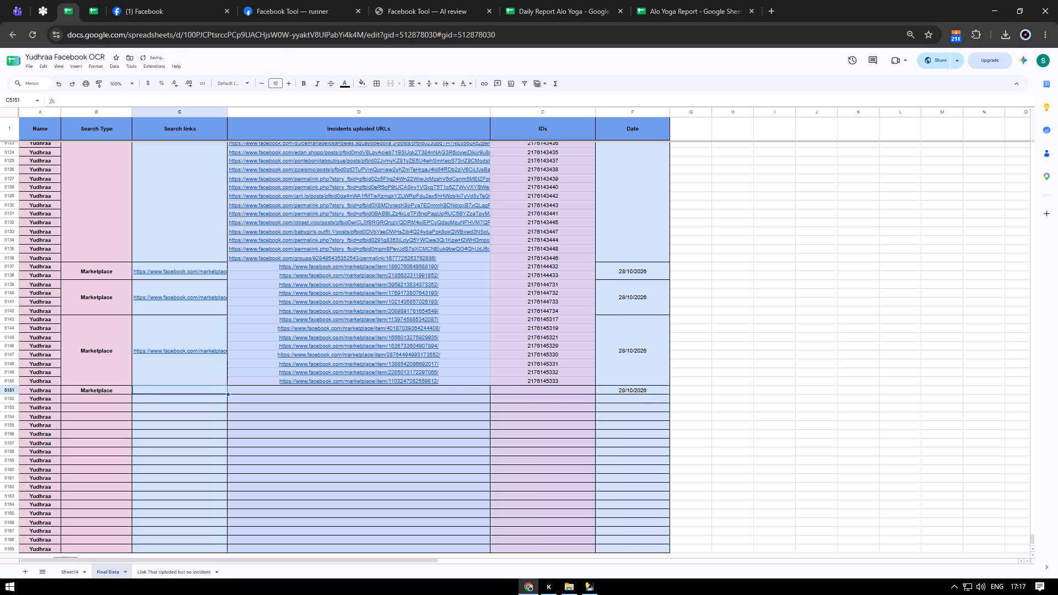
{"action": "left_click", "coordinate": [91, 388]}
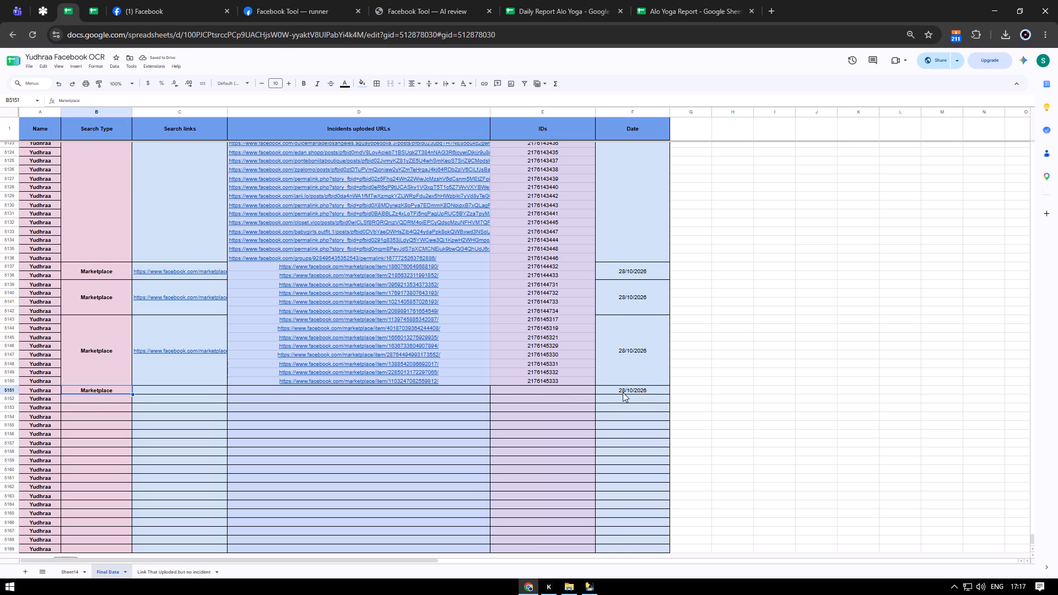
{"action": "left_click", "coordinate": [623, 392], "text": "ctrl"}
{"action": "left_click", "coordinate": [424, 83]}
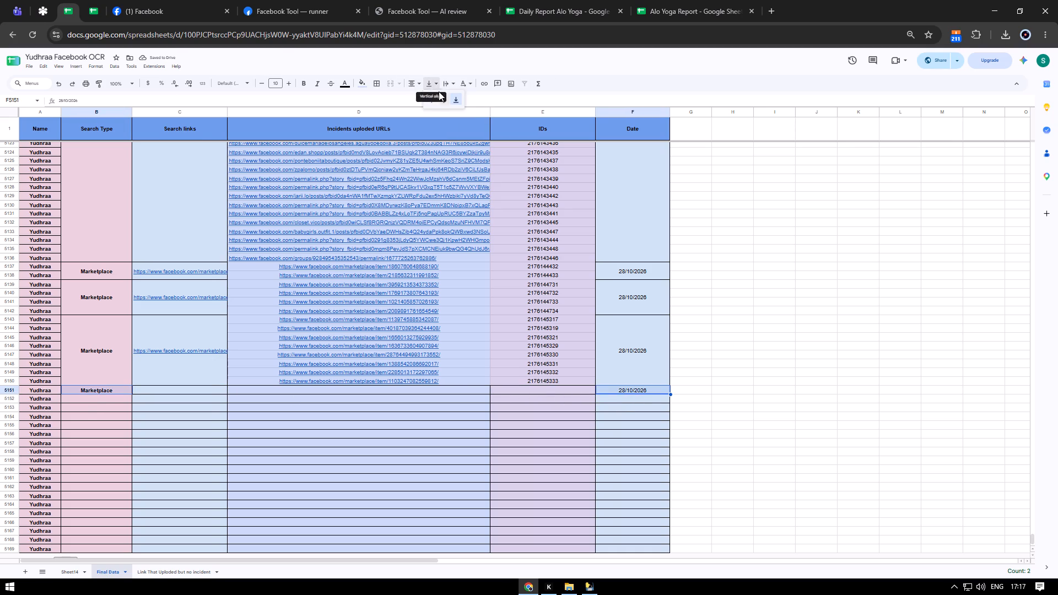
{"action": "left_click", "coordinate": [441, 100]}
{"action": "left_click", "coordinate": [213, 393]}
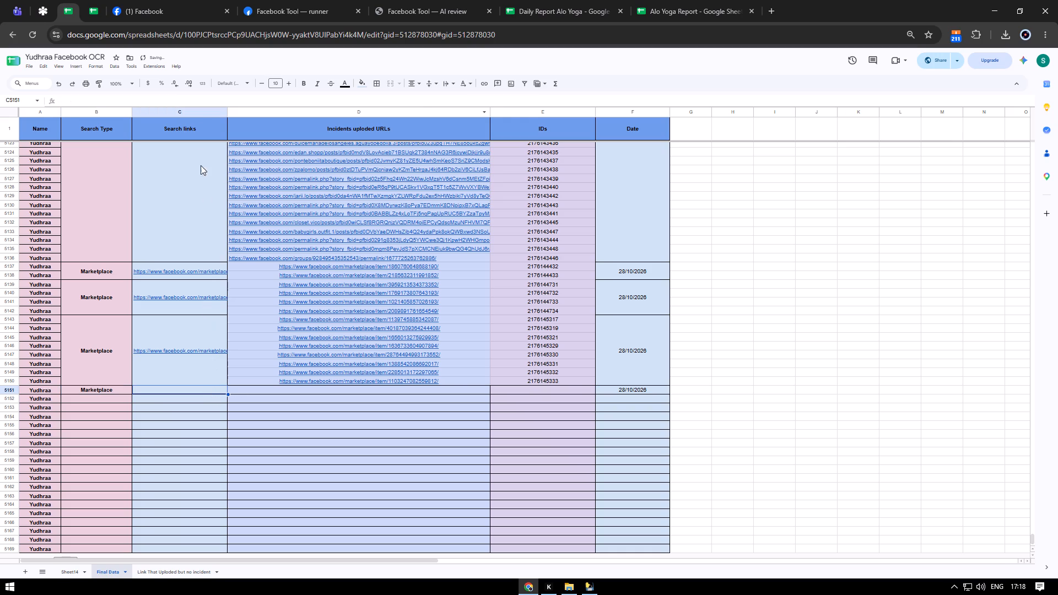
Close the open Facebook page, the Facebook Tool runner and the Facebook Tool AI review.
{"action": "middle_click", "coordinate": [165, 0]}
{"action": "middle_click", "coordinate": [165, 0]}
{"action": "middle_click", "coordinate": [165, 0]}
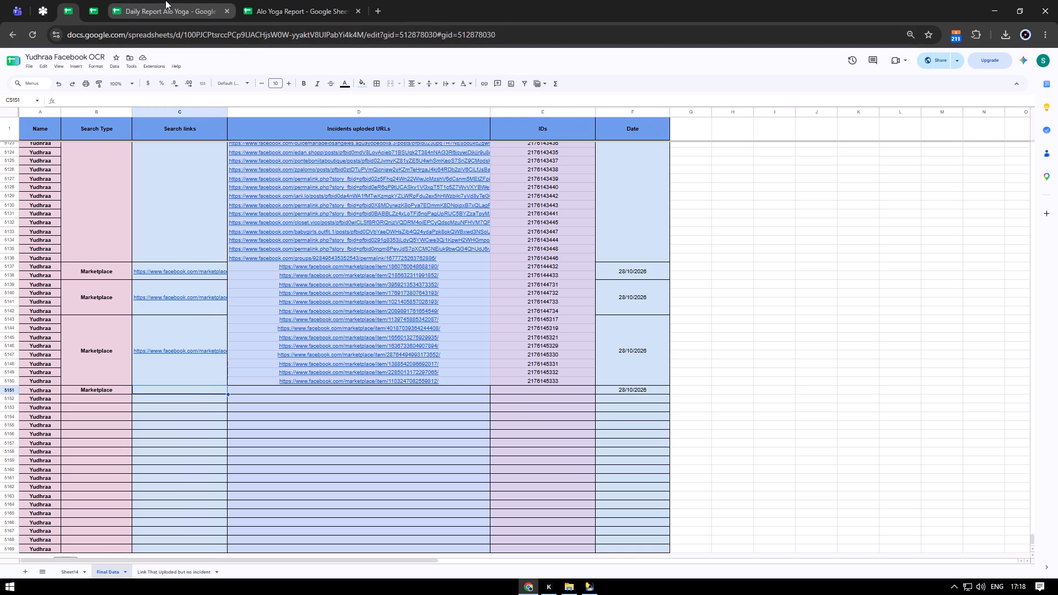
Switch to the Alo Yoga Report spreadsheet and view its 28/10/2026 table.
{"action": "left_click", "coordinate": [302, 0]}
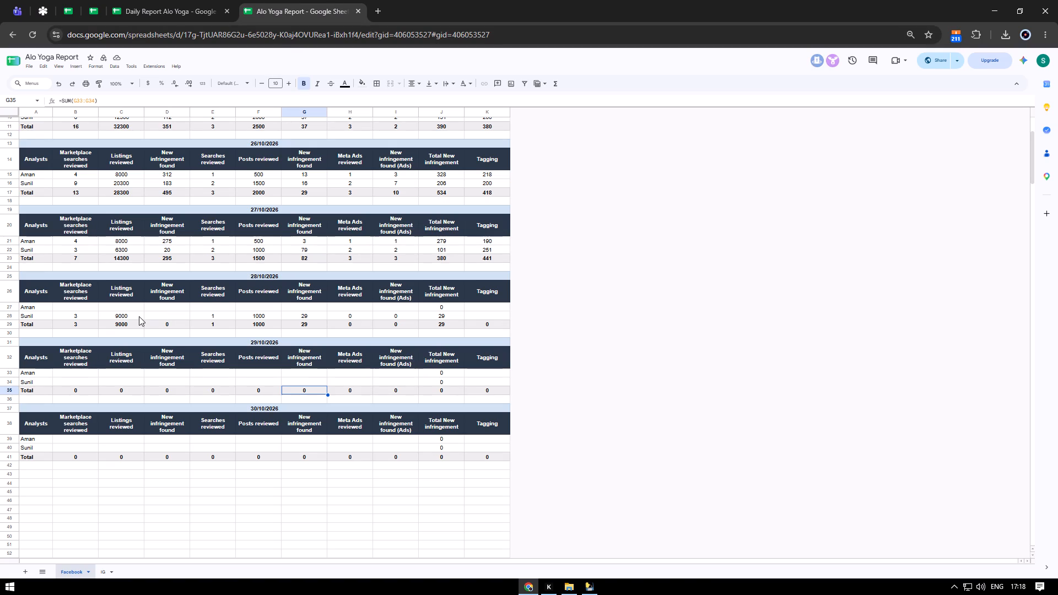
Enter 28/10/2026 Tagging values of 211 for Sunil and 180 for Aman, and close the Alo Yoga Report.
{"action": "left_click", "coordinate": [482, 317]}
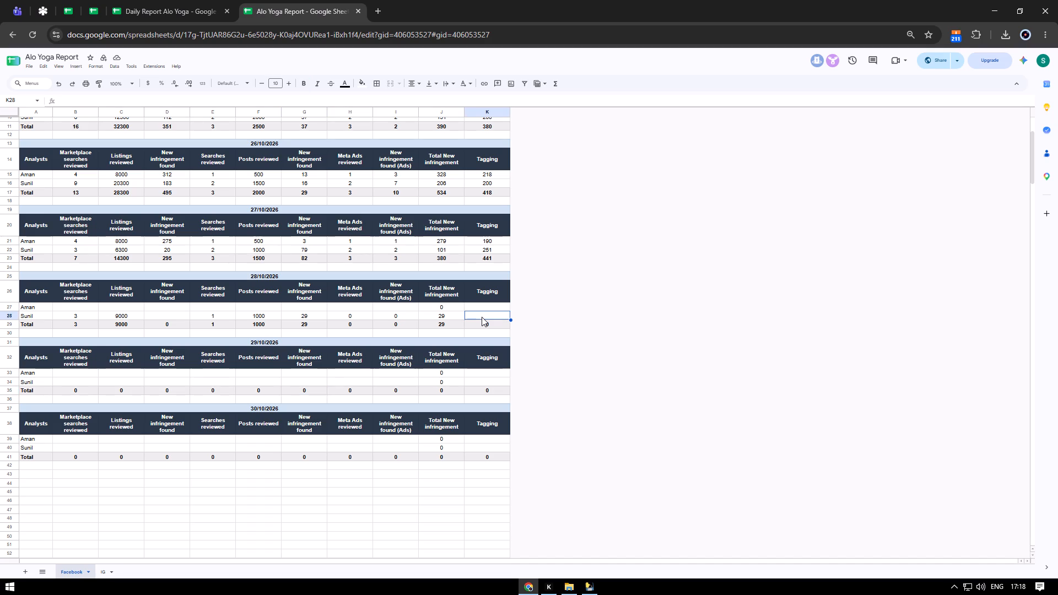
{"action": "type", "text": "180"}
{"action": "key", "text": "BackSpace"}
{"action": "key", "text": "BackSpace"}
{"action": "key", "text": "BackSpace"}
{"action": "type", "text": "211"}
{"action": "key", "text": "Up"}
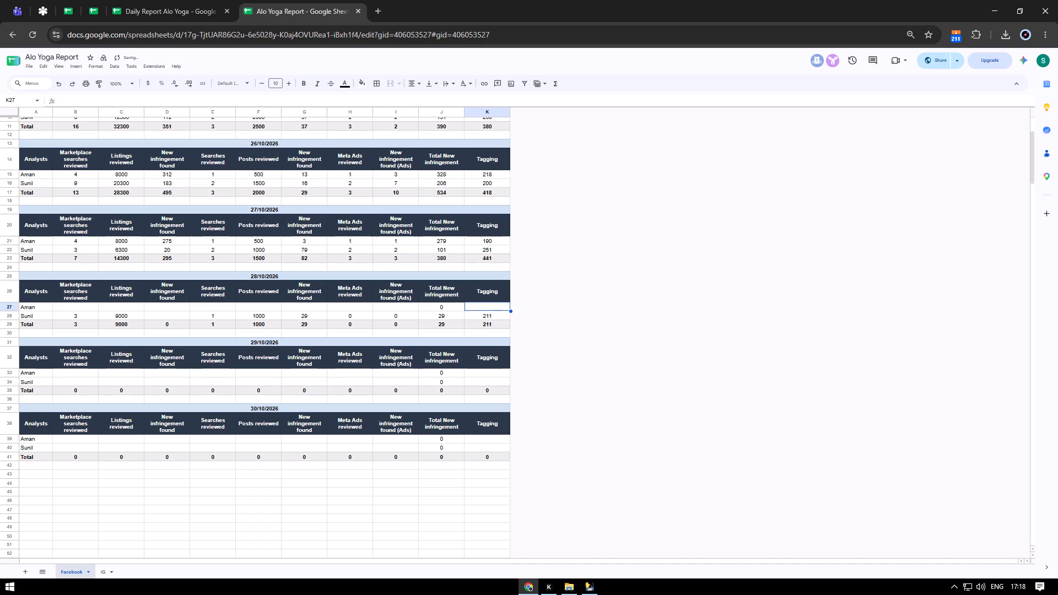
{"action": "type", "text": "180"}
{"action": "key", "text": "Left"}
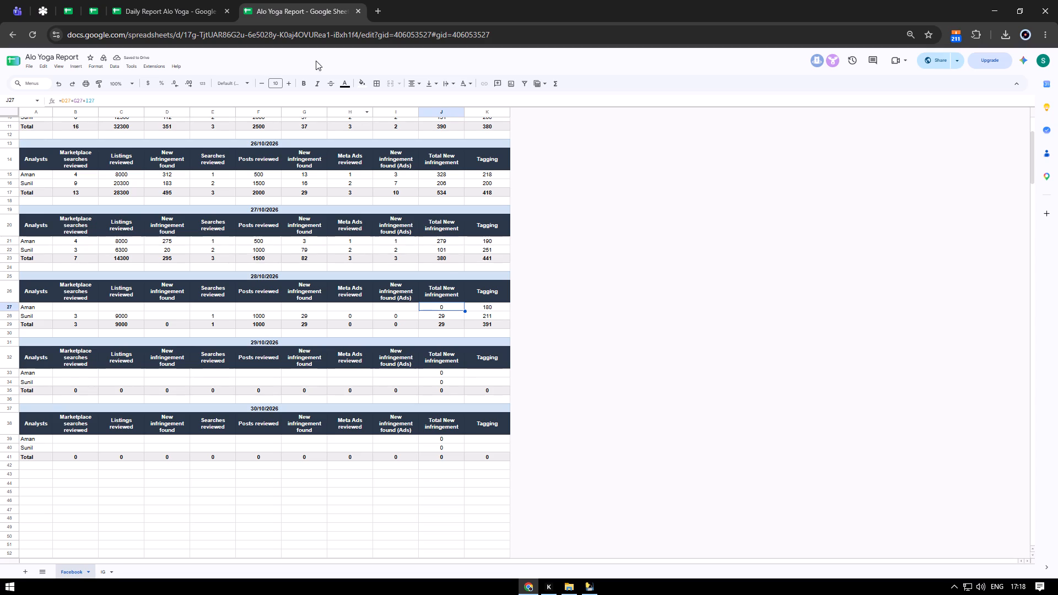
{"action": "middle_click", "coordinate": [282, 0]}
Clear the Uploaded Links value in the 28/10/2026 table of Daily Report Alo Yoga, and close the spreadsheet.
{"action": "left_click", "coordinate": [208, 356]}
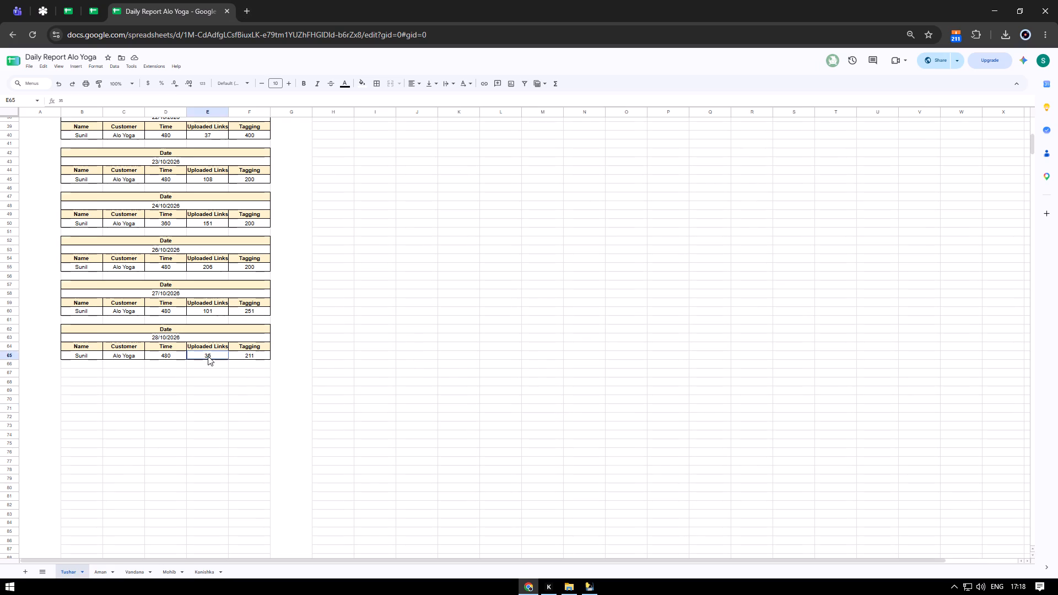
{"action": "key", "text": "Delete"}
{"action": "middle_click", "coordinate": [155, 0]}
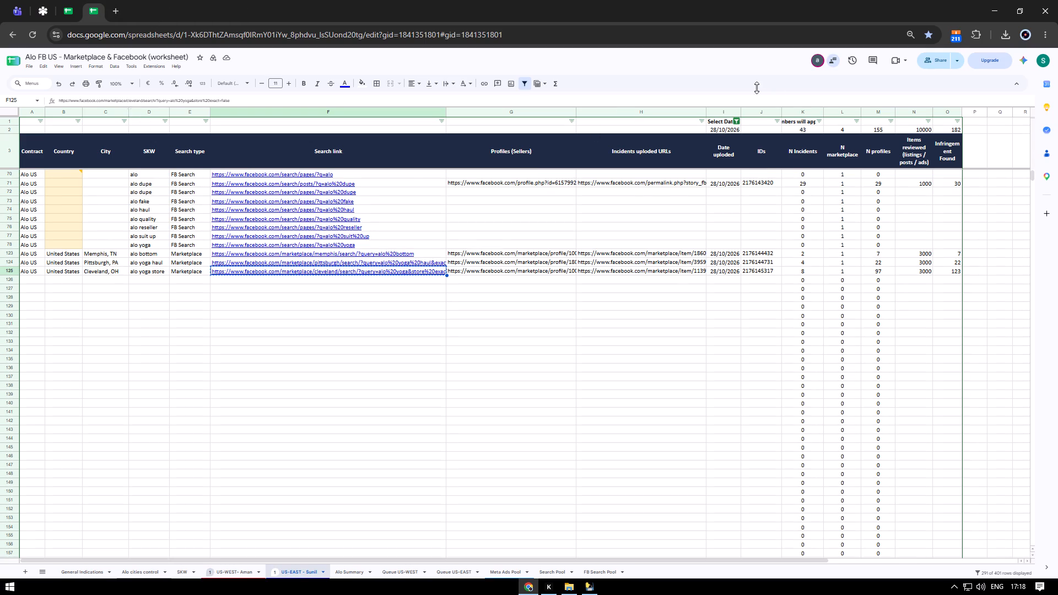
Remove the filter from the US-EAST worksheet and go to the empty rows below its last entry.
{"action": "left_click", "coordinate": [526, 85]}
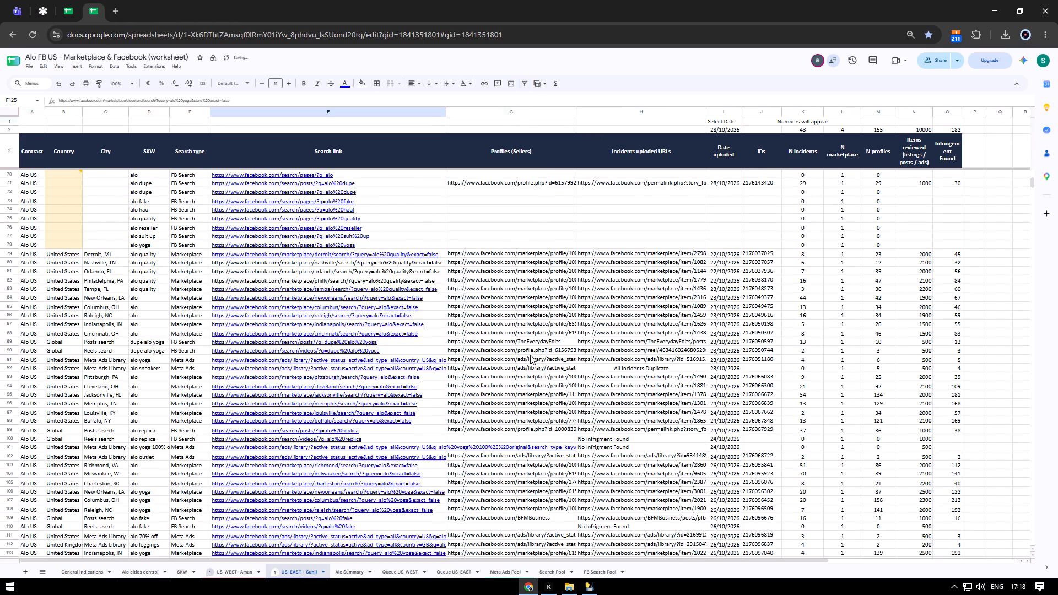
{"action": "scroll", "coordinate": [530, 355], "scroll_direction": "down", "scroll_amount": 8}
{"action": "scroll", "coordinate": [525, 359], "scroll_direction": "up", "scroll_amount": 2}
{"action": "left_click", "coordinate": [427, 366]}
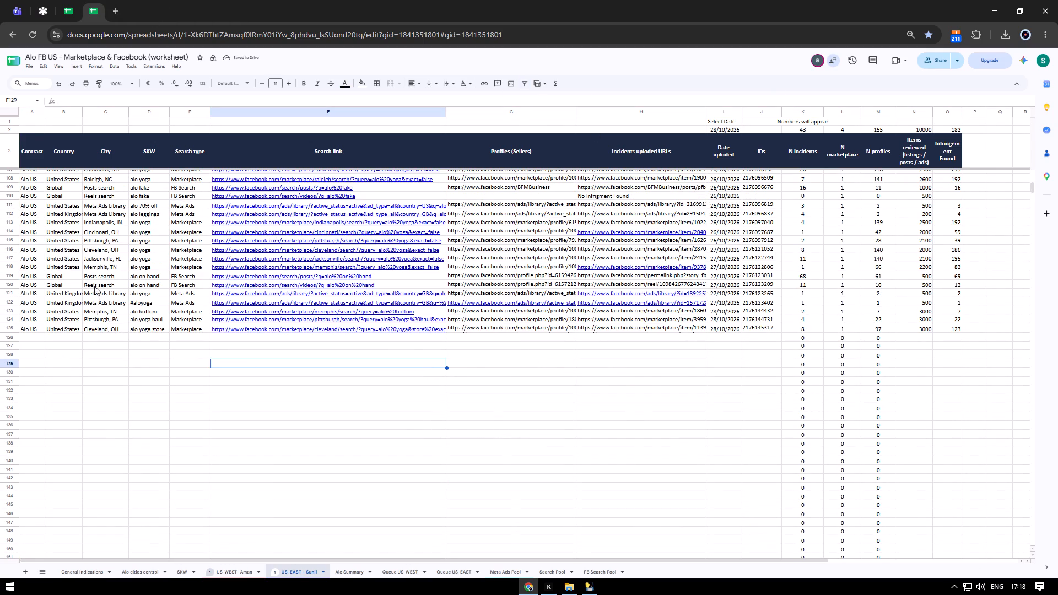
Copy the Contract through Search link cells of Jacksonville row 117 into the first empty row, 126.
{"action": "left_click", "coordinate": [33, 257]}
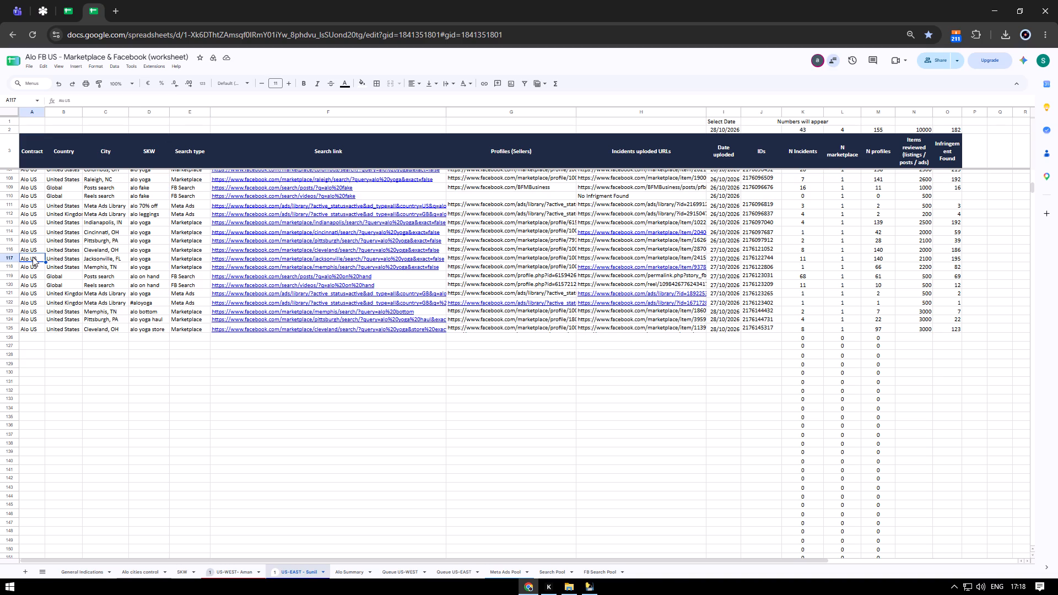
{"action": "key", "text": "shift+Right"}
{"action": "key", "text": "shift+Right"}
{"action": "key", "text": "shift+Right"}
{"action": "key", "text": "shift+Right"}
{"action": "key", "text": "shift+Right"}
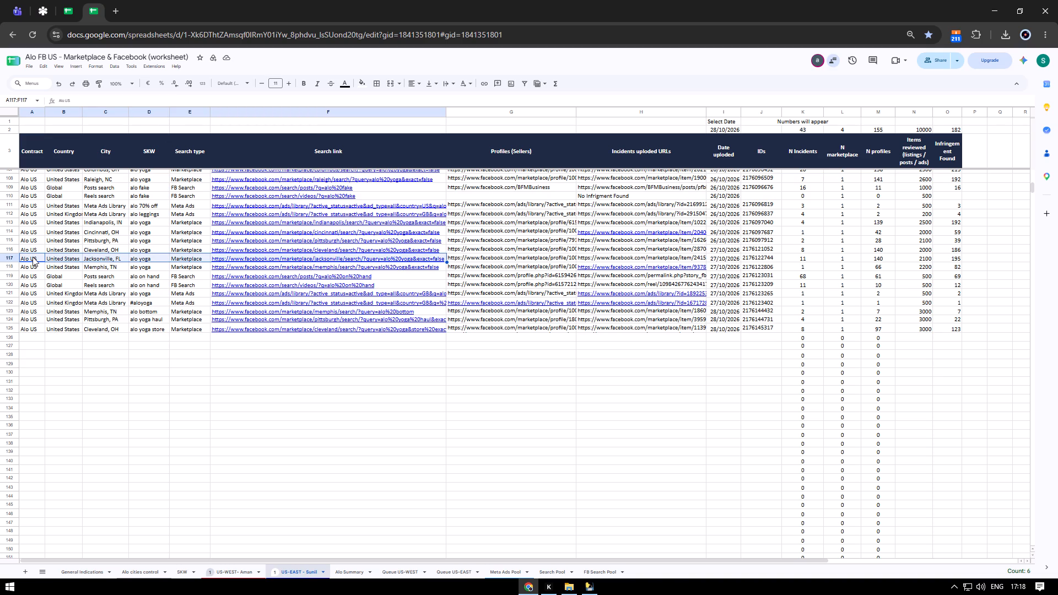
{"action": "key", "text": "ctrl+c"}
{"action": "key", "text": "ctrl+c"}
{"action": "key", "text": "ctrl+c"}
{"action": "key", "text": "ctrl+Down"}
{"action": "key", "text": "Down"}
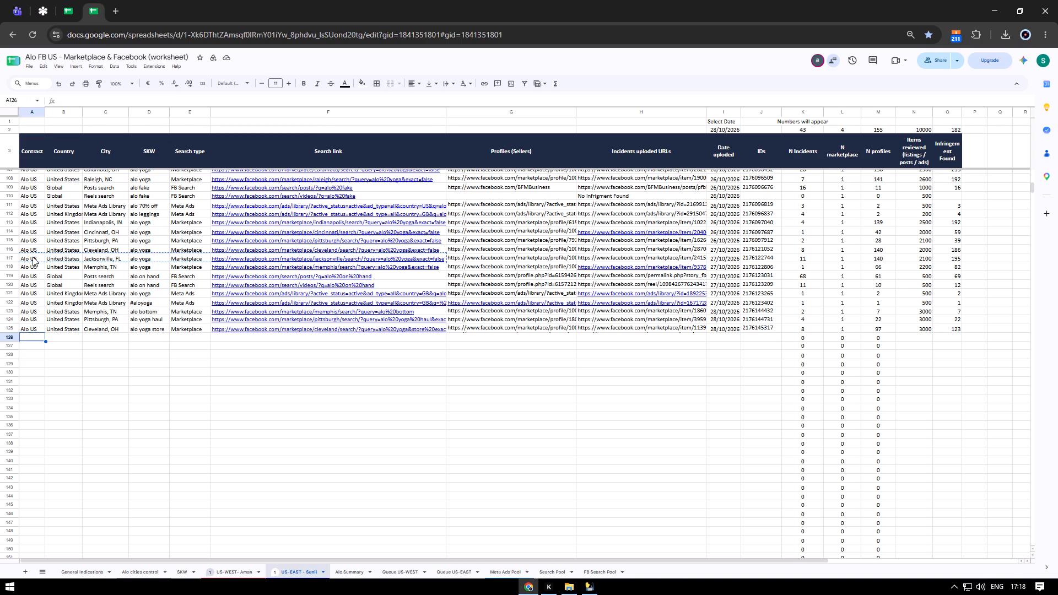
{"action": "key", "text": "ctrl+v"}
Change the SKW in row 126 to "alo yoga bulk".
{"action": "key", "text": "Right"}
{"action": "key", "text": "Right"}
{"action": "key", "text": "Right"}
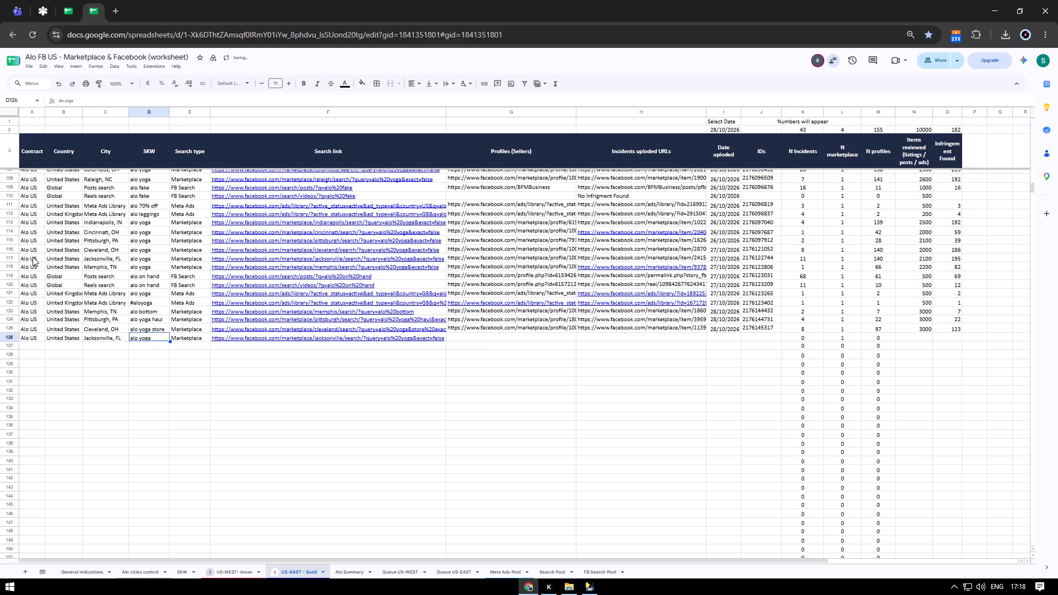
{"action": "key", "text": "Return"}
{"action": "key", "text": "Right"}
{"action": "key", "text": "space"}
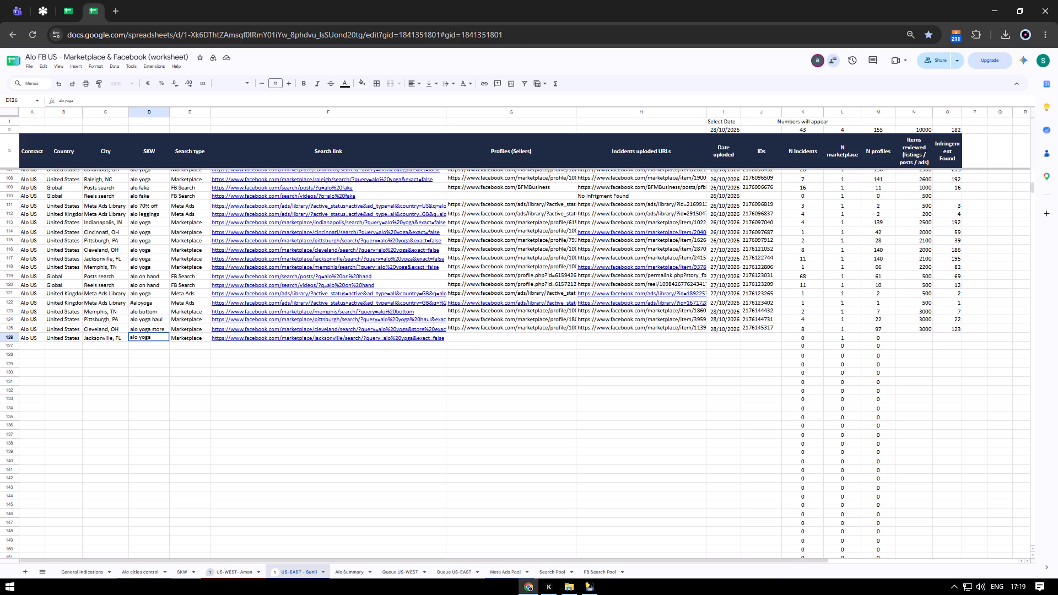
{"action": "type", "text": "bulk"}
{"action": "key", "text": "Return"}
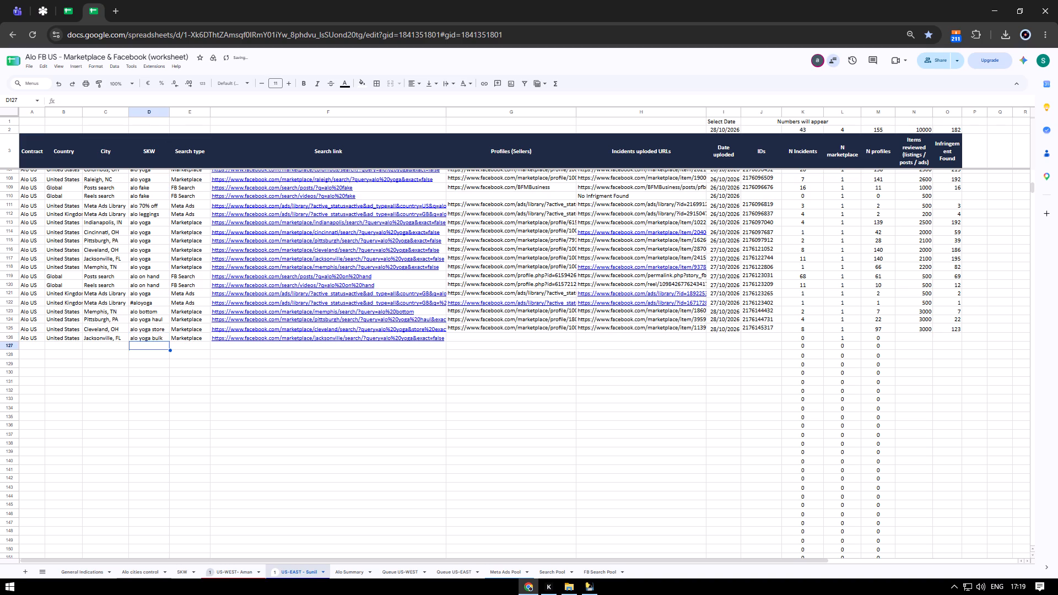
Open row 126's Jacksonville Marketplace link and change the end of its URL to "query=alo%20yoga&bulk%20exact=false".
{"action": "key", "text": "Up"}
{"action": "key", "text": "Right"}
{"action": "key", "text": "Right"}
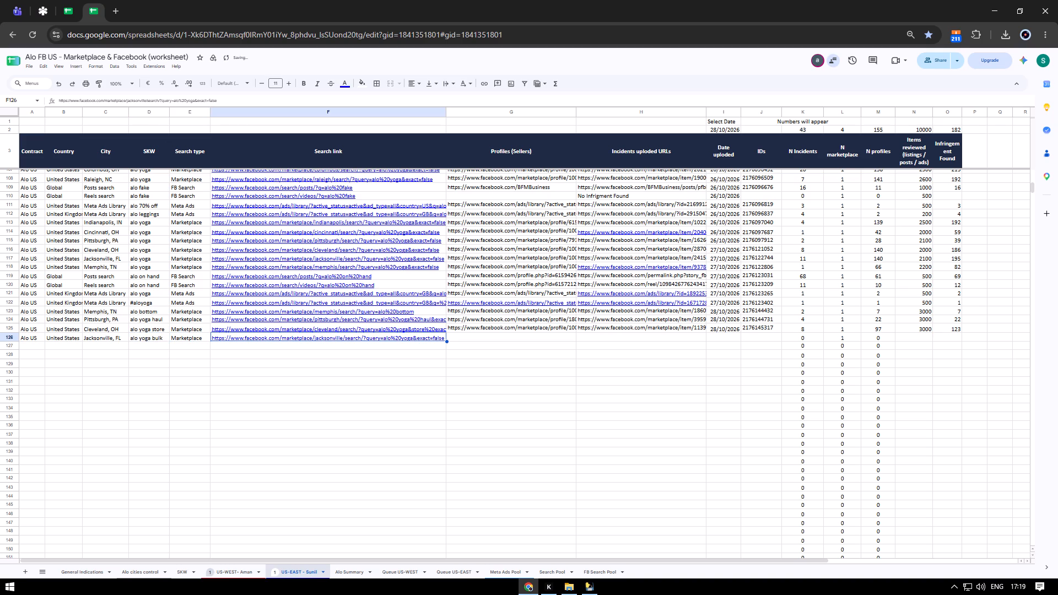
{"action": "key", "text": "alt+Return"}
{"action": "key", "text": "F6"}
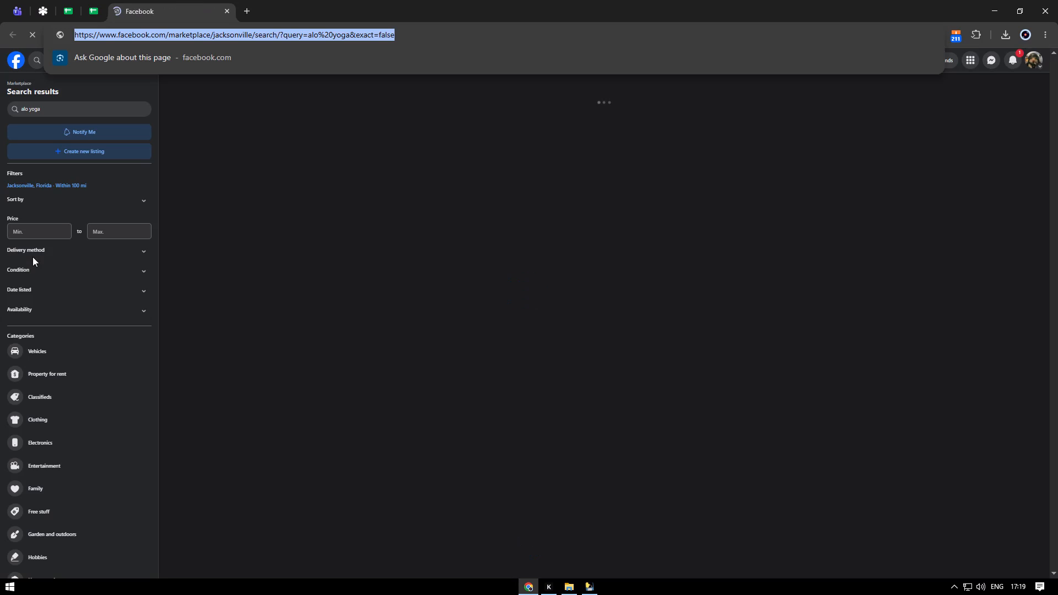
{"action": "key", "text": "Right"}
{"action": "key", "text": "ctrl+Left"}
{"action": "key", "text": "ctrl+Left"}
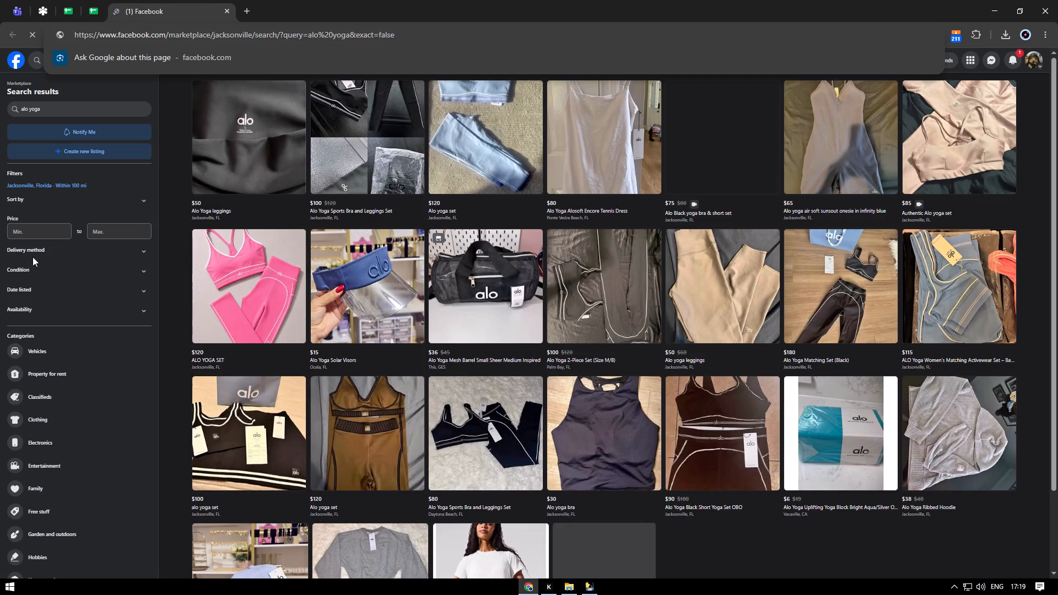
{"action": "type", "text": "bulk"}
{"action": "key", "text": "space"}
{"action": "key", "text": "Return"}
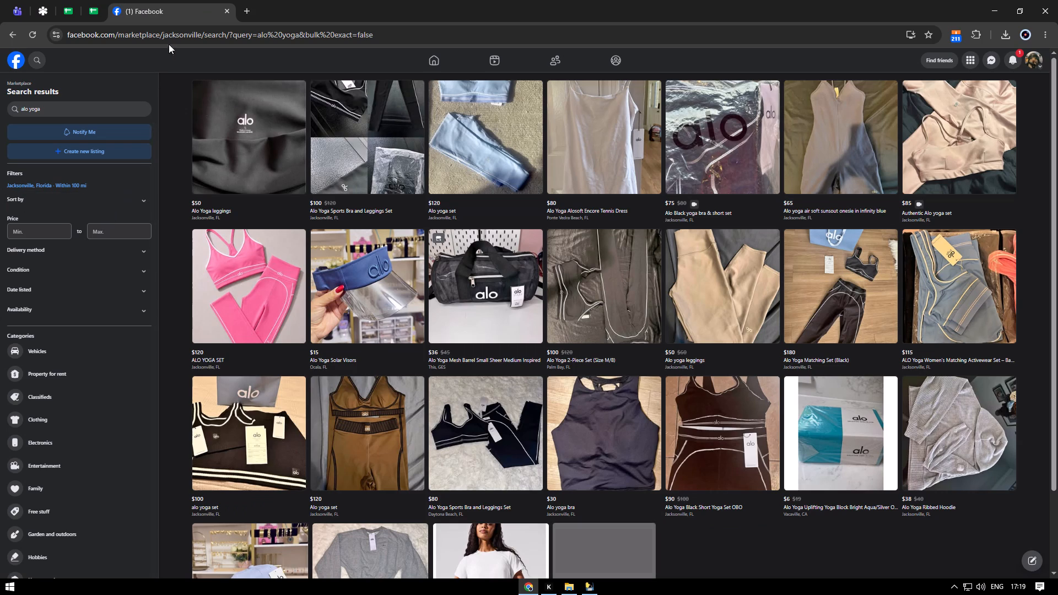
Replace the Search link in row 126 of the worksheet with the edited Jacksonville search URL.
{"action": "left_click", "coordinate": [169, 38]}
{"action": "key", "text": "ctrl+c"}
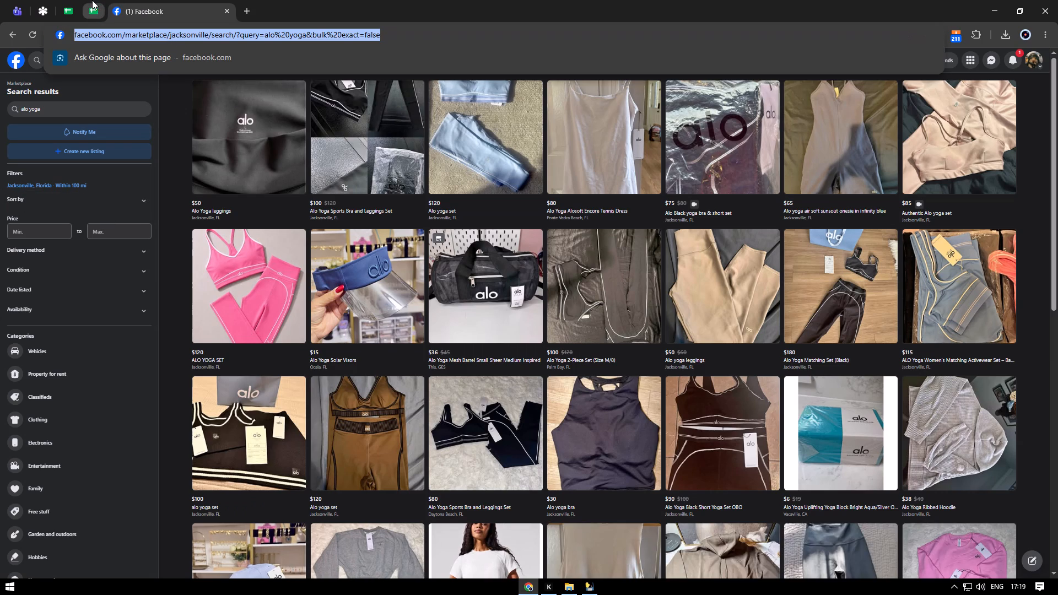
{"action": "left_click", "coordinate": [92, 0]}
{"action": "key", "text": "ctrl+v"}
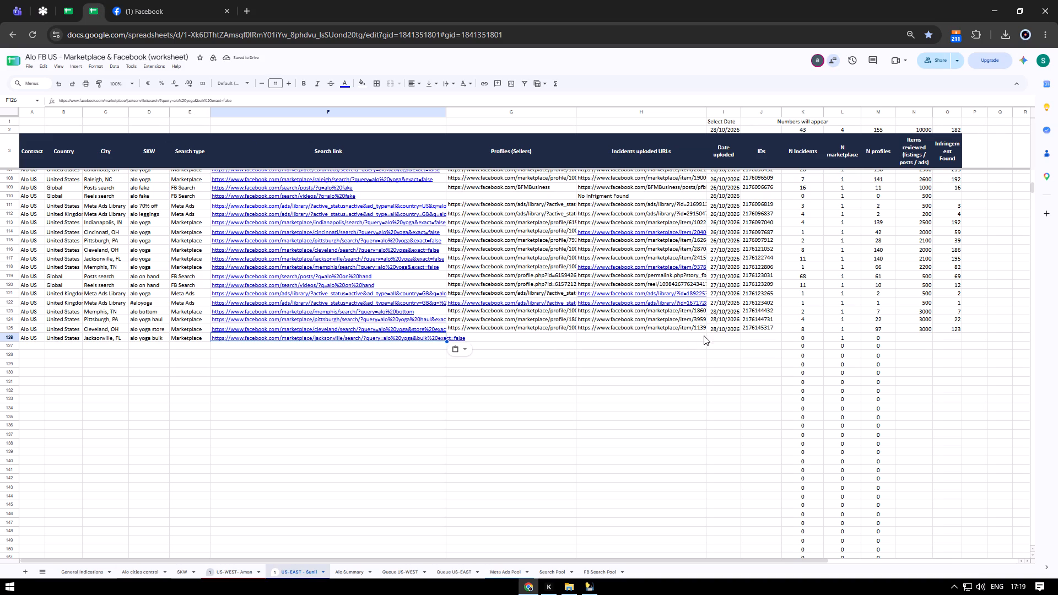
Enter 28/10/2026 as the Date uploaded in row 126.
{"action": "left_click", "coordinate": [724, 332]}
{"action": "key", "text": "Down"}
{"action": "key", "text": "ctrl+semicolon"}
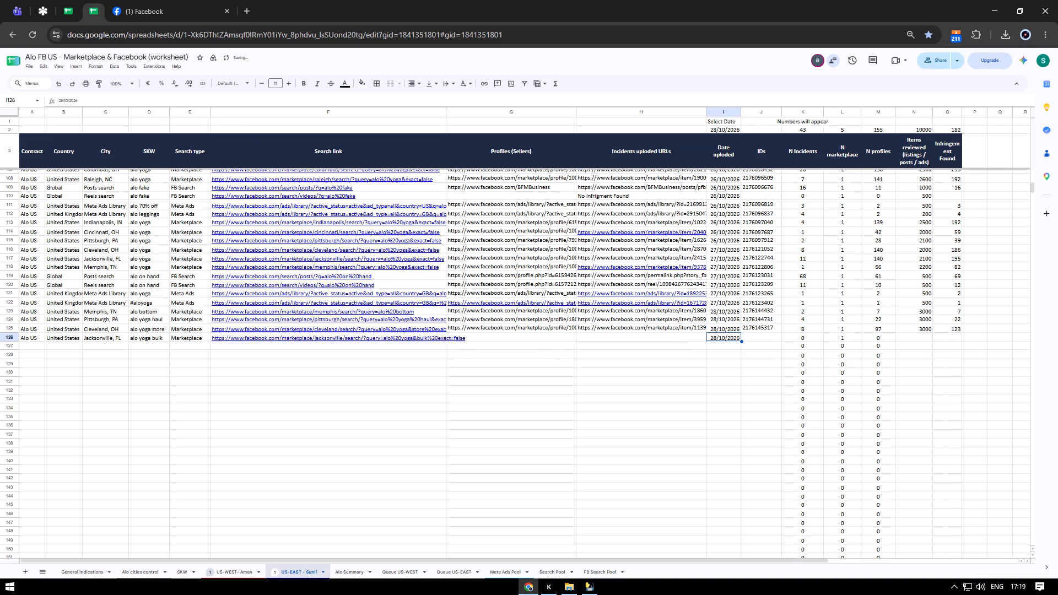
Enter 3000 as row 126's Items reviewed, and select the row's empty Profiles (Sellers) cell.
{"action": "key", "text": "Right"}
{"action": "key", "text": "Right"}
{"action": "key", "text": "Right"}
{"action": "key", "text": "Right"}
{"action": "key", "text": "Right"}
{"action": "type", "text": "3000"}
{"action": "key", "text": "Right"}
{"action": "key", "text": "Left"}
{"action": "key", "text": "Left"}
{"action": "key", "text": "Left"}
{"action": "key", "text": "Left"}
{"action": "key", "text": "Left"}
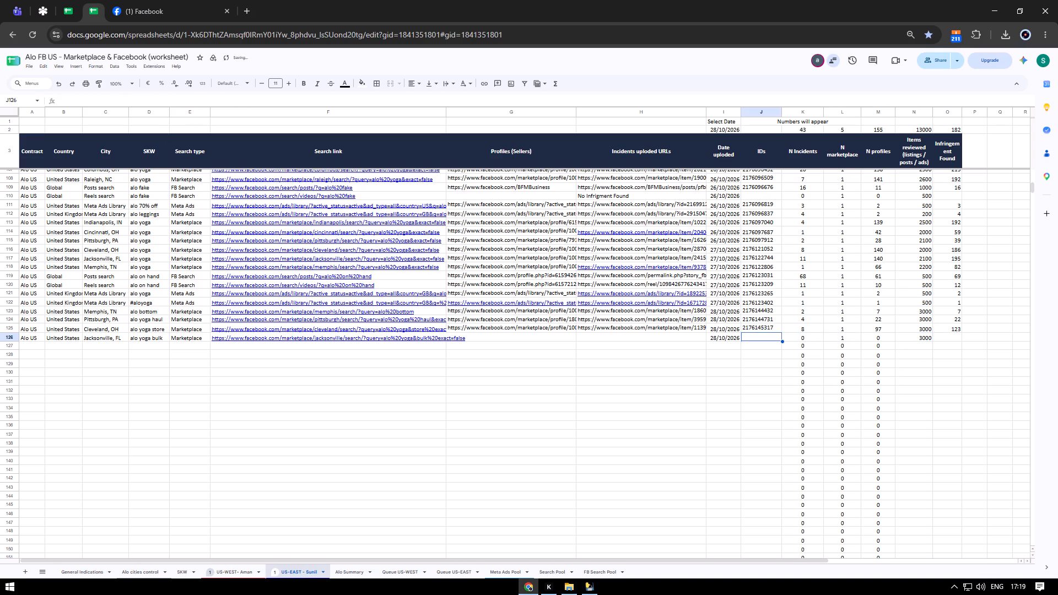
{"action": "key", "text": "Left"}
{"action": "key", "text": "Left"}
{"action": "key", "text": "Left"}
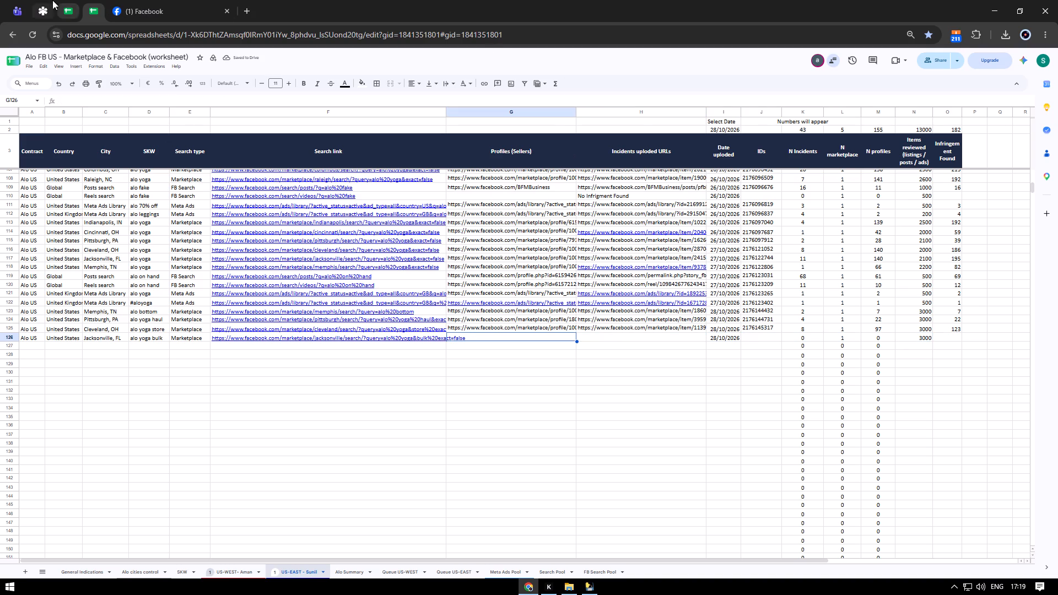
Open the Alo Yoga Report spreadsheet in a new browser tab.
{"action": "left_click", "coordinate": [237, 0]}
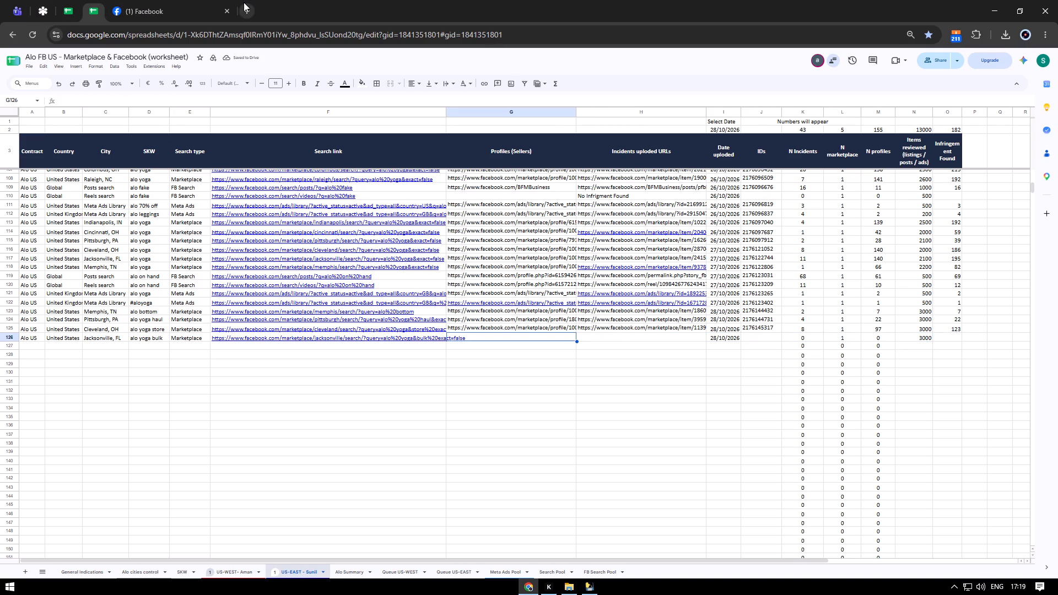
{"action": "left_click", "coordinate": [244, 2]}
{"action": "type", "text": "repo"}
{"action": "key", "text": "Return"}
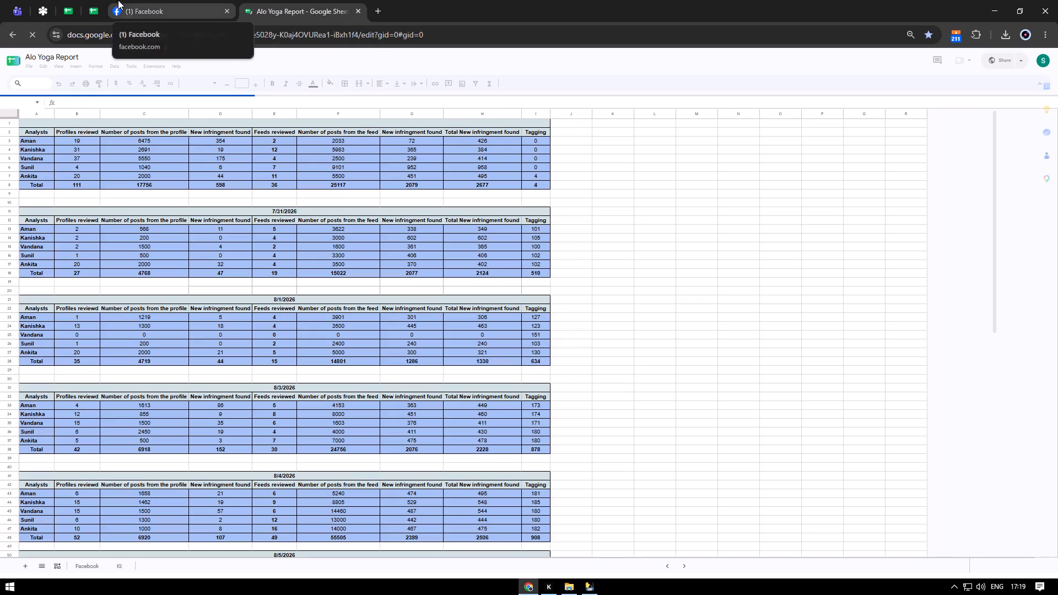
Copy the Jacksonville bulk search URL, open the Facebook Tool runner, and replace the Cleveland URL in its list with it.
{"action": "left_click", "coordinate": [170, 0]}
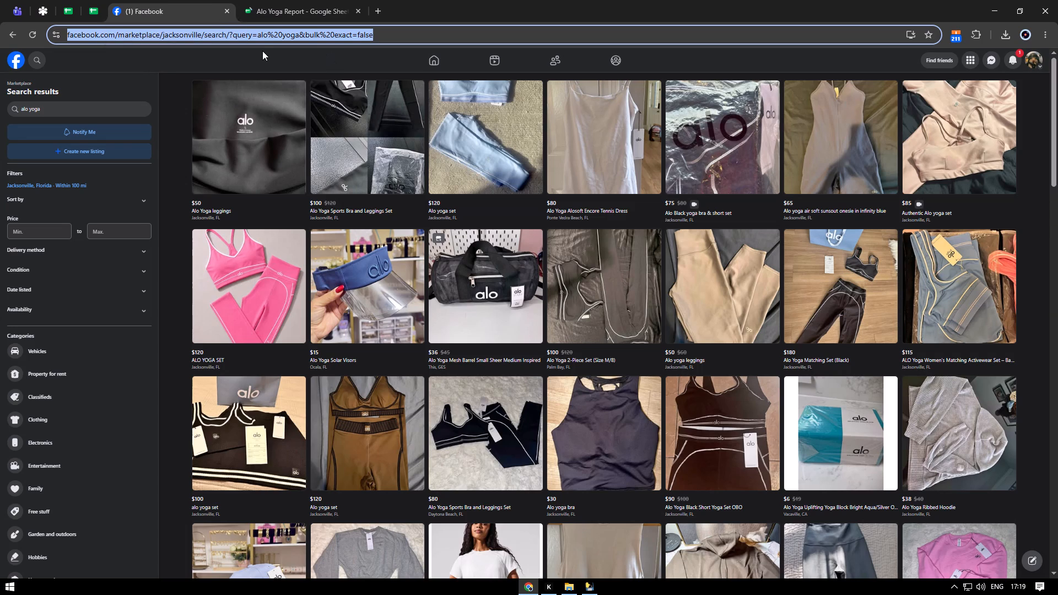
{"action": "key", "text": "ctrl+c"}
{"action": "key", "text": "ctrl+c"}
{"action": "key", "text": "ctrl+c"}
{"action": "key", "text": "ctrl+d"}
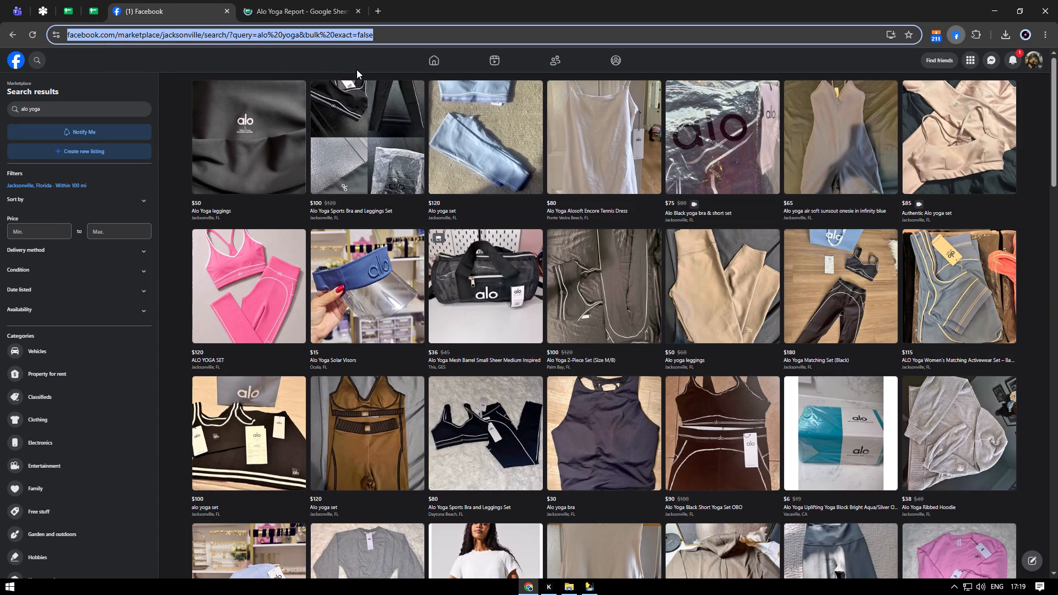
{"action": "key", "text": "shift+Tab"}
{"action": "key", "text": "Return"}
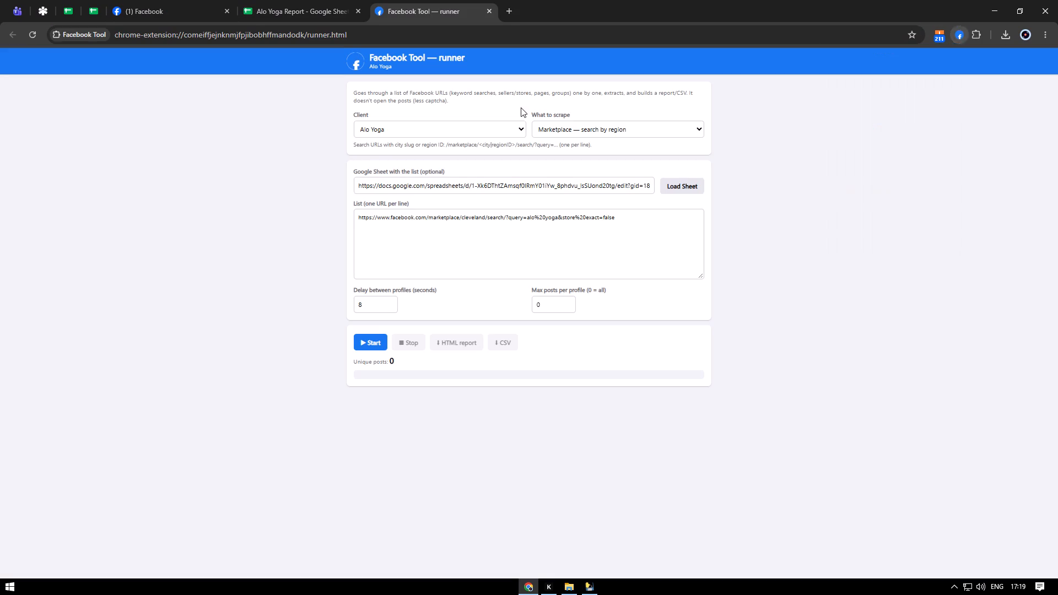
{"action": "left_click_drag", "start_coordinate": [660, 233], "coordinate": [296, 237]}
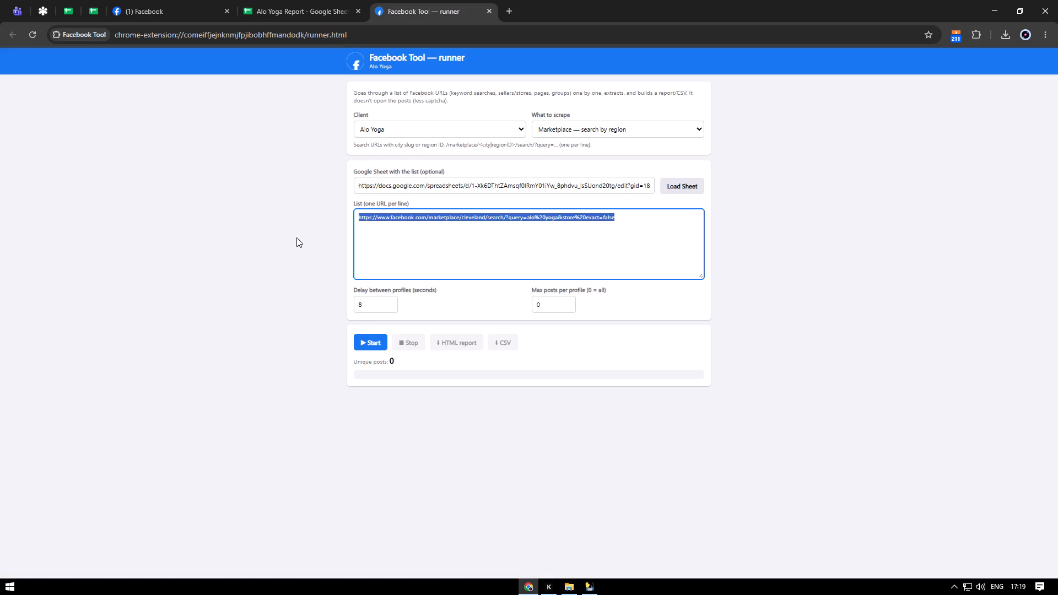
{"action": "key", "text": "ctrl+v"}
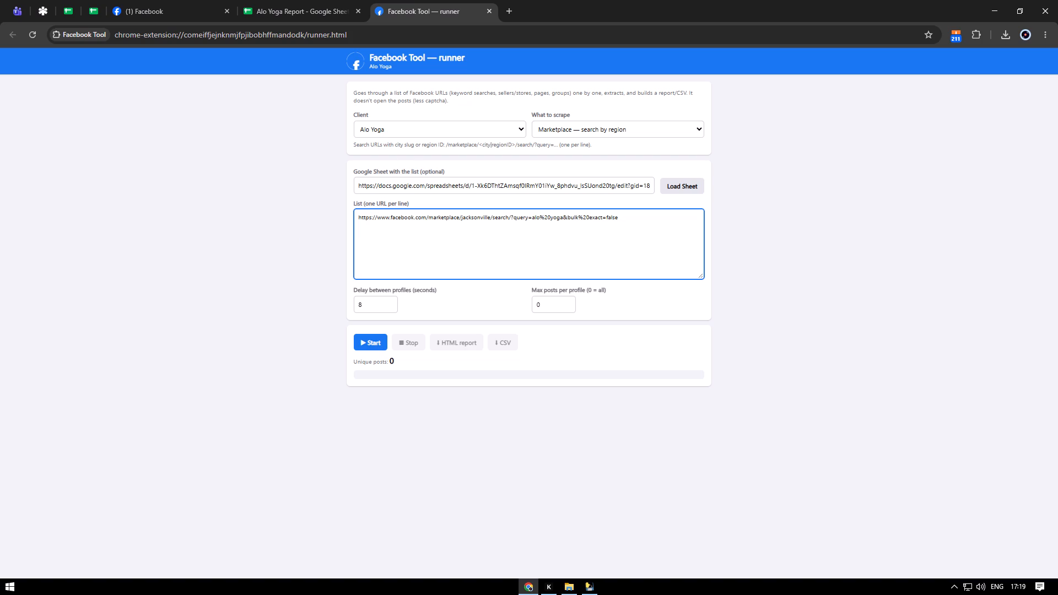
Set the maximum posts per profile to 1000 and start the Jacksonville scrape.
{"action": "left_click_drag", "start_coordinate": [552, 305], "coordinate": [512, 313]}
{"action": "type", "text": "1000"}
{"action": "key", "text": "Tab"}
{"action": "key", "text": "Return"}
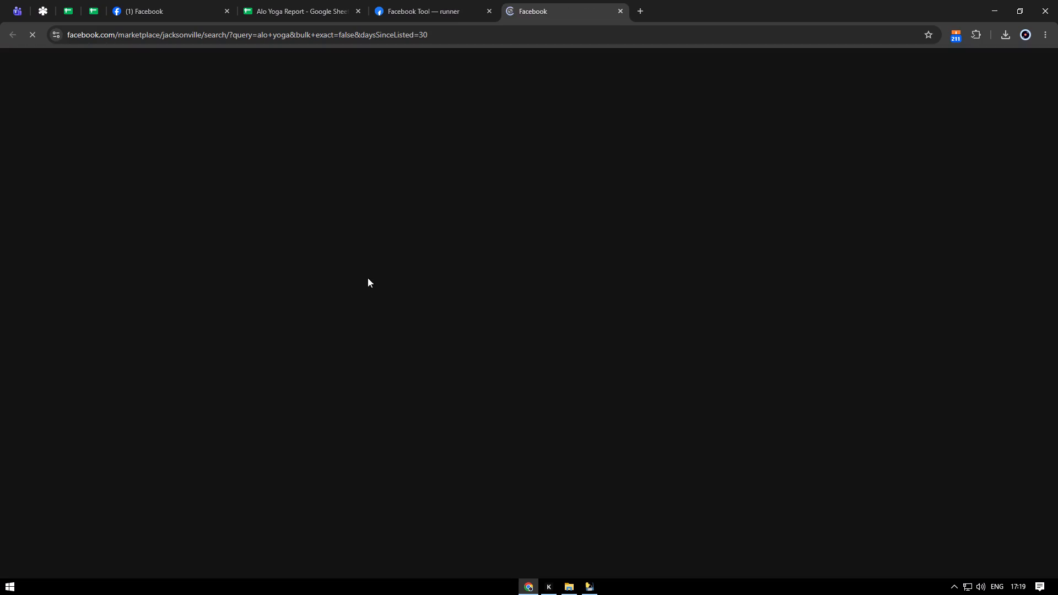
In the Alo Yoga Report's Facebook sheet, set Sunil's 28/10/2026 Listings reviewed to 12000.
{"action": "left_click", "coordinate": [271, 0]}
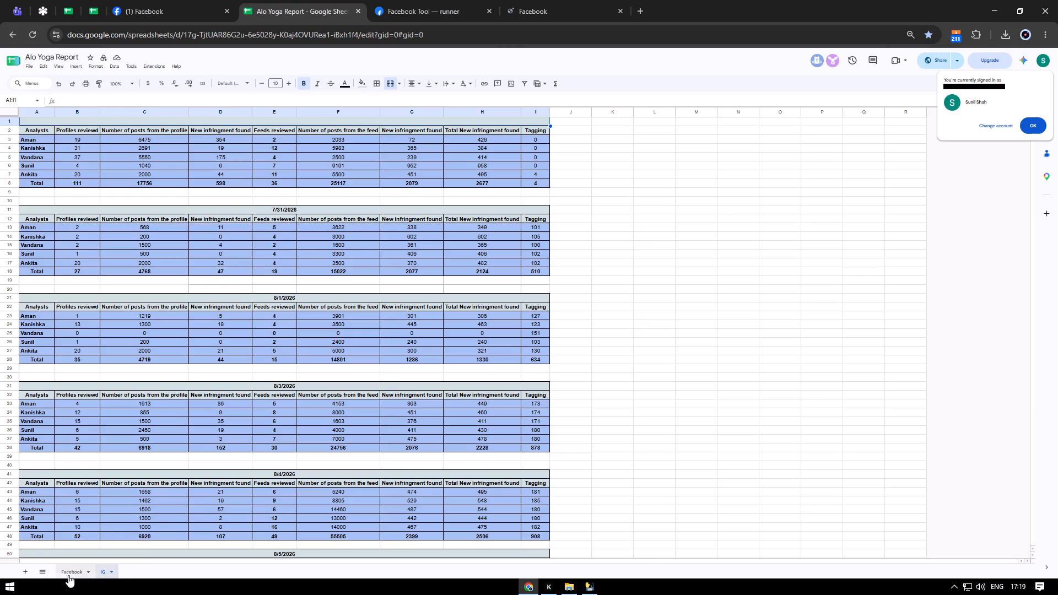
{"action": "left_click", "coordinate": [65, 572]}
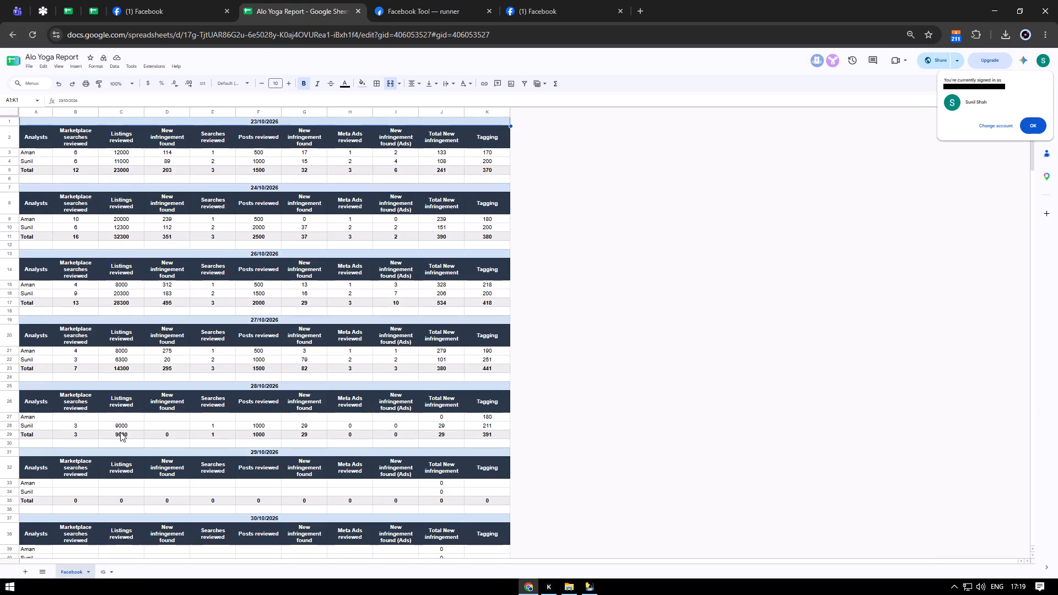
{"action": "left_click", "coordinate": [119, 423]}
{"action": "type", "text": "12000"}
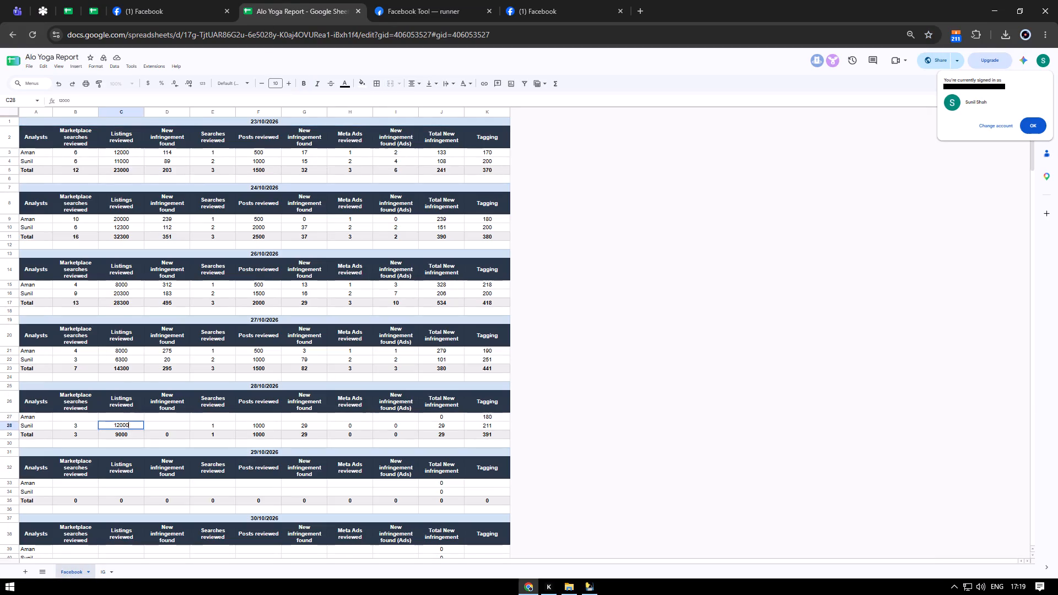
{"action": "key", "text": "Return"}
Close the Alo Yoga Report and return to the Jacksonville Facebook search being scraped.
{"action": "left_click", "coordinate": [552, 0]}
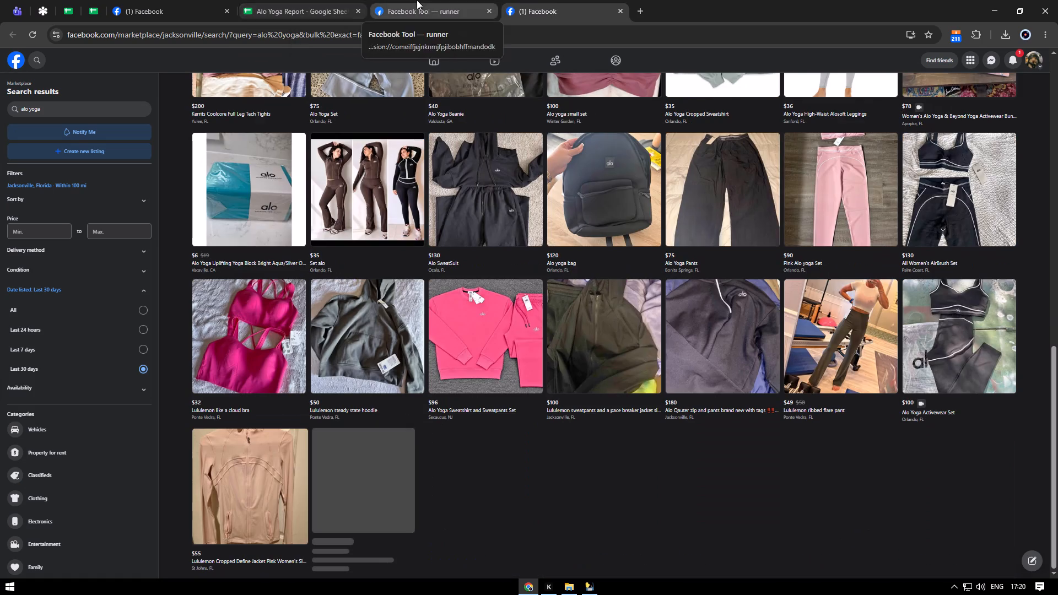
{"action": "left_click_drag", "start_coordinate": [303, 0], "coordinate": [701, 0]}
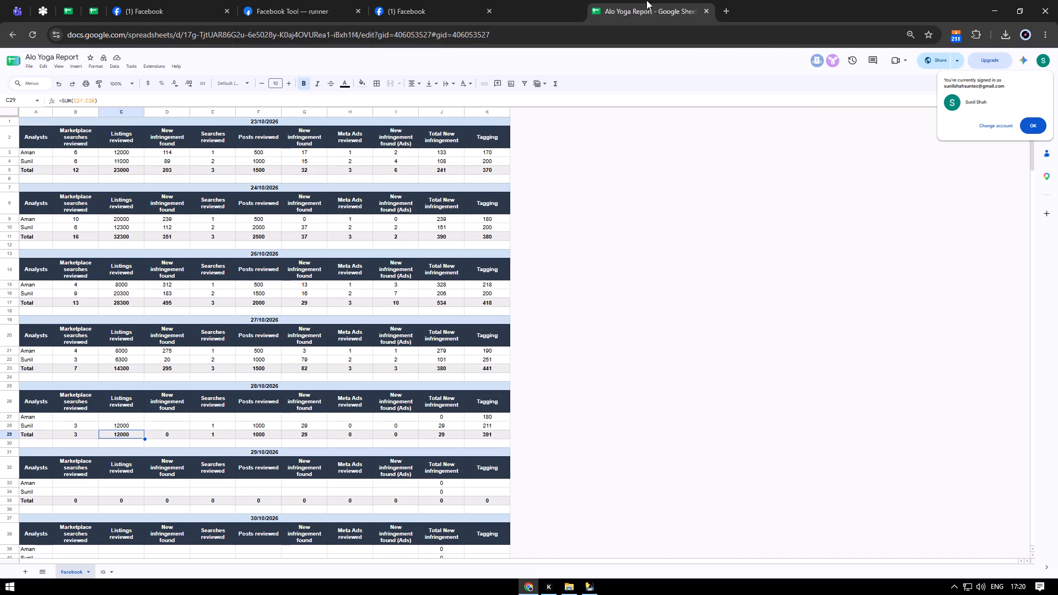
{"action": "left_click", "coordinate": [450, 0]}
{"action": "middle_click", "coordinate": [524, 0]}
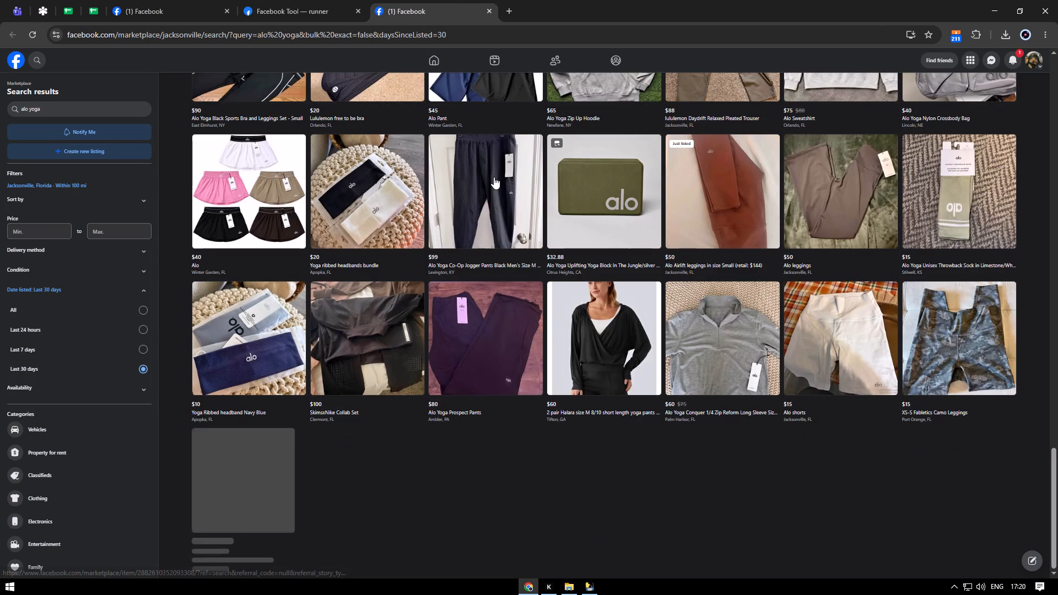
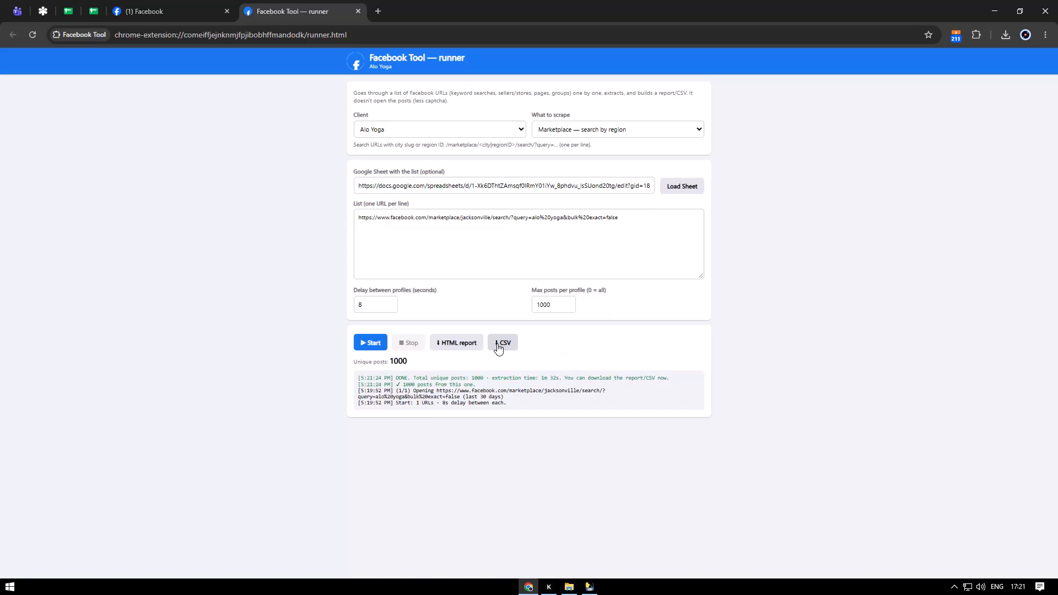
Download the scraped Jacksonville Marketplace search results as a CSV.
{"action": "left_click", "coordinate": [497, 343]}
Close the finished FB-OCR run and launch FB-OCR again from the 2-OCR folder to process the newly downloaded Alo Yoga CSV.
{"action": "left_click", "coordinate": [590, 588]}
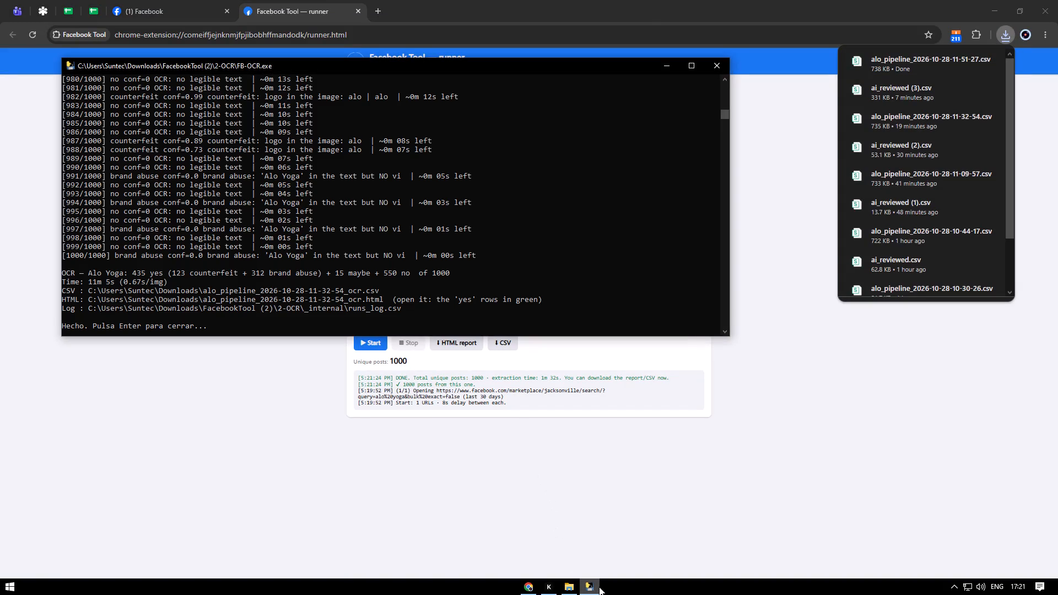
{"action": "key", "text": "Return"}
{"action": "left_click", "coordinate": [572, 593]}
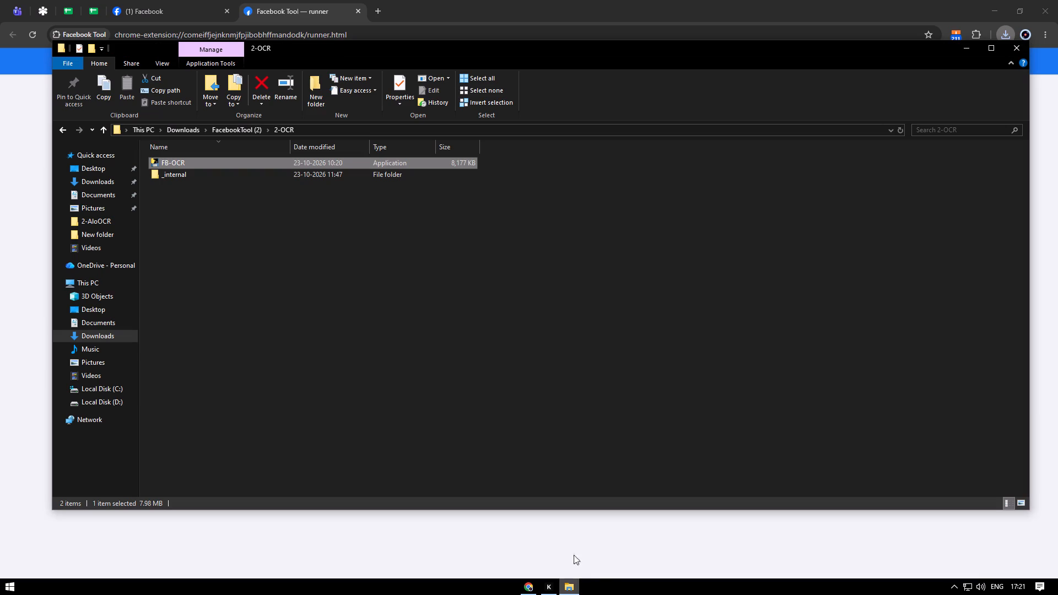
{"action": "key", "text": "Return"}
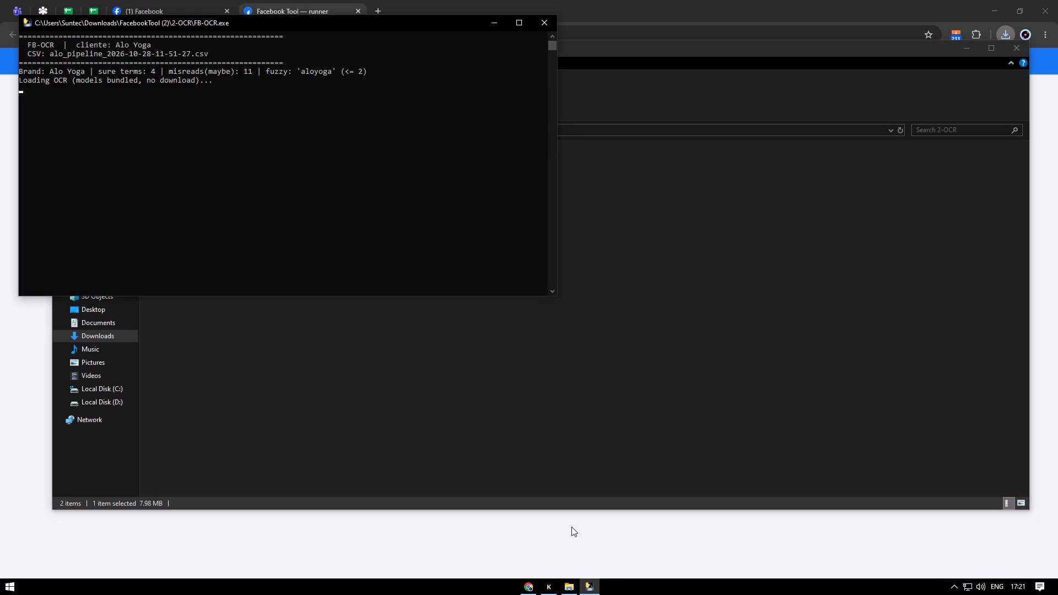
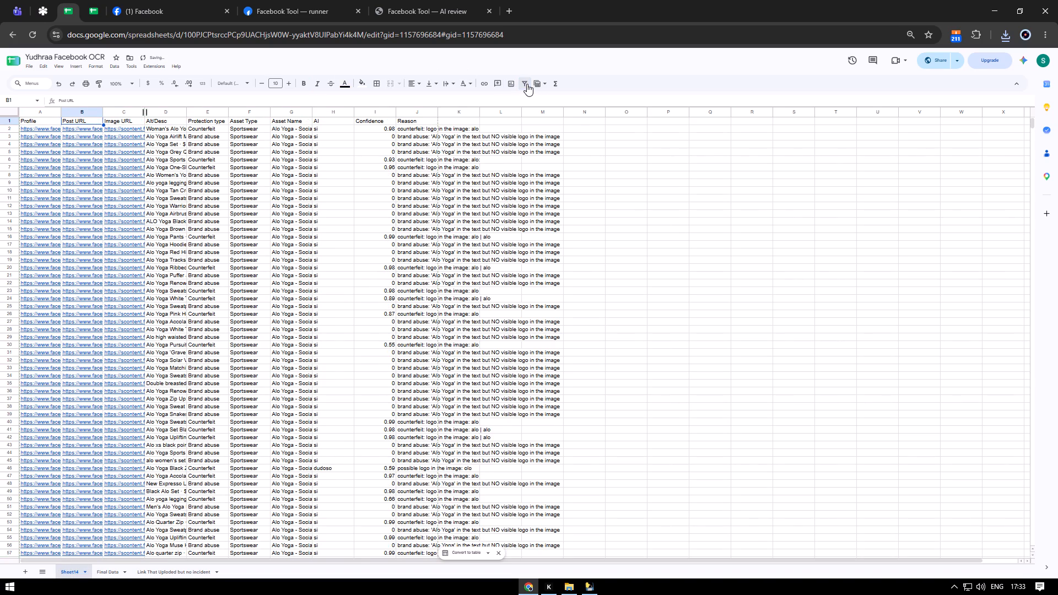
Clear all existing scraped and OCR data from the current sheet of Yudhraa Facebook OCR, and return to cell A1.
{"action": "key", "text": "Left"}
{"action": "key", "text": "ctrl+shift+Right"}
{"action": "key", "text": "ctrl+shift+Down"}
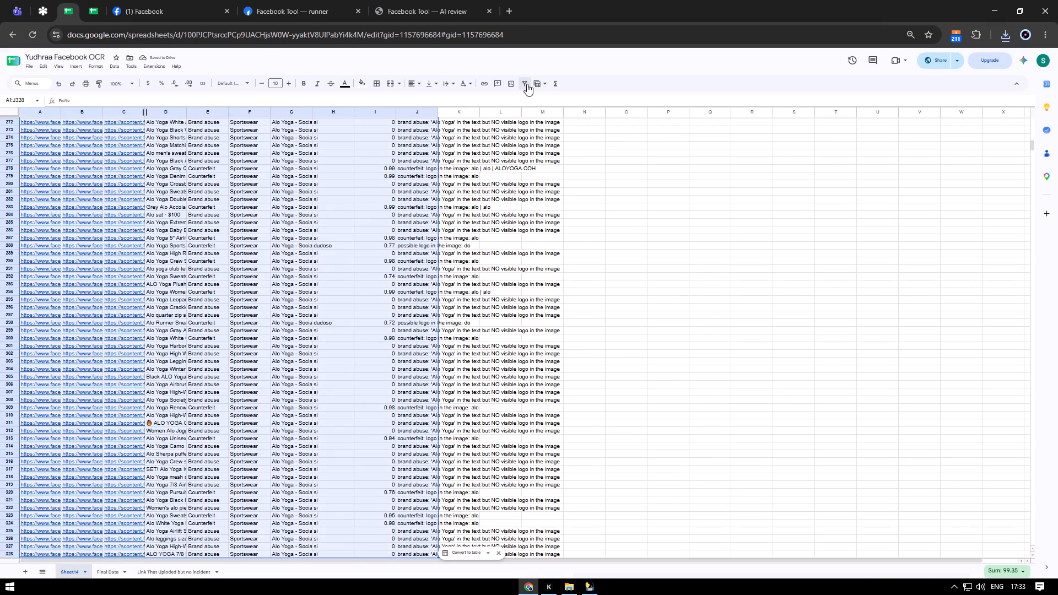
{"action": "key", "text": "Delete"}
{"action": "key", "text": "ctrl+Down"}
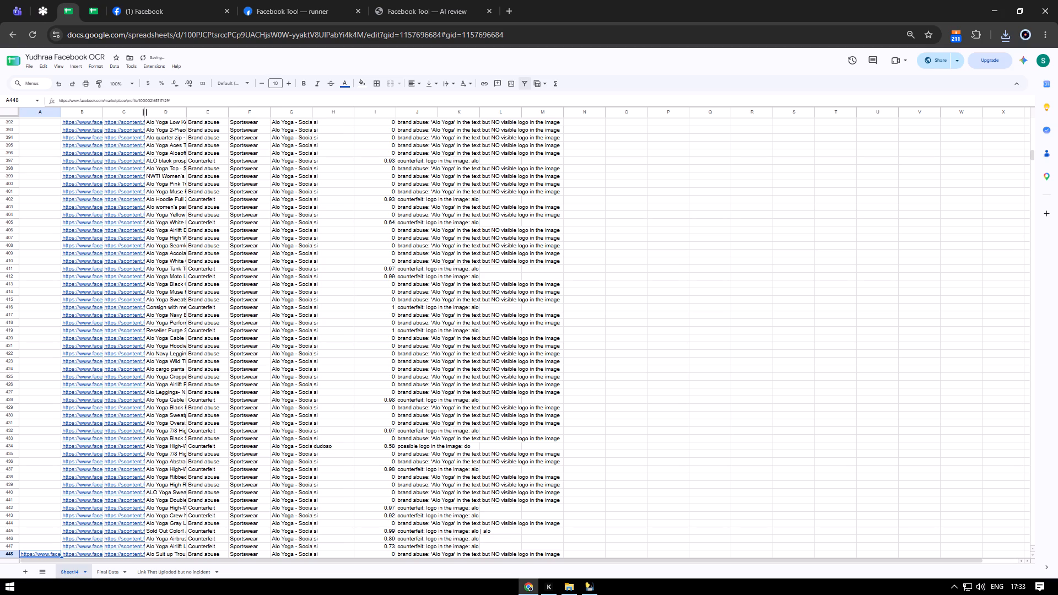
{"action": "left_click", "coordinate": [3, 109]}
{"action": "key", "text": "Delete"}
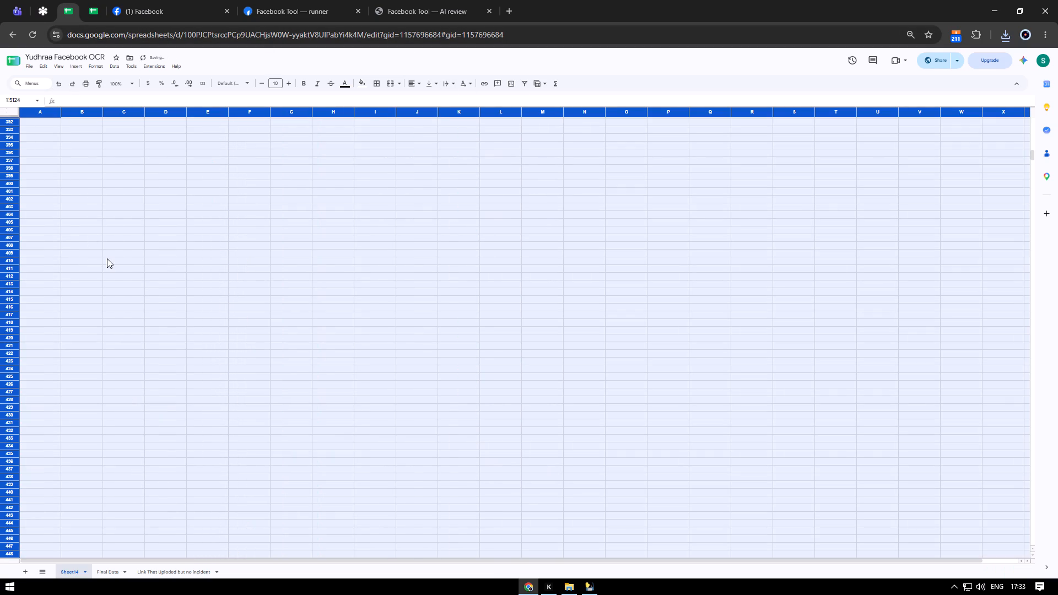
{"action": "key", "text": "ctrl+Up"}
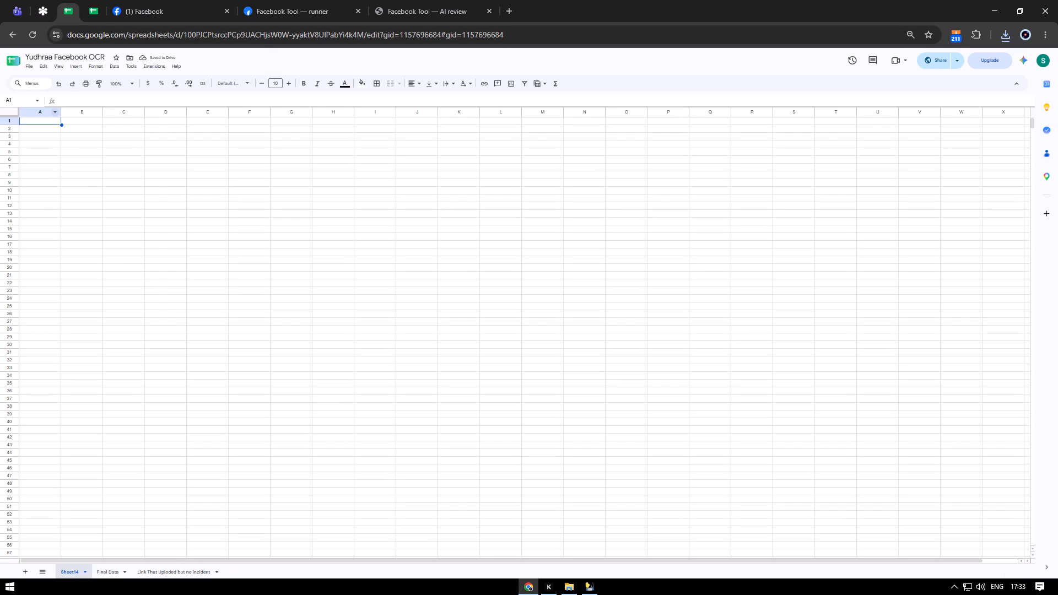
Start importing a file into the emptied sheet by browsing the computer for a file to upload.
{"action": "left_click", "coordinate": [32, 68]}
{"action": "left_click", "coordinate": [57, 102]}
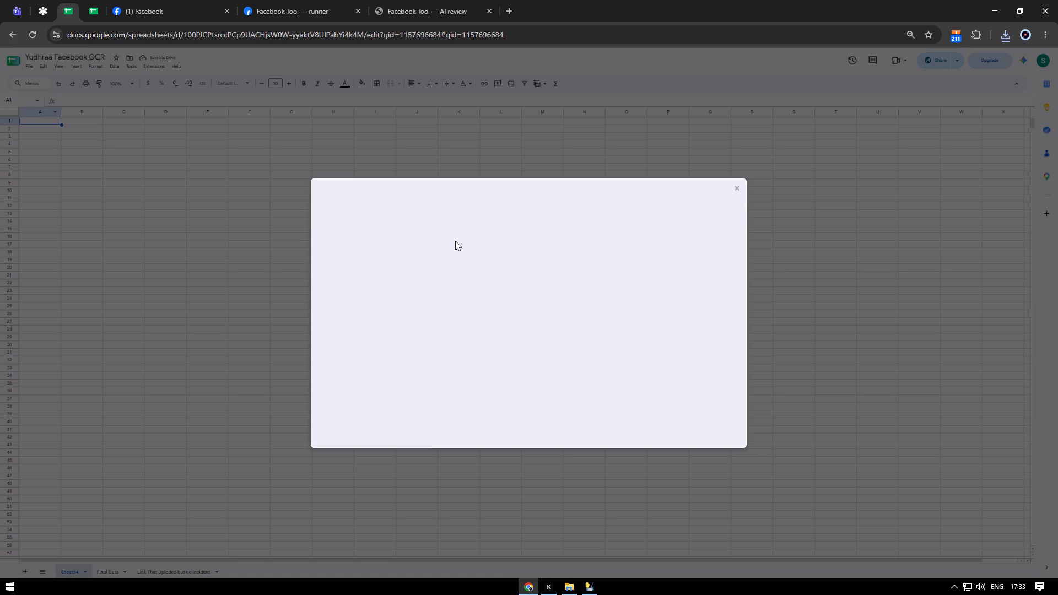
{"action": "left_click", "coordinate": [445, 222]}
{"action": "left_click", "coordinate": [533, 352]}
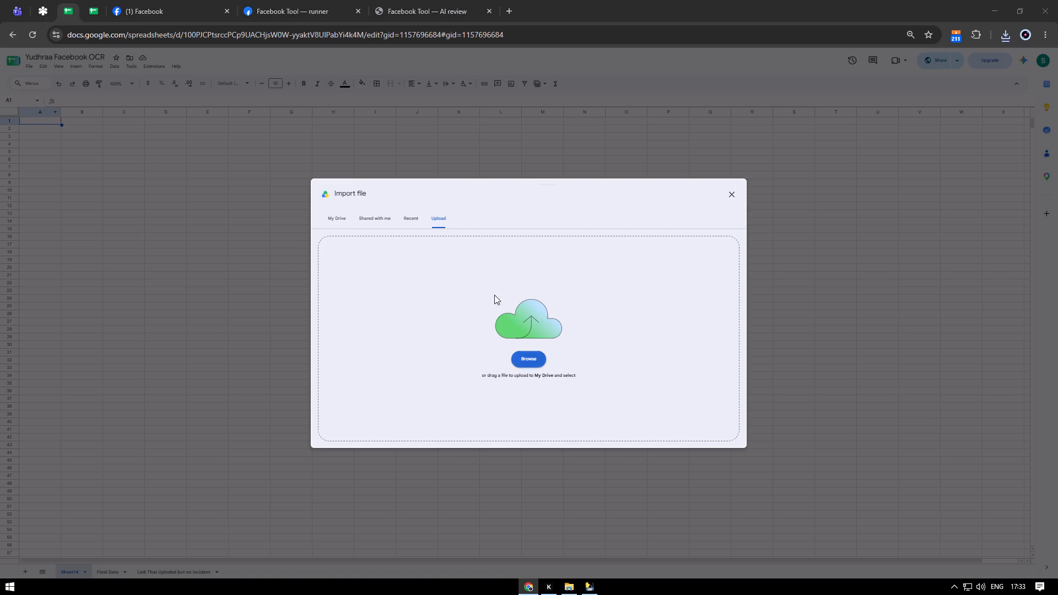
Import ai_reviewed (4).csv into the Yudhraa Facebook OCR spreadsheet, appending it to the current empty sheet with automatic separator detection.
{"action": "double_click", "coordinate": [422, 358]}
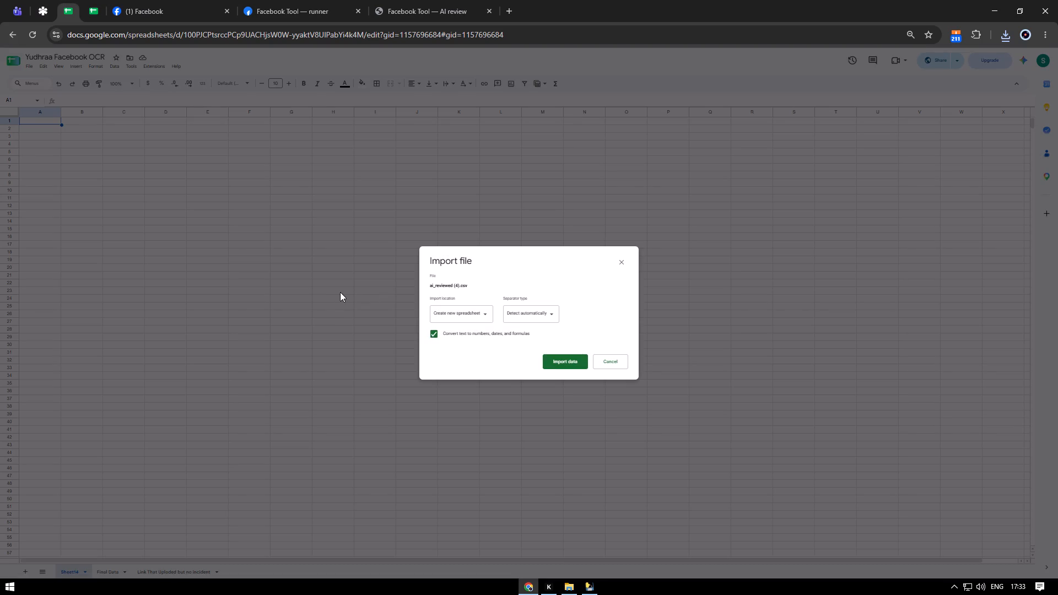
{"action": "left_click", "coordinate": [470, 307]}
{"action": "left_click", "coordinate": [474, 361]}
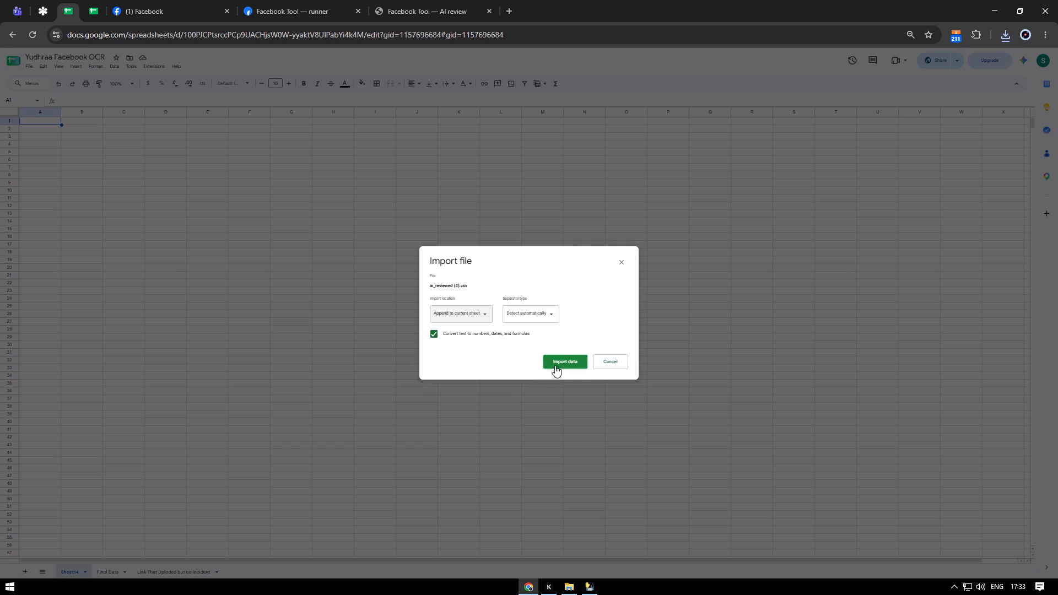
{"action": "left_click", "coordinate": [555, 365]}
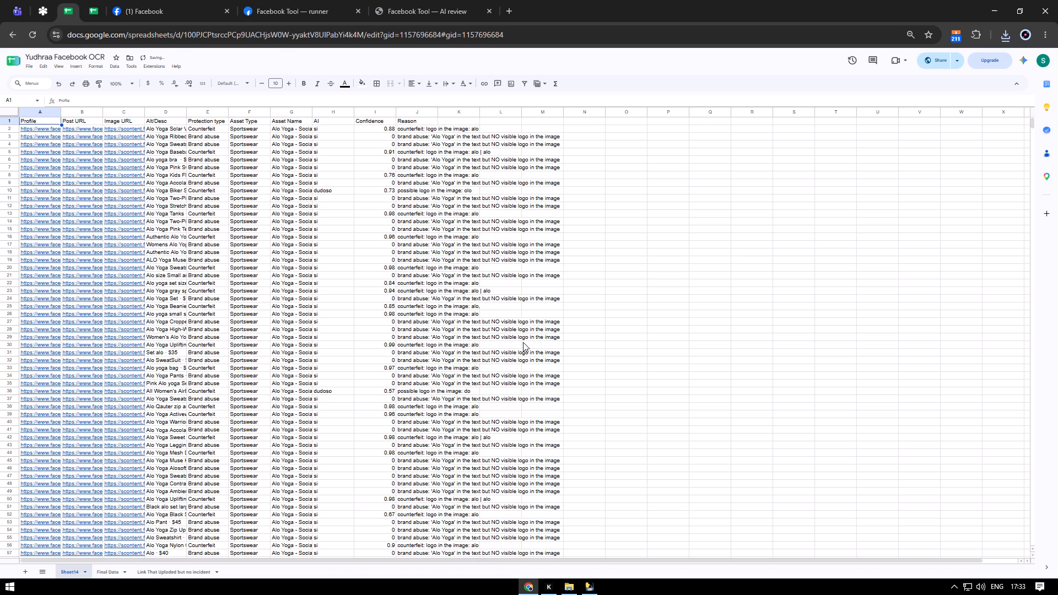
Add a filter to the imported data's header row and exclude Brand abuse from Protection type, keeping only Counterfeit rows.
{"action": "key", "text": "ctrl+shift+Right"}
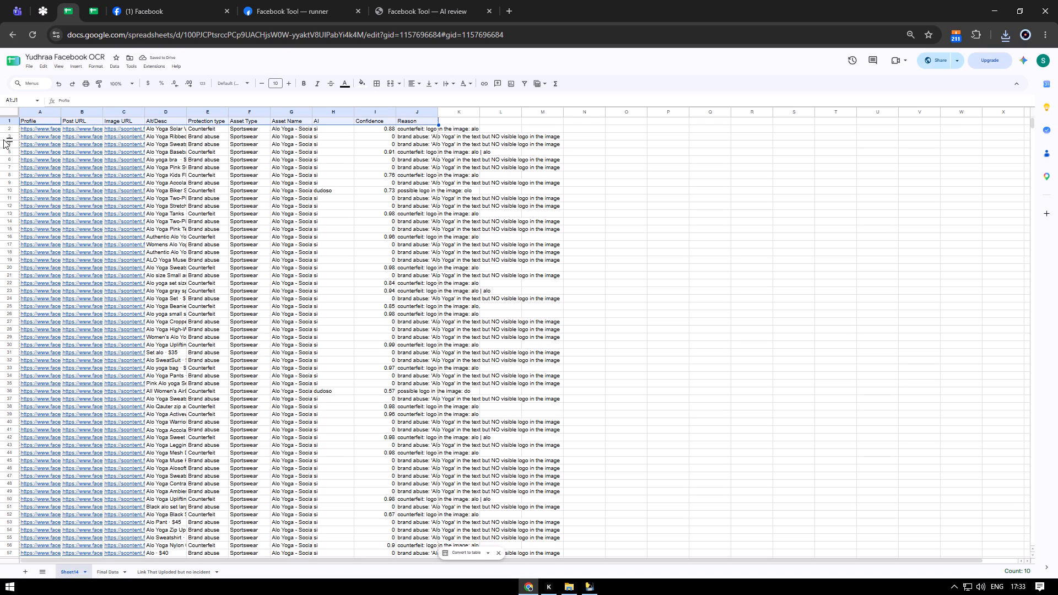
{"action": "key", "text": "alt+d"}
{"action": "key", "text": "alt+f"}
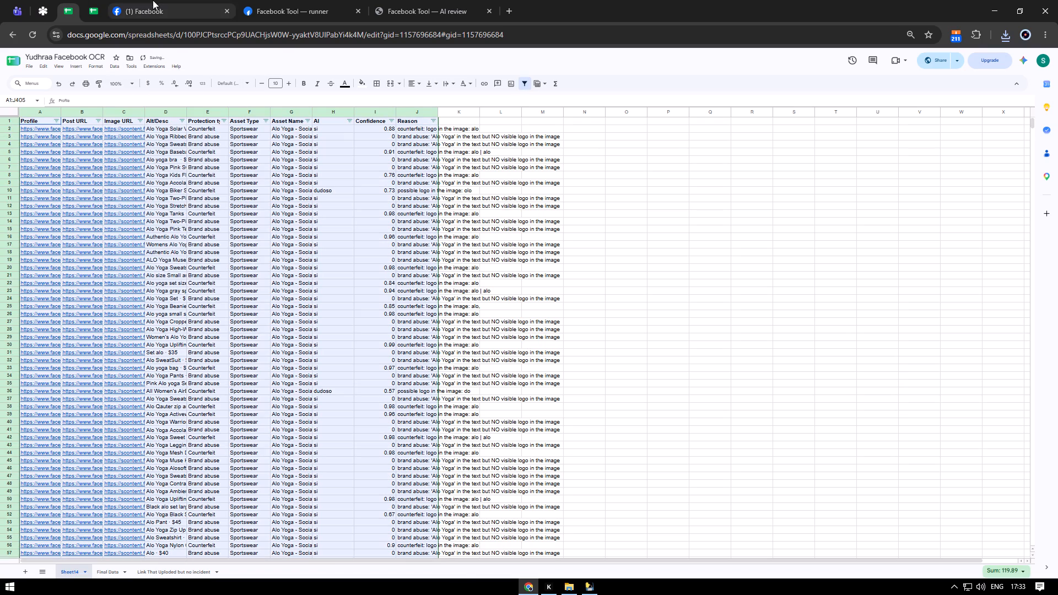
{"action": "left_click", "coordinate": [222, 122]}
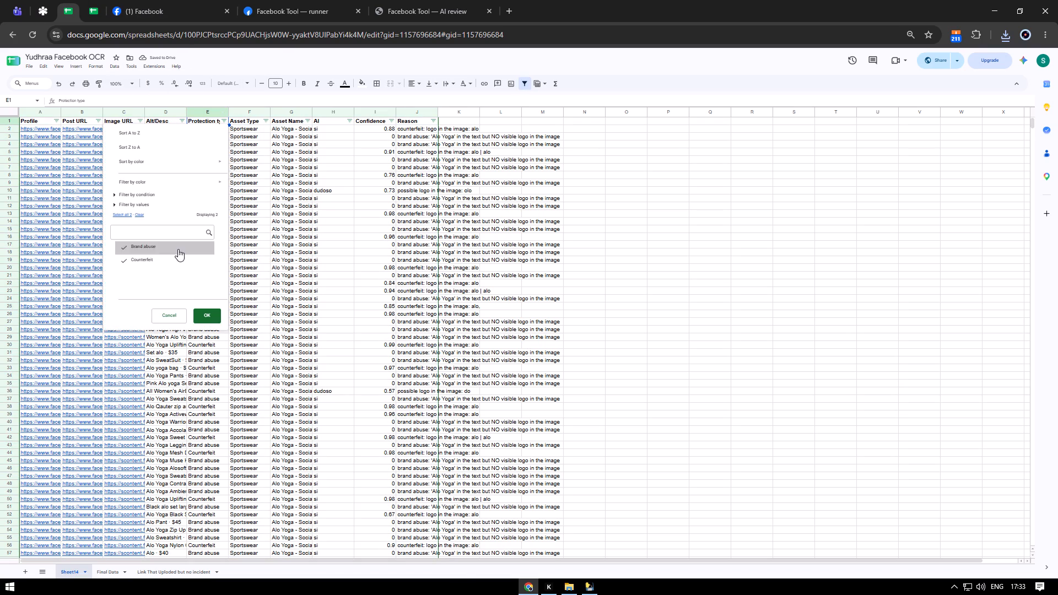
{"action": "left_click", "coordinate": [177, 249]}
{"action": "left_click", "coordinate": [215, 316]}
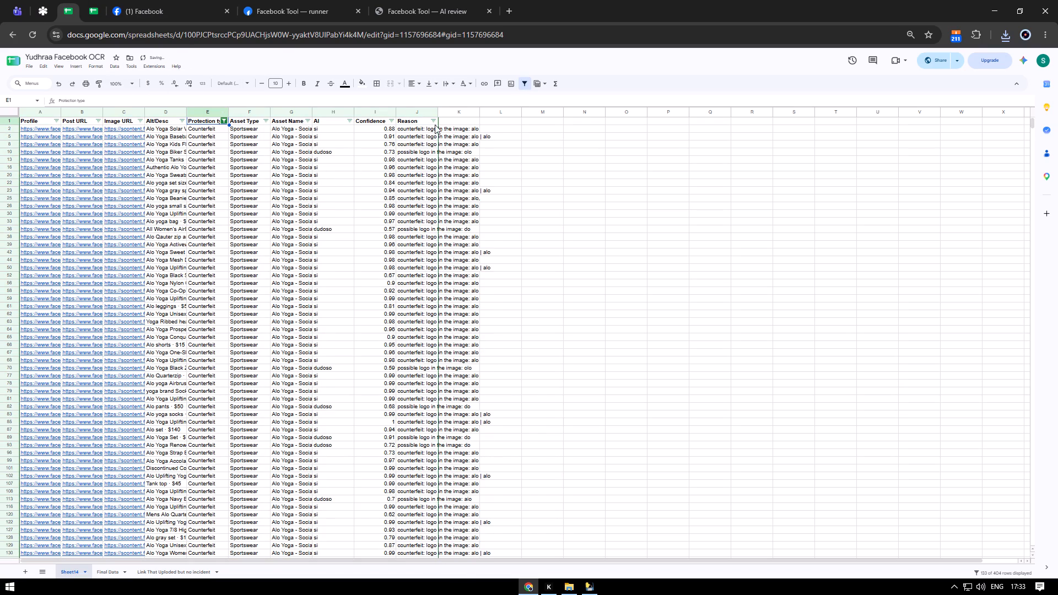
Filter the Reason column to exclude every "possible logo in the image" value, keeping only the "counterfeit: logo in the image" reasons.
{"action": "left_click", "coordinate": [435, 122]}
{"action": "scroll", "coordinate": [387, 269], "scroll_direction": "down", "scroll_amount": 6}
{"action": "left_click", "coordinate": [386, 288]}
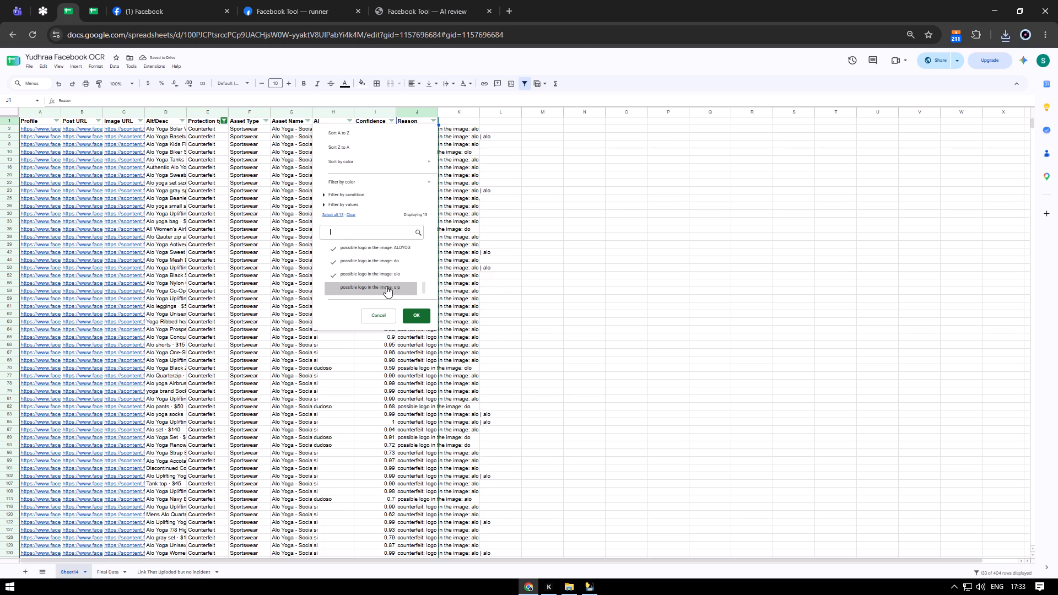
{"action": "left_click", "coordinate": [385, 282]}
{"action": "left_click", "coordinate": [385, 282]}
{"action": "left_click", "coordinate": [382, 271]}
{"action": "left_click", "coordinate": [381, 259]}
{"action": "left_click", "coordinate": [380, 247]}
{"action": "scroll", "coordinate": [376, 264], "scroll_direction": "up", "scroll_amount": 1}
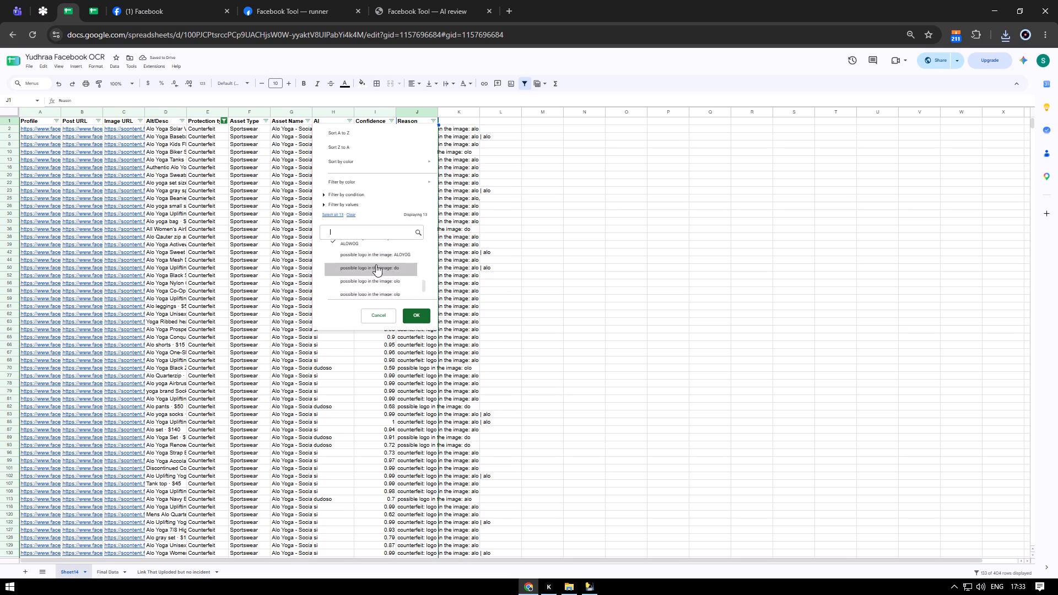
{"action": "left_click", "coordinate": [375, 289]}
{"action": "left_click", "coordinate": [376, 275]}
{"action": "left_click_drag", "start_coordinate": [425, 273], "coordinate": [425, 275]}
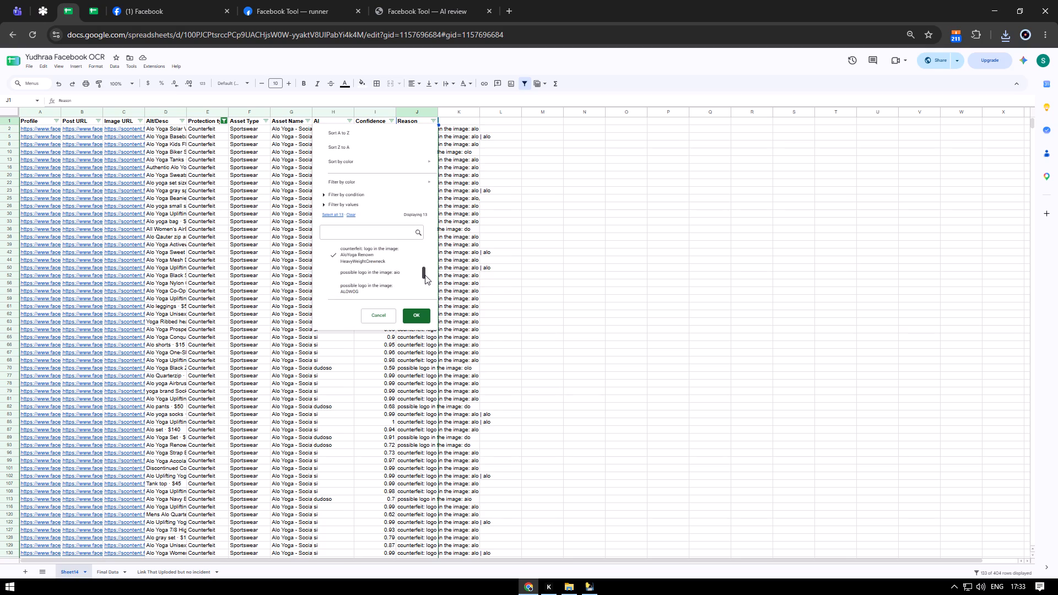
{"action": "left_click_drag", "start_coordinate": [425, 275], "coordinate": [423, 255]}
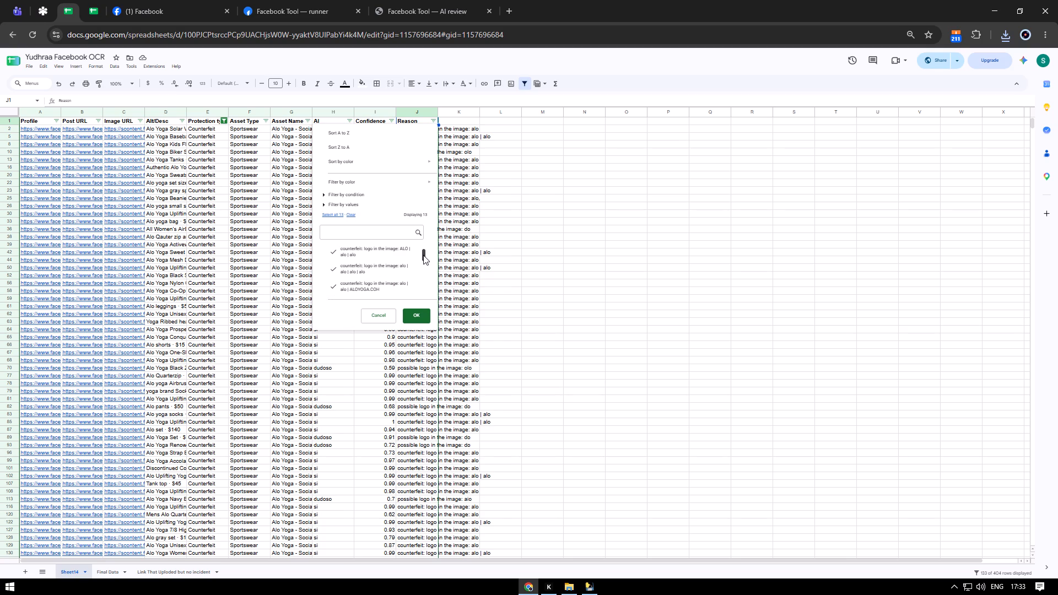
{"action": "left_click_drag", "start_coordinate": [423, 255], "coordinate": [425, 300]}
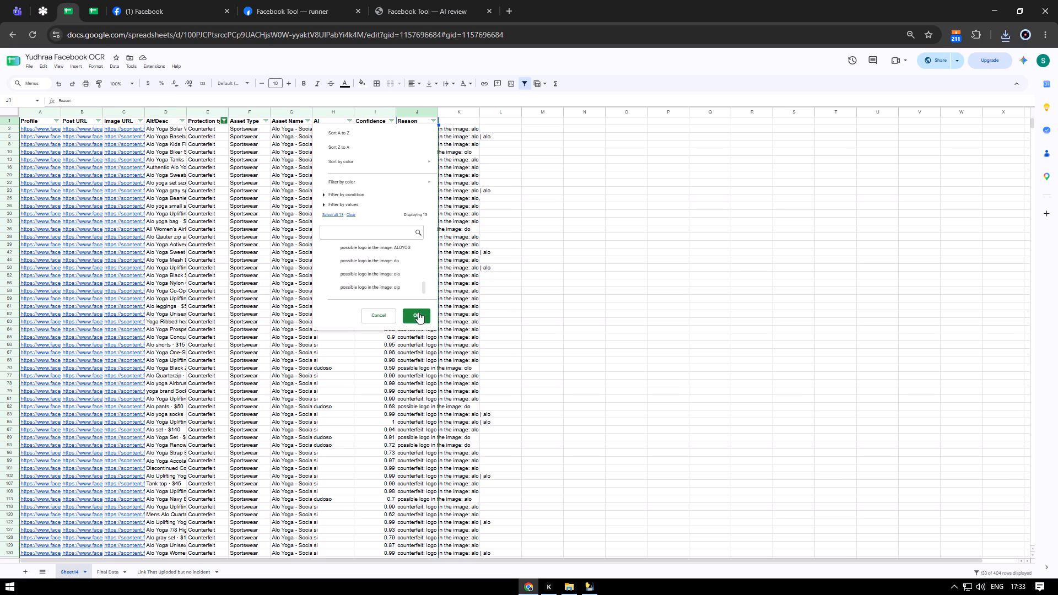
{"action": "left_click", "coordinate": [418, 316]}
Select the filtered Profile links from cell A2 down to the end of the column.
{"action": "left_click", "coordinate": [40, 129]}
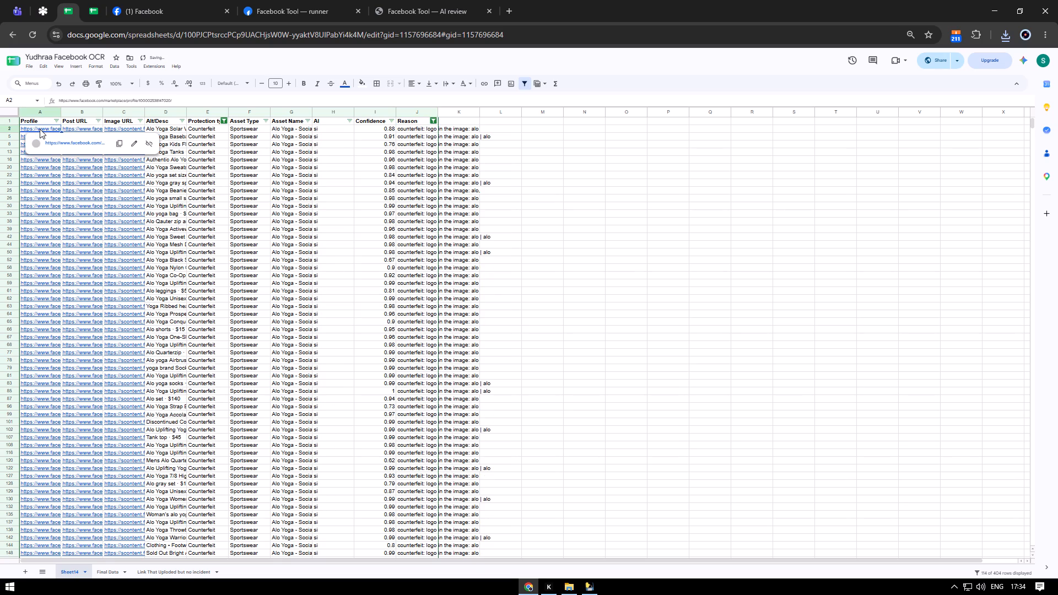
{"action": "key", "text": "ctrl+shift+Left"}
{"action": "key", "text": "ctrl+shift+Down"}
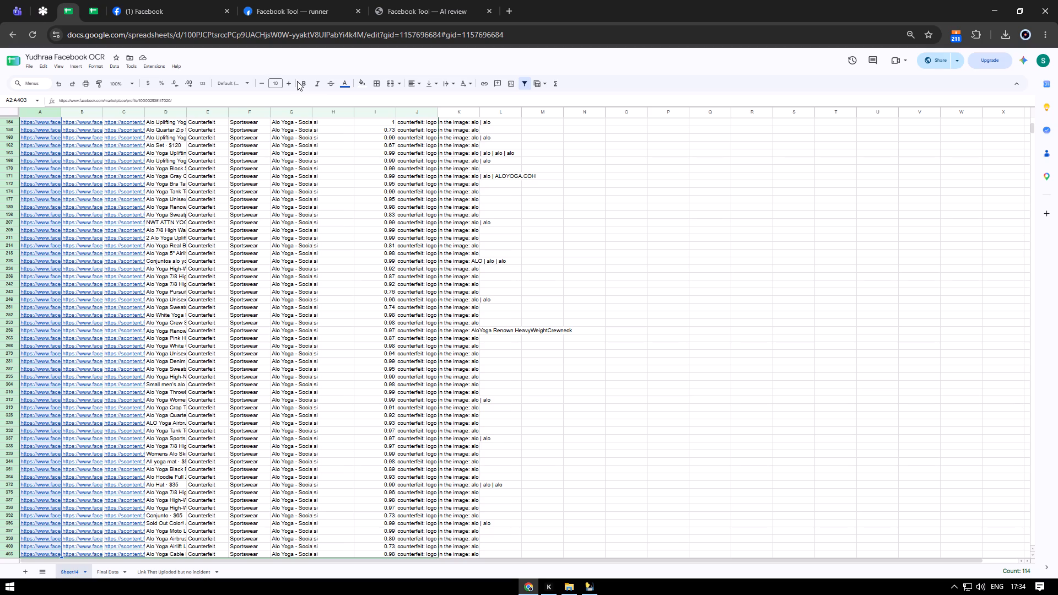
Remove duplicates from the selected column A profile links, including duplicates in hidden rows.
{"action": "key", "text": "alt+o"}
{"action": "key", "text": "Right"}
{"action": "key", "text": "Up"}
{"action": "key", "text": "Up"}
{"action": "key", "text": "Up"}
{"action": "key", "text": "Up"}
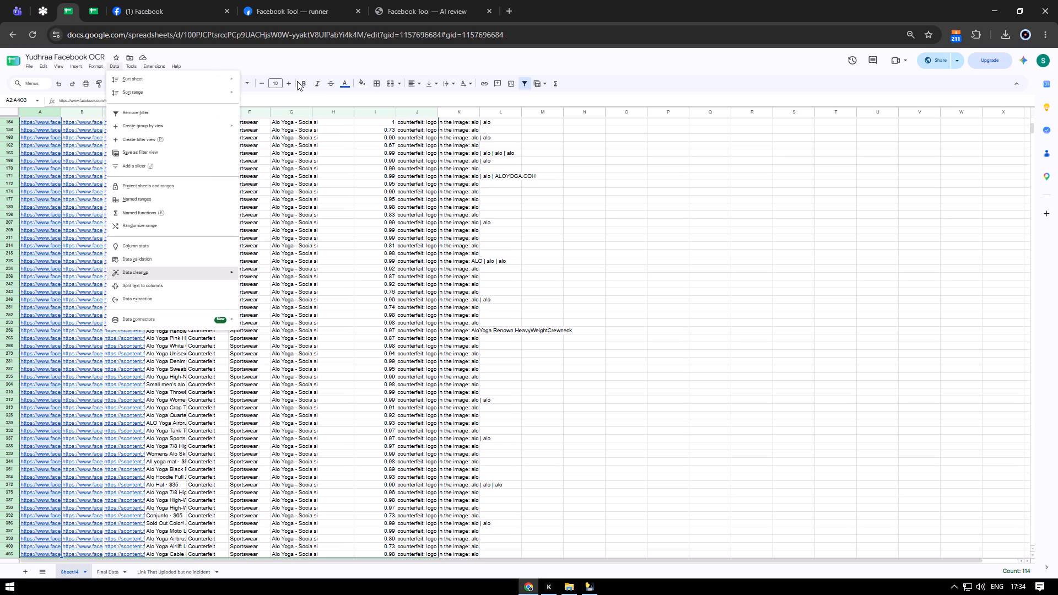
{"action": "key", "text": "Right"}
{"action": "key", "text": "Down"}
{"action": "key", "text": "Return"}
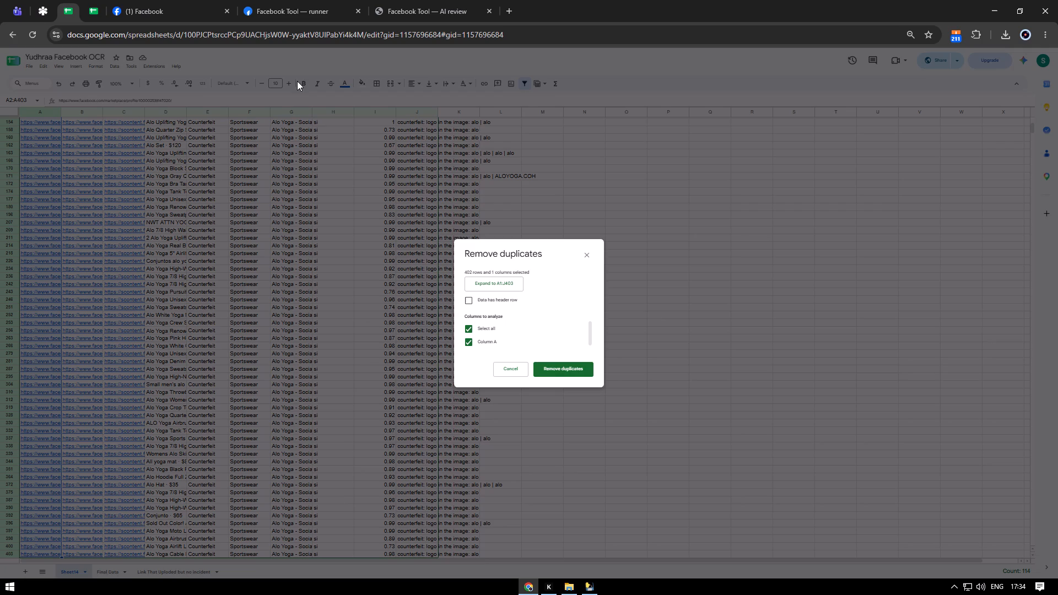
{"action": "left_click", "coordinate": [593, 367]}
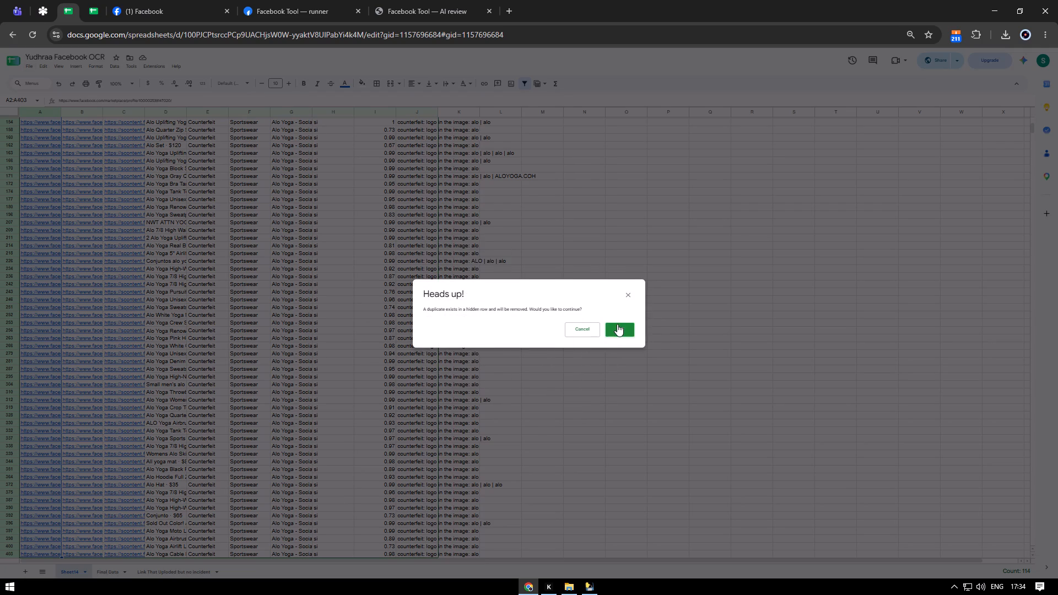
{"action": "left_click", "coordinate": [617, 324]}
{"action": "left_click", "coordinate": [618, 333]}
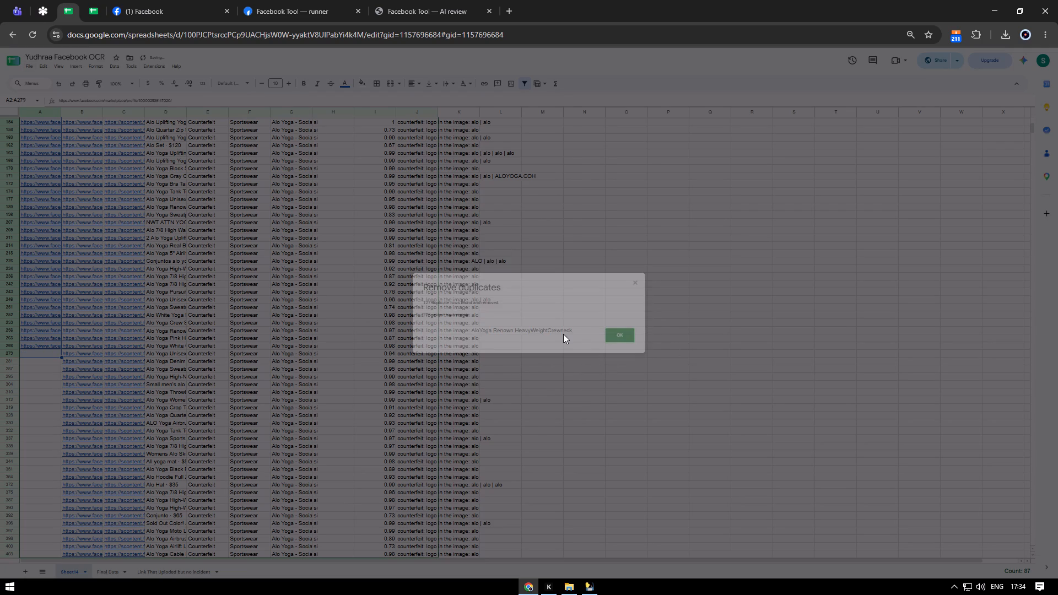
Copy the remaining profile links and paste them as plain text into Profiles (Sellers) cell G126 of the Alo FB US worksheet.
{"action": "key", "text": "shift+Up"}
{"action": "key", "text": "ctrl+c"}
{"action": "key", "text": "ctrl+c"}
{"action": "key", "text": "ctrl+c"}
{"action": "key", "text": "ctrl+c"}
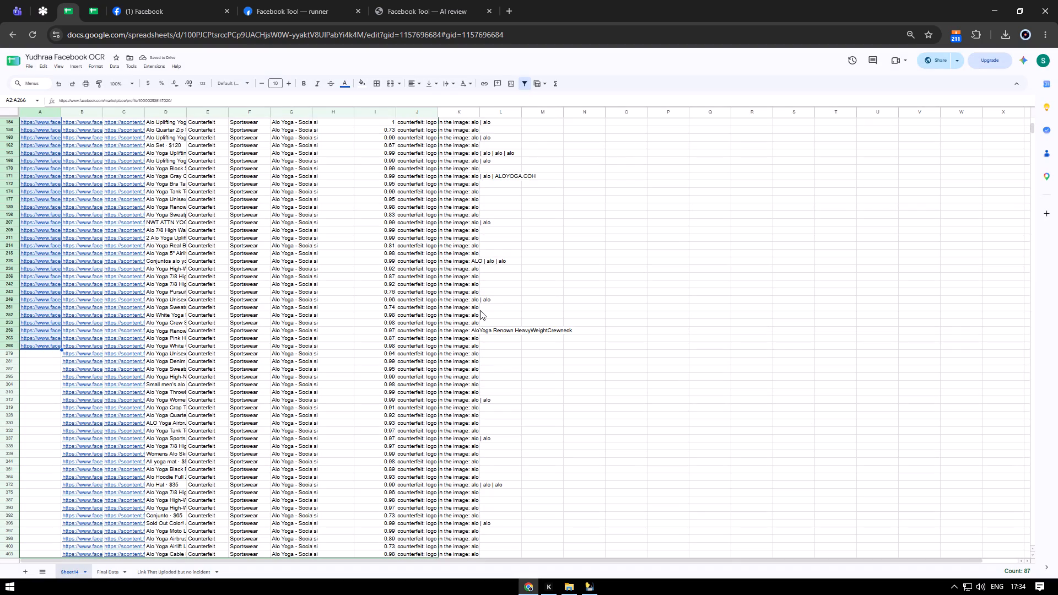
{"action": "left_click", "coordinate": [85, 0]}
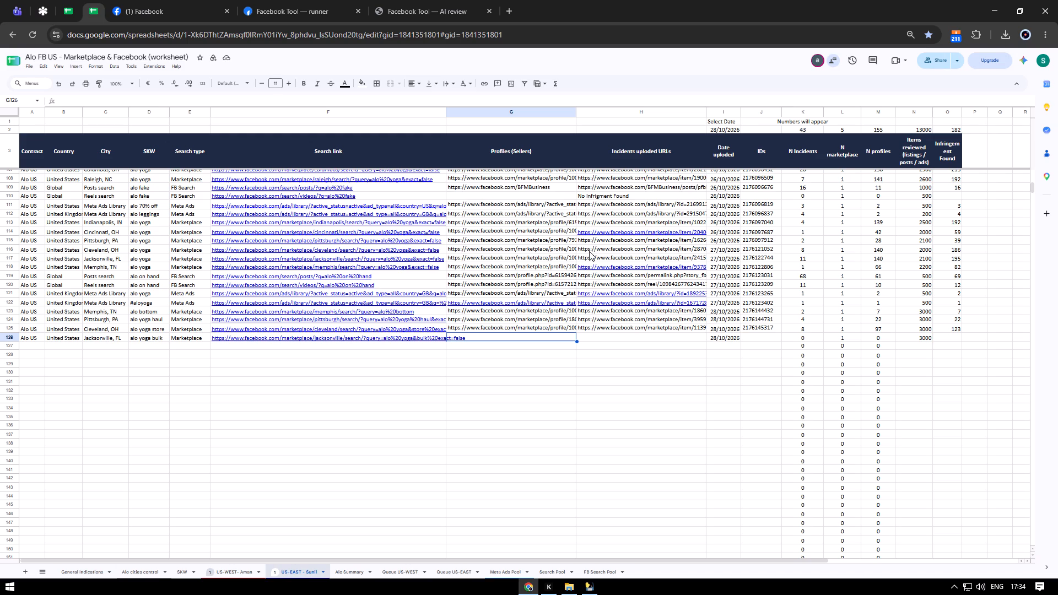
{"action": "key", "text": "Return"}
{"action": "key", "text": "ctrl+shift+v"}
{"action": "key", "text": "Return"}
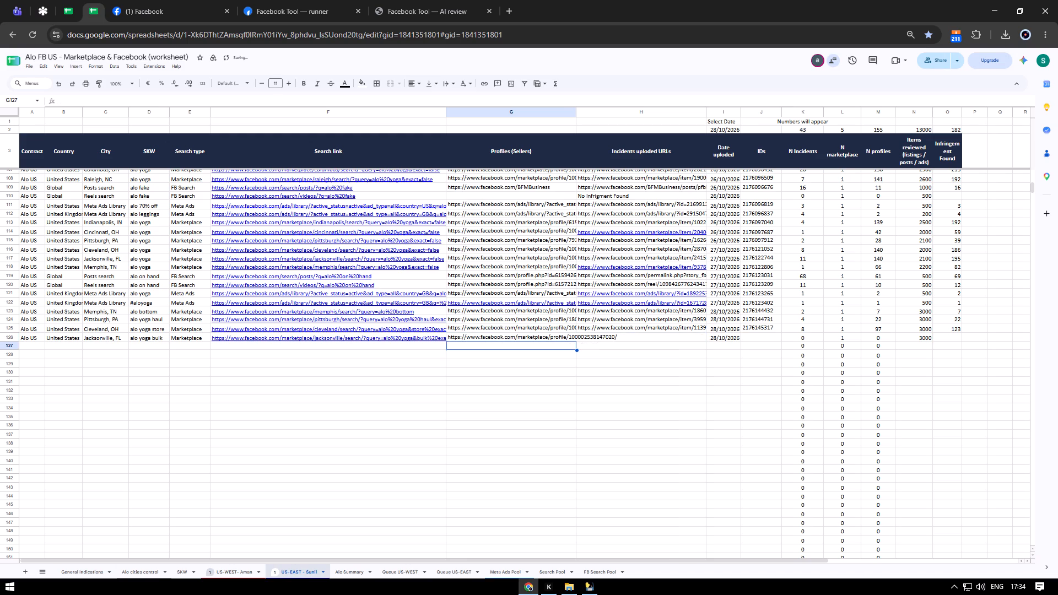
Enter 114 as Infringement Found for the Jacksonville, FL "alo yoga bulk" row.
{"action": "key", "text": "Up"}
{"action": "key", "text": "Right"}
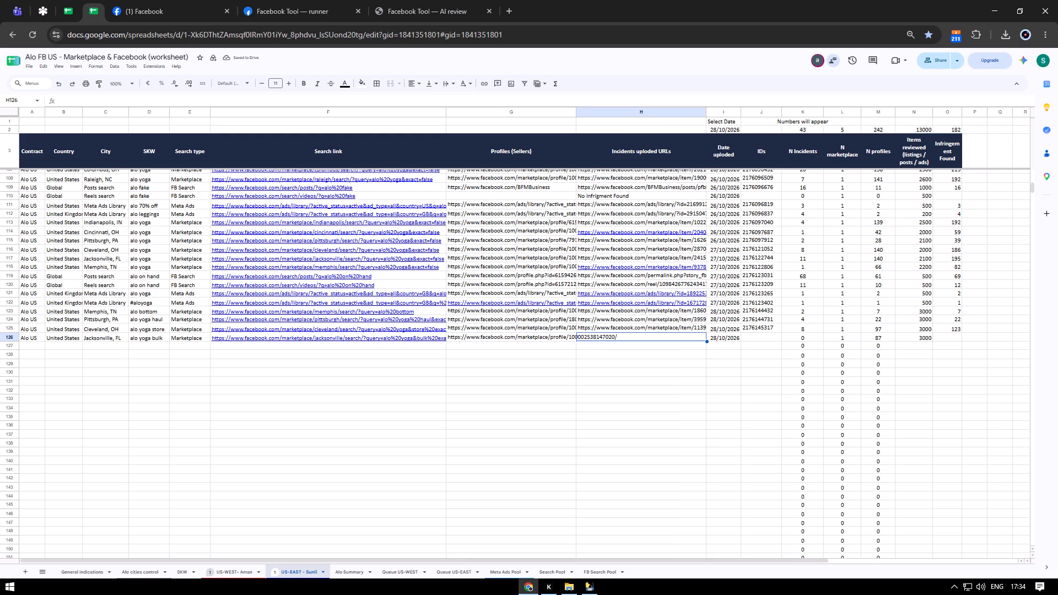
{"action": "key", "text": "Right"}
{"action": "key", "text": "Right"}
{"action": "key", "text": "Right"}
{"action": "key", "text": "Right"}
{"action": "key", "text": "Right"}
{"action": "key", "text": "Right"}
{"action": "key", "text": "Right"}
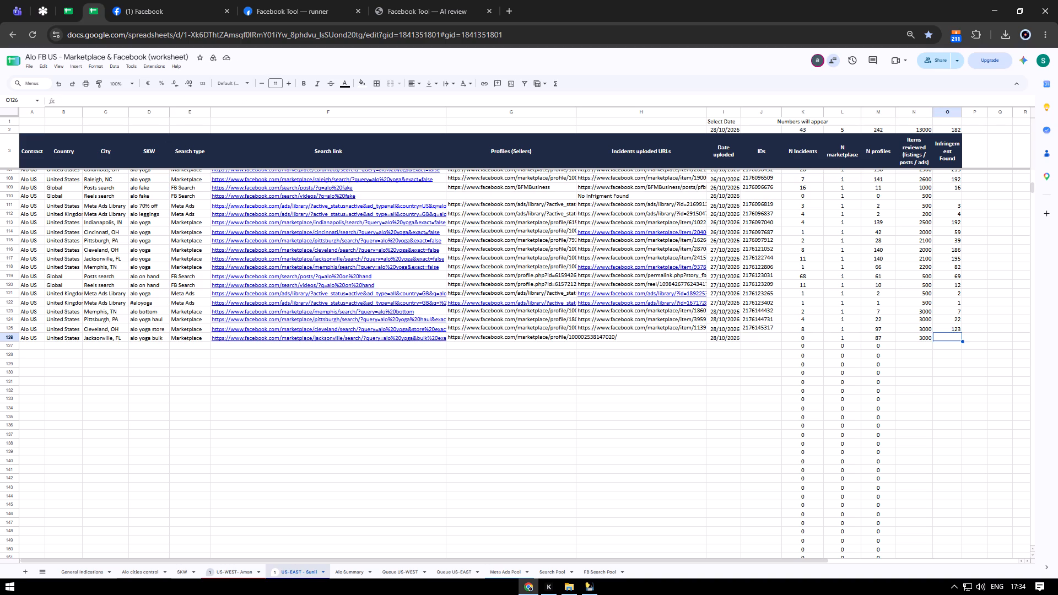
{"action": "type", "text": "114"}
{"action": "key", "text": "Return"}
Select the Incidents uploaded URLs cell H126 in the Jacksonville "alo yoga bulk" row.
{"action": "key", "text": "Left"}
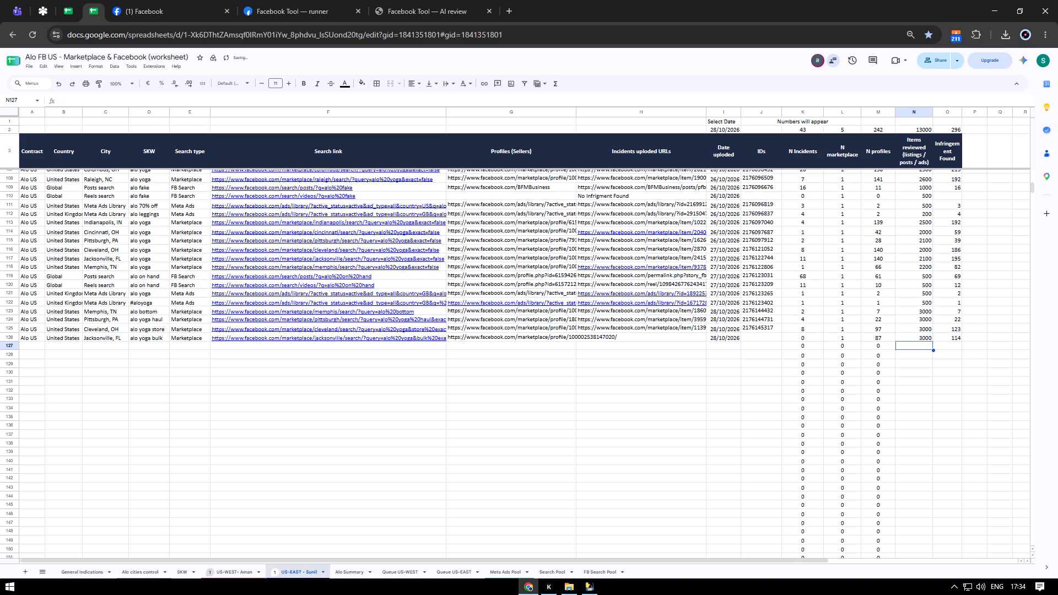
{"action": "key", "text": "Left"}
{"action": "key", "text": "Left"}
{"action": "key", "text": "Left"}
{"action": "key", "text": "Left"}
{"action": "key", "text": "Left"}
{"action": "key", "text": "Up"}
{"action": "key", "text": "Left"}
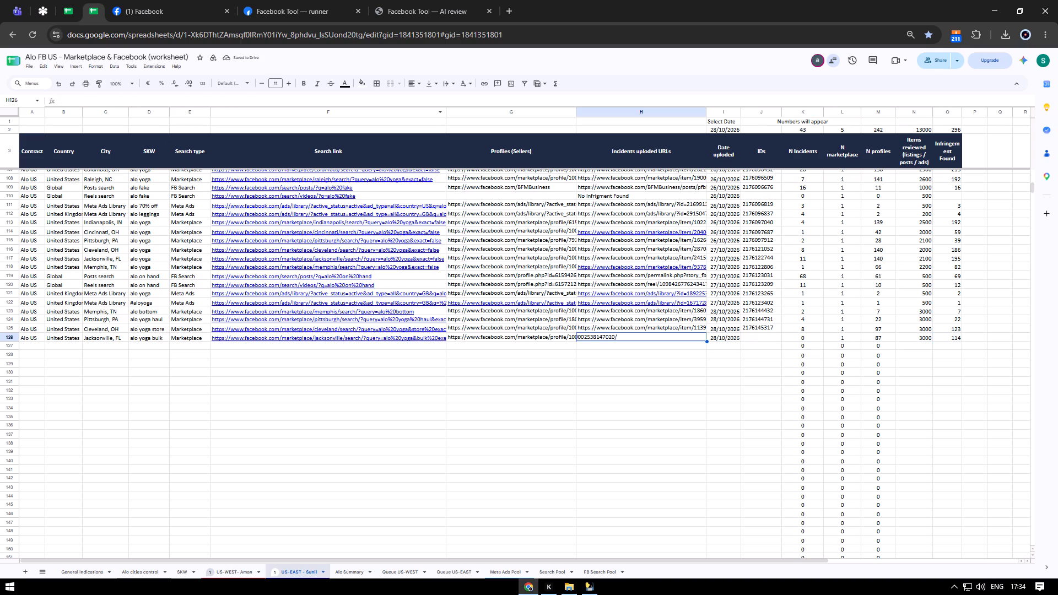
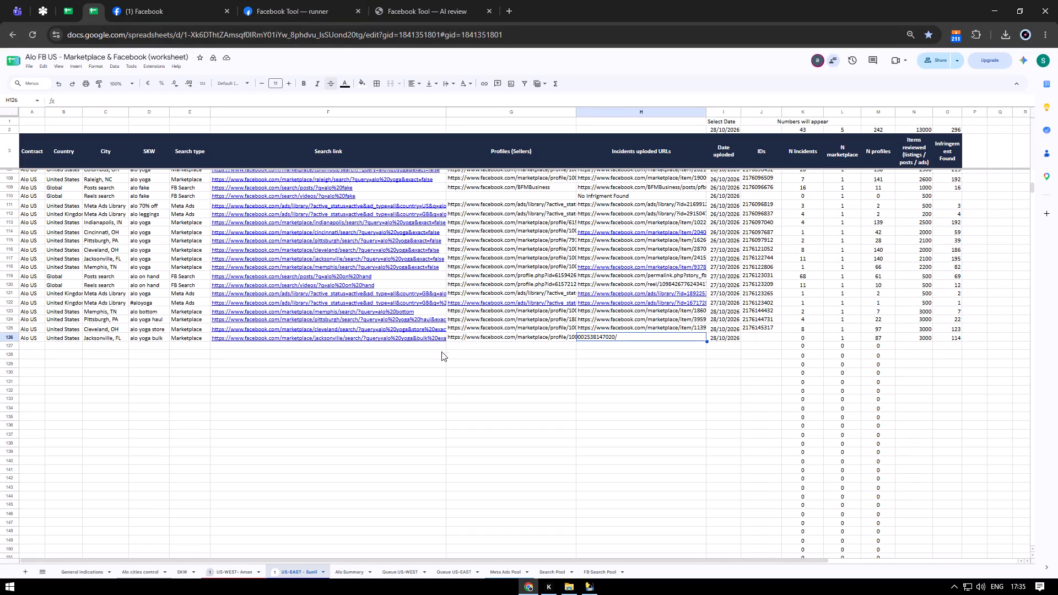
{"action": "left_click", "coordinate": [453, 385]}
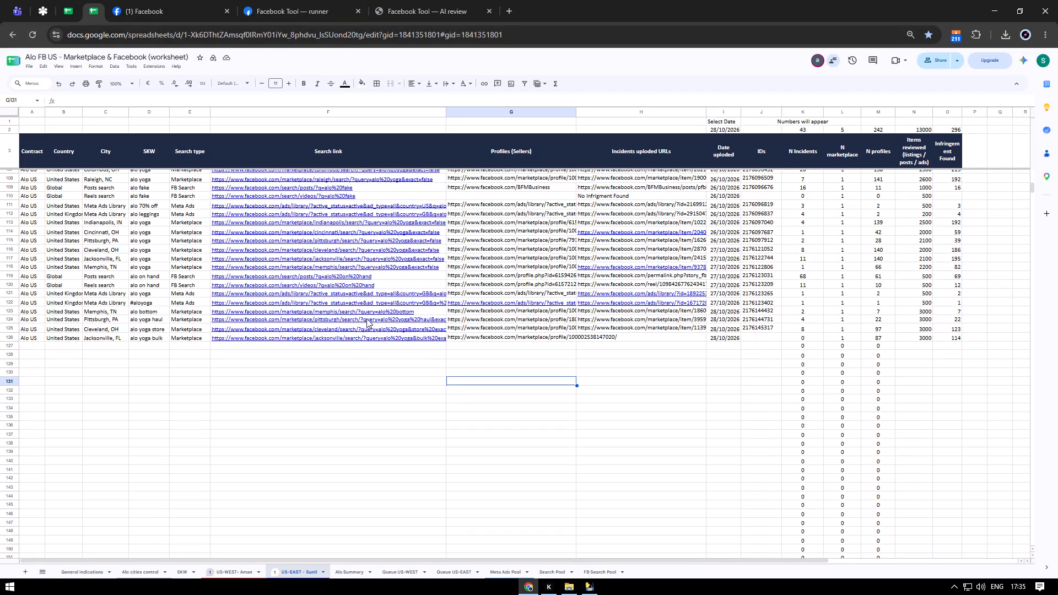
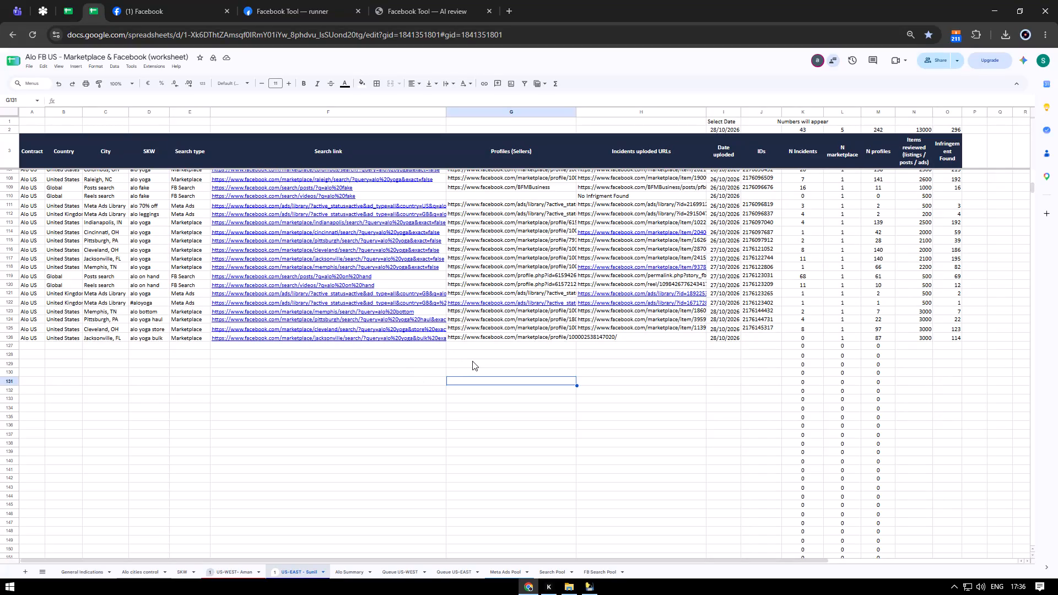
Select the Jacksonville alo yoga bulk row's Incidents uploaded URLs cell, and start selecting filtered Post URLs from cell B2 in the Yudhraa Facebook OCR spreadsheet.
{"action": "key", "text": "ctrl+Up"}
{"action": "key", "text": "Right"}
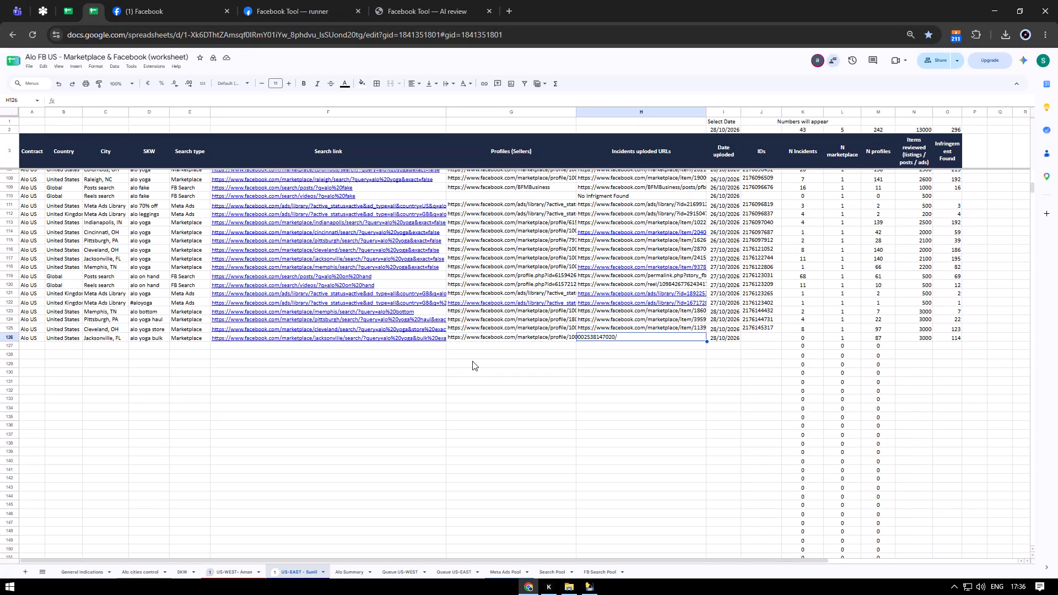
{"action": "left_click", "coordinate": [77, 0]}
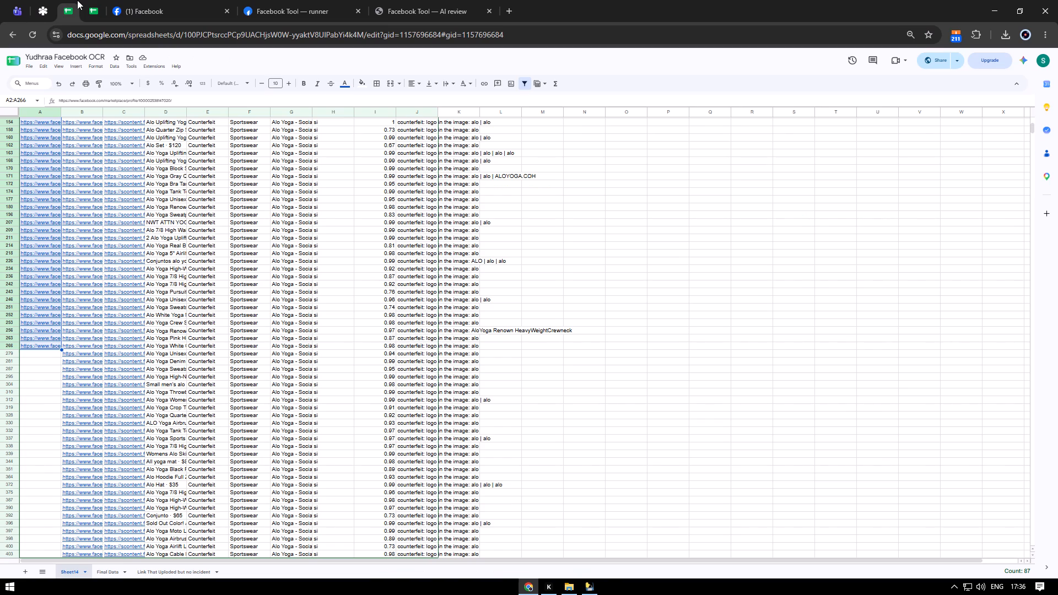
{"action": "key", "text": "Up"}
{"action": "key", "text": "Right"}
{"action": "key", "text": "Down"}
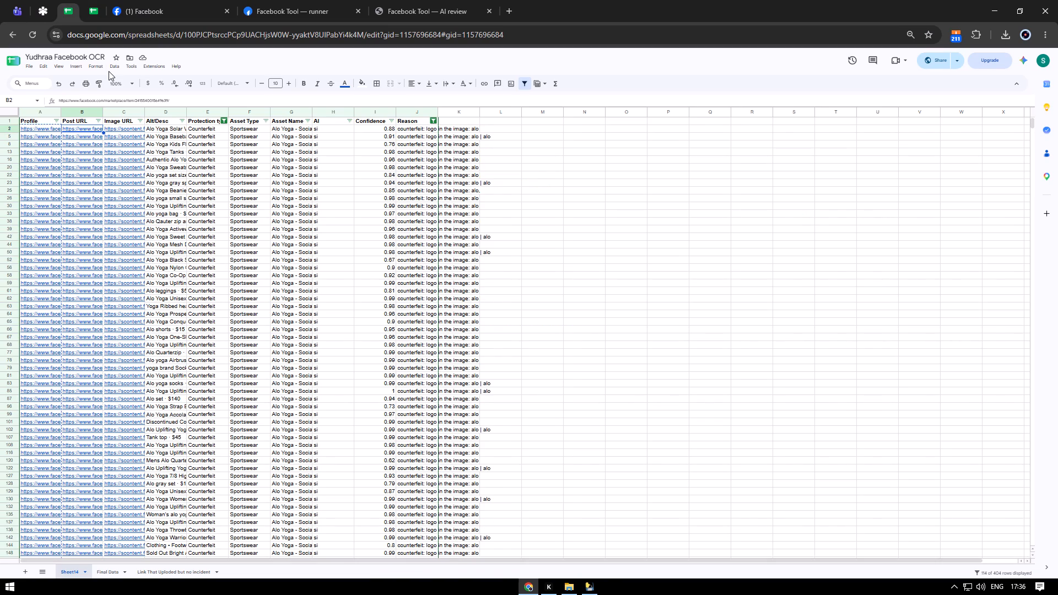
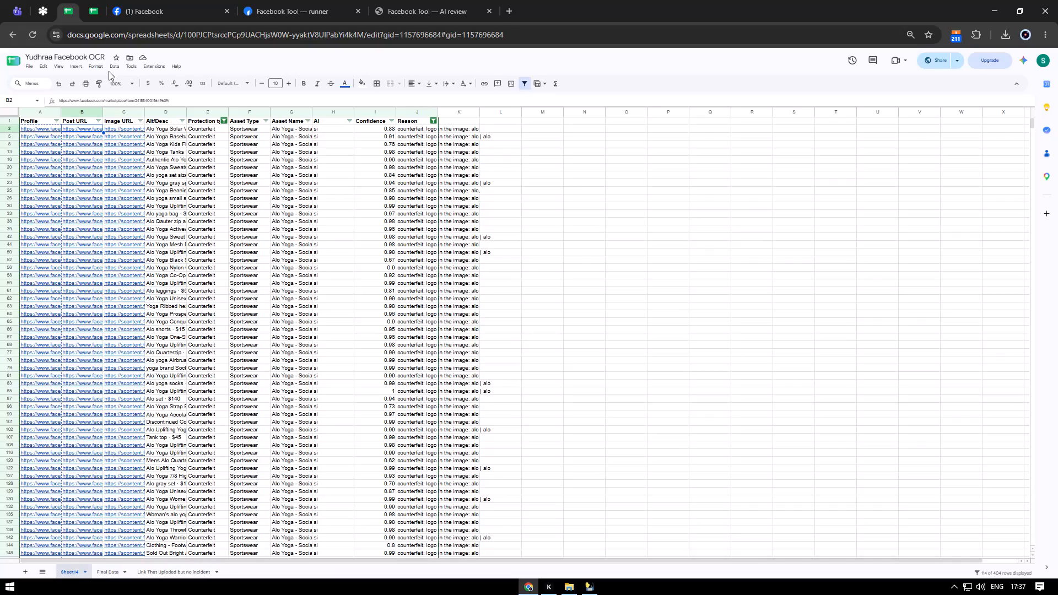
Copy the filtered Post URL links from cell B2 down to the end of the column.
{"action": "key", "text": "ctrl+shift+Down"}
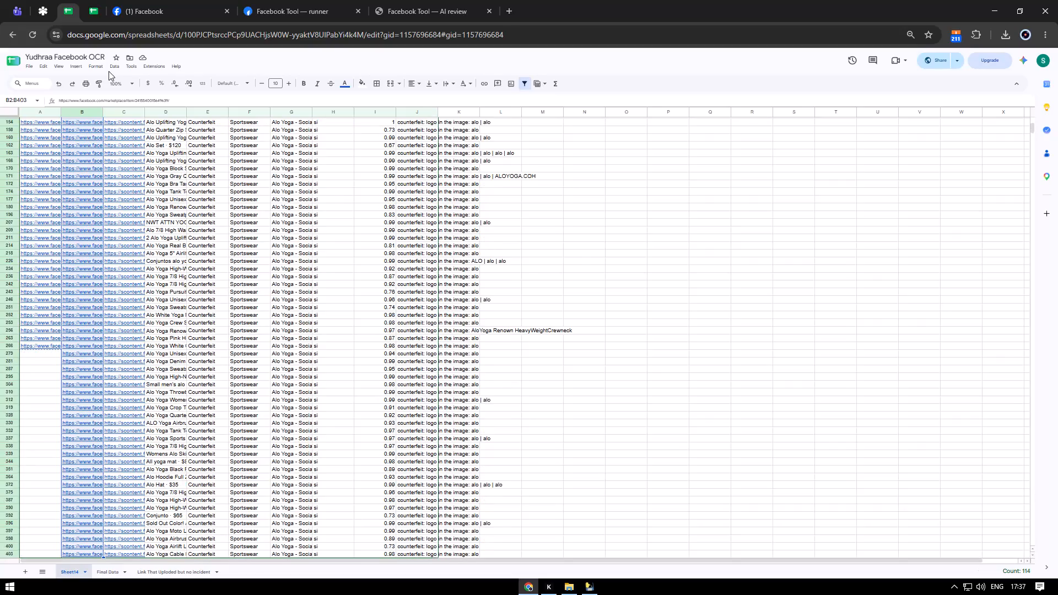
{"action": "key", "text": "ctrl+c"}
{"action": "key", "text": "ctrl+c"}
{"action": "key", "text": "ctrl+c"}
{"action": "key", "text": "ctrl+c"}
In the Red Points new incident form, replace all detection links with the copied post URLs and save the submission.
{"action": "key", "text": "ctrl+shift+Tab"}
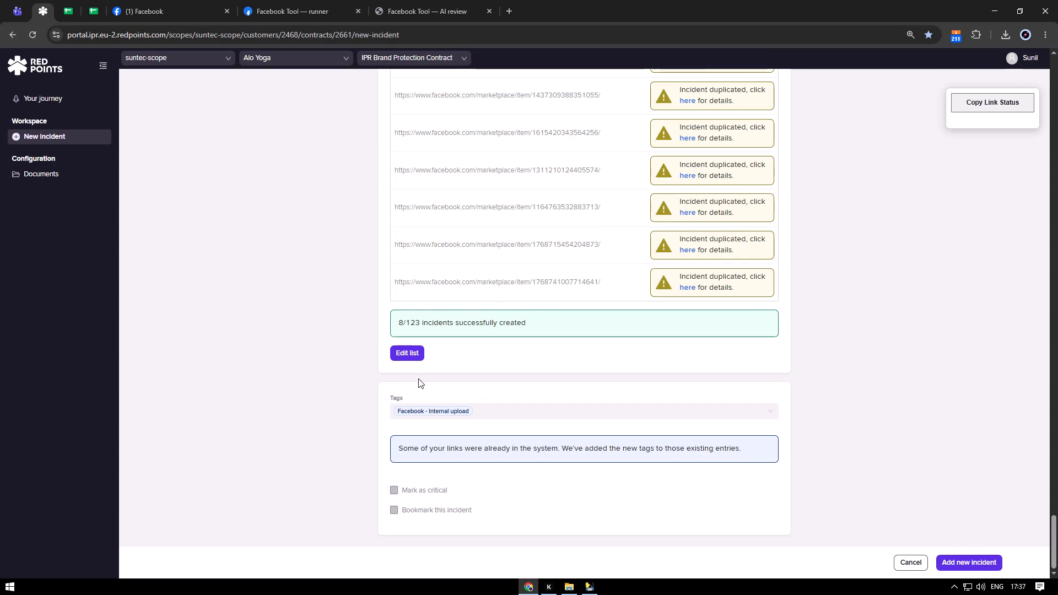
{"action": "left_click", "coordinate": [408, 357]}
{"action": "left_click", "coordinate": [419, 297]}
{"action": "key", "text": "ctrl+a"}
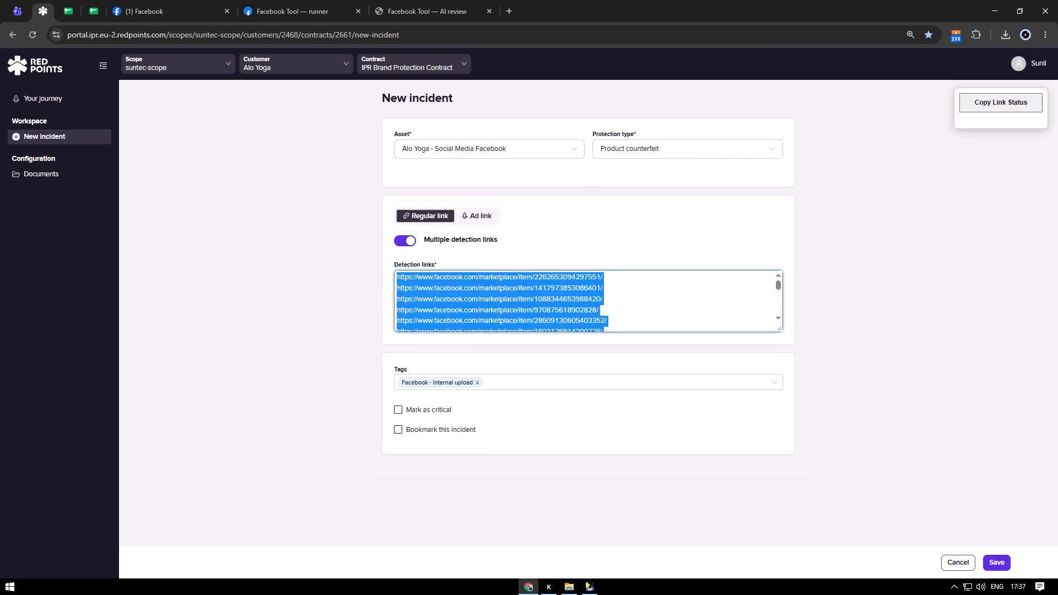
{"action": "key", "text": "ctrl+v"}
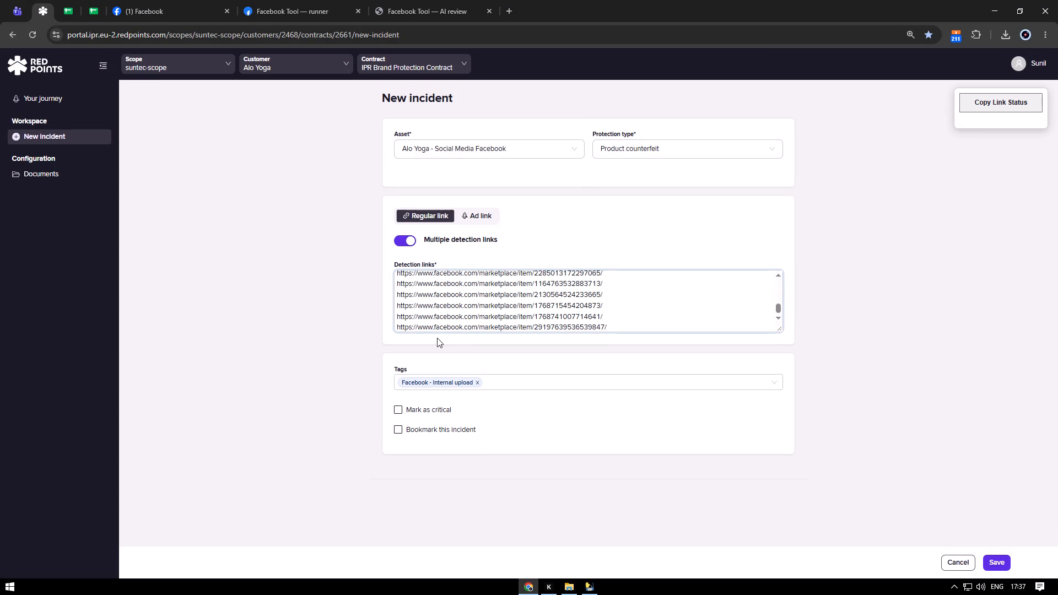
{"action": "left_click", "coordinate": [370, 277]}
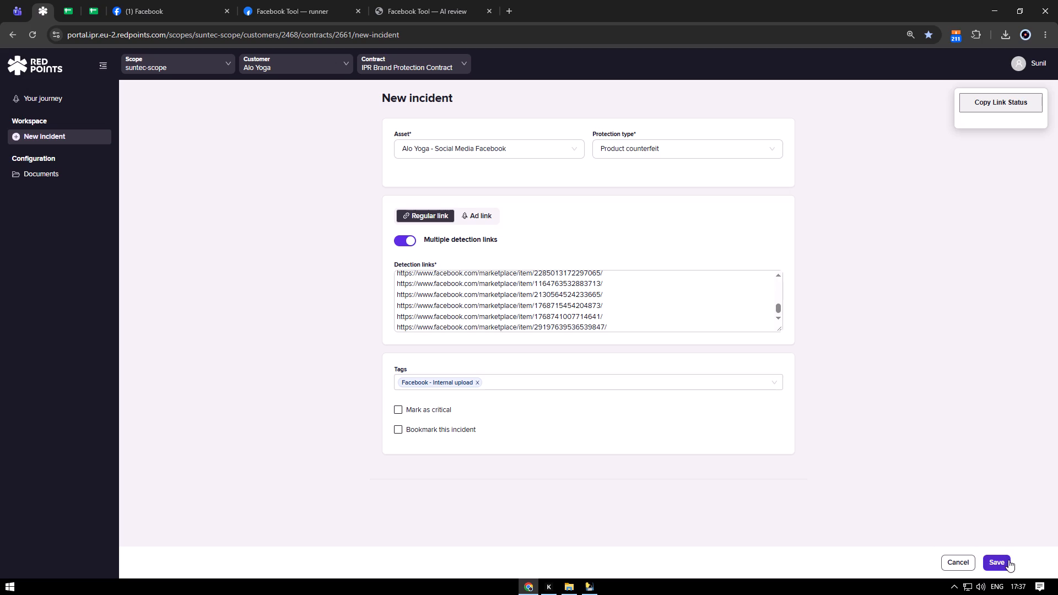
{"action": "left_click", "coordinate": [1010, 564]}
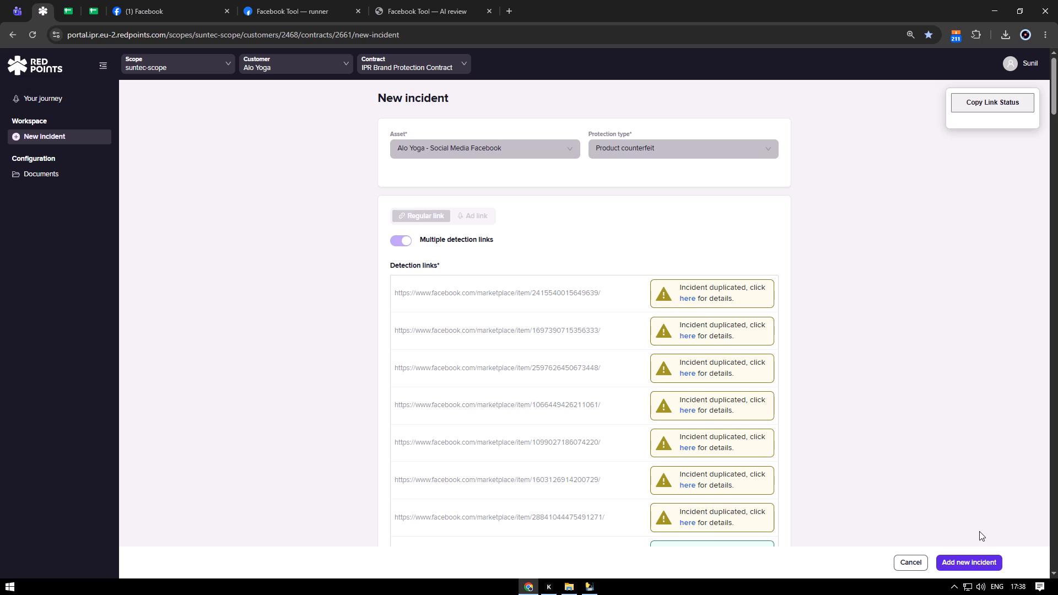
Go to the end of the submission results and copy the link status of all submitted links.
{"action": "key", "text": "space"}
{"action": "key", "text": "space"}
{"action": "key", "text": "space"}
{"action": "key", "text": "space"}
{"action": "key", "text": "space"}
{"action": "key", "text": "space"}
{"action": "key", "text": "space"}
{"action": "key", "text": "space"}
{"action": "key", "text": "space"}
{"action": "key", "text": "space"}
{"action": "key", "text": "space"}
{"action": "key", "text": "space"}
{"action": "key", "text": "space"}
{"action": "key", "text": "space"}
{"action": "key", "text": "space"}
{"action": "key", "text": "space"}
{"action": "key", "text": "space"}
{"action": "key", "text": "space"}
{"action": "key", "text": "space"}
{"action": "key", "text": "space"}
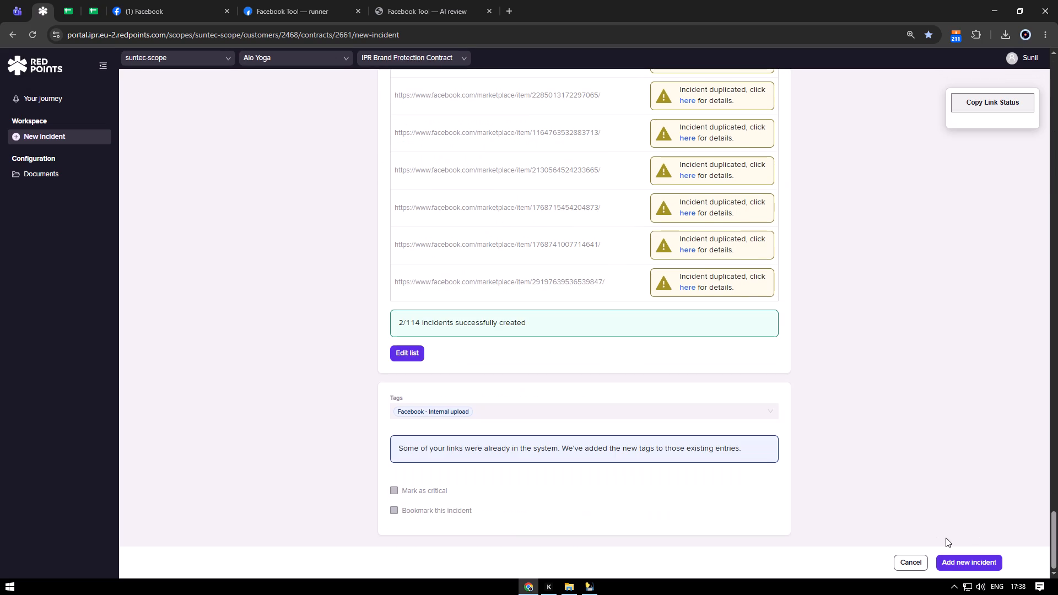
{"action": "left_click", "coordinate": [979, 99]}
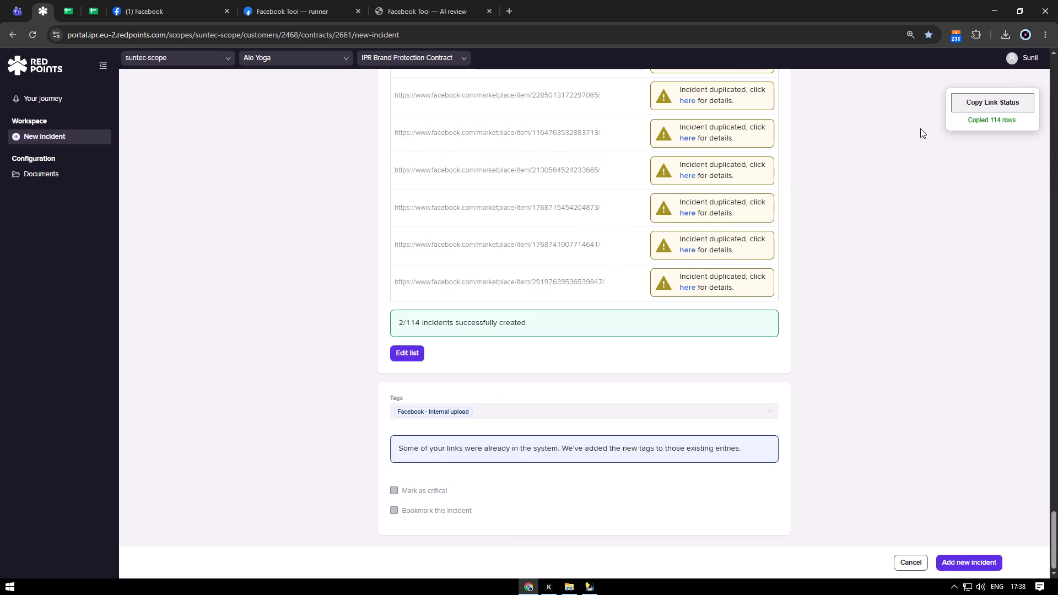
Paste the copied link statuses into the Final Data sheet of the Yudhraa Facebook OCR spreadsheet at cell H5156.
{"action": "left_click", "coordinate": [66, 0]}
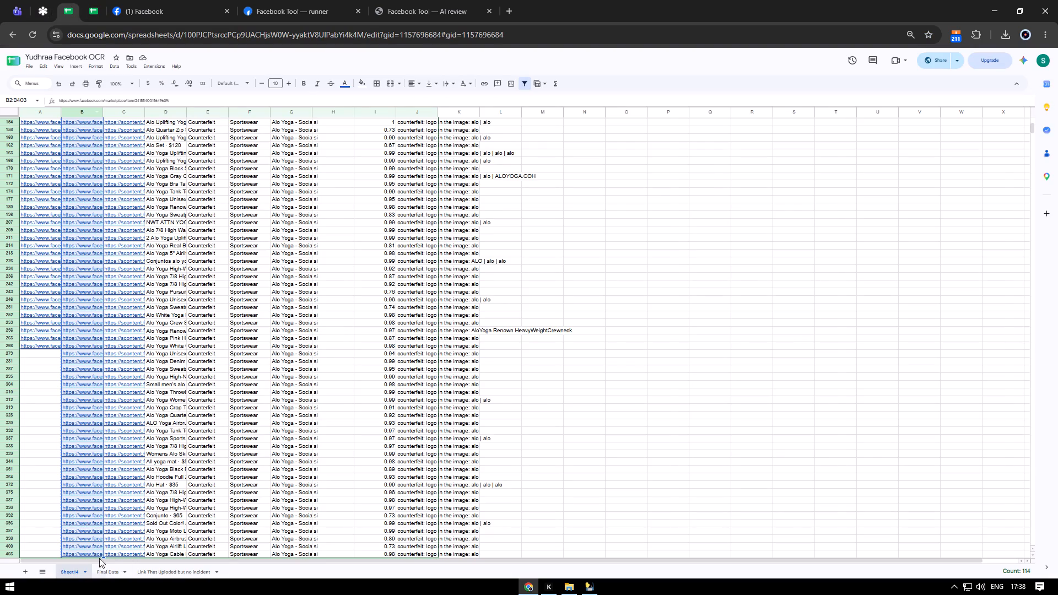
{"action": "left_click", "coordinate": [111, 569]}
{"action": "left_click", "coordinate": [753, 434]}
{"action": "key", "text": "ctrl+v"}
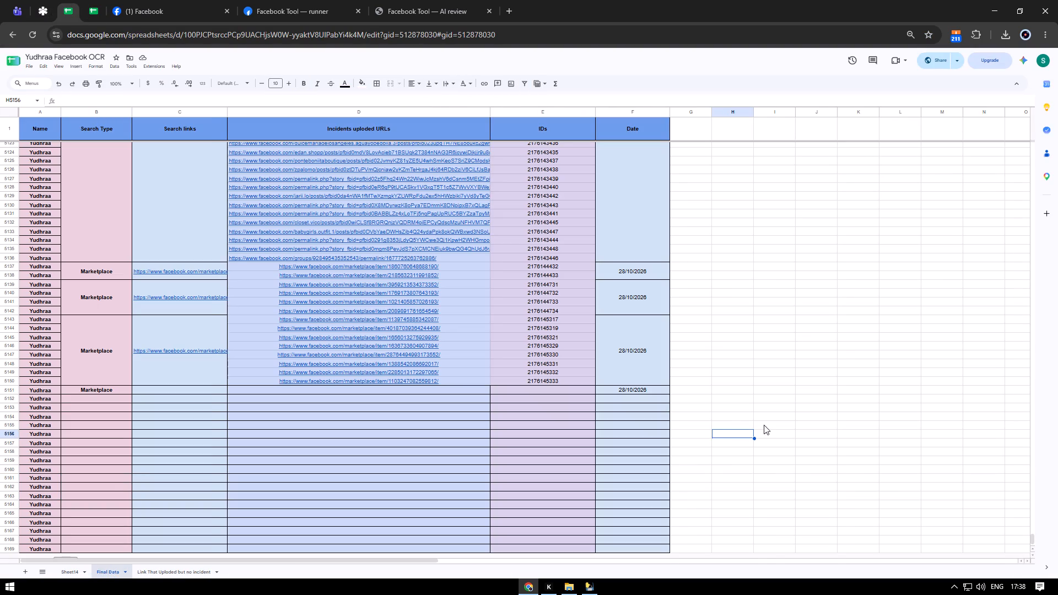
Delete the Status column from the pasted link results.
{"action": "key", "text": "Right"}
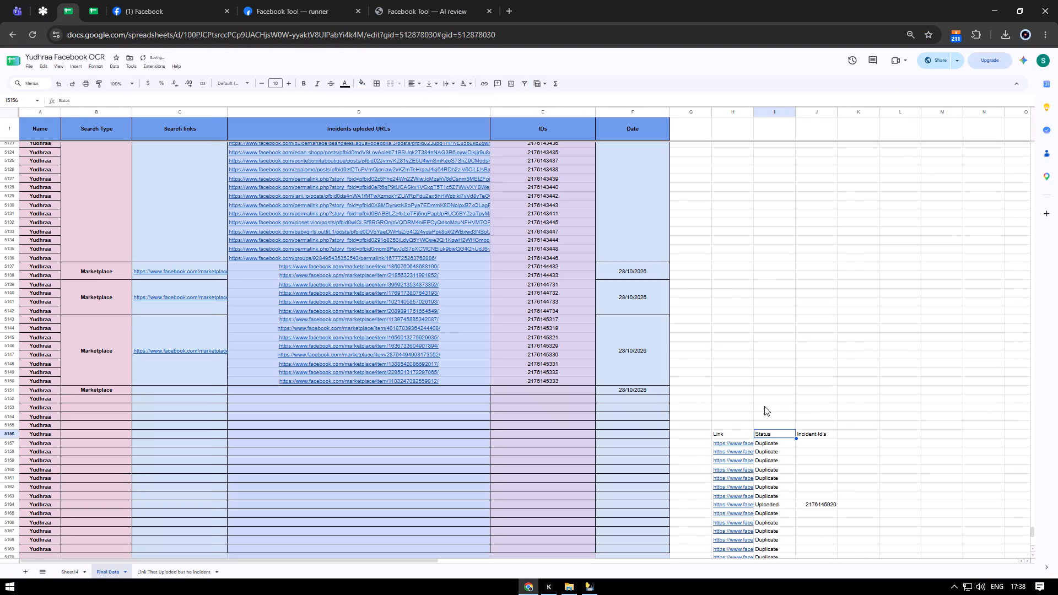
{"action": "key", "text": "ctrl+shift+x"}
{"action": "key", "text": "Up"}
{"action": "key", "text": "Up"}
{"action": "key", "text": "Up"}
{"action": "key", "text": "Up"}
{"action": "key", "text": "Up"}
{"action": "key", "text": "Up"}
{"action": "key", "text": "Up"}
{"action": "key", "text": "Up"}
{"action": "key", "text": "Up"}
{"action": "key", "text": "Up"}
{"action": "key", "text": "Up"}
{"action": "key", "text": "Up"}
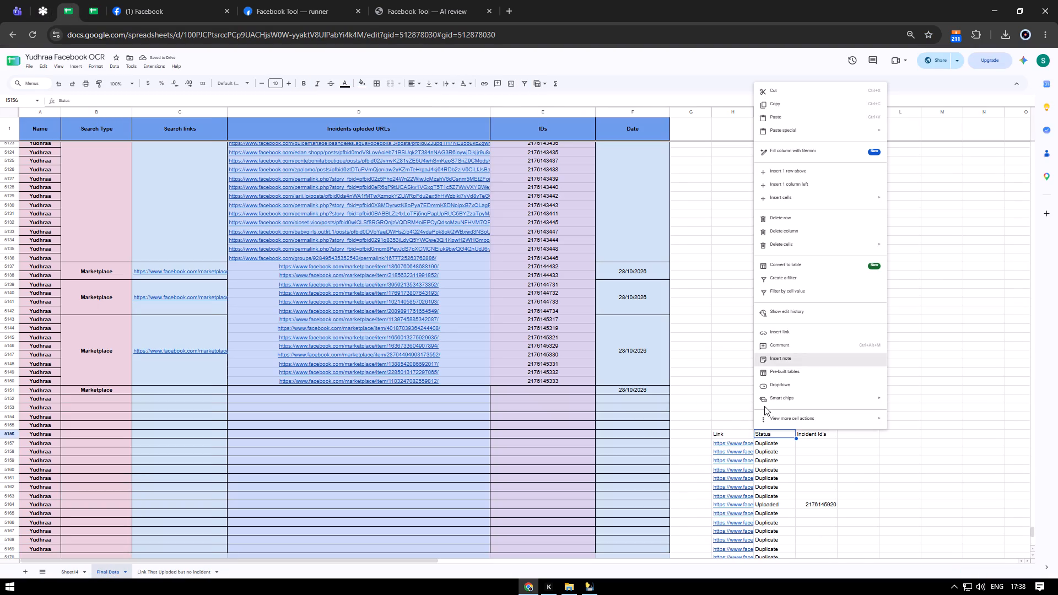
{"action": "key", "text": "Up"}
{"action": "key", "text": "Return"}
Add a filter to the Link and Incident Id's headers and show only rows with blank incident IDs.
{"action": "key", "text": "shift+Left"}
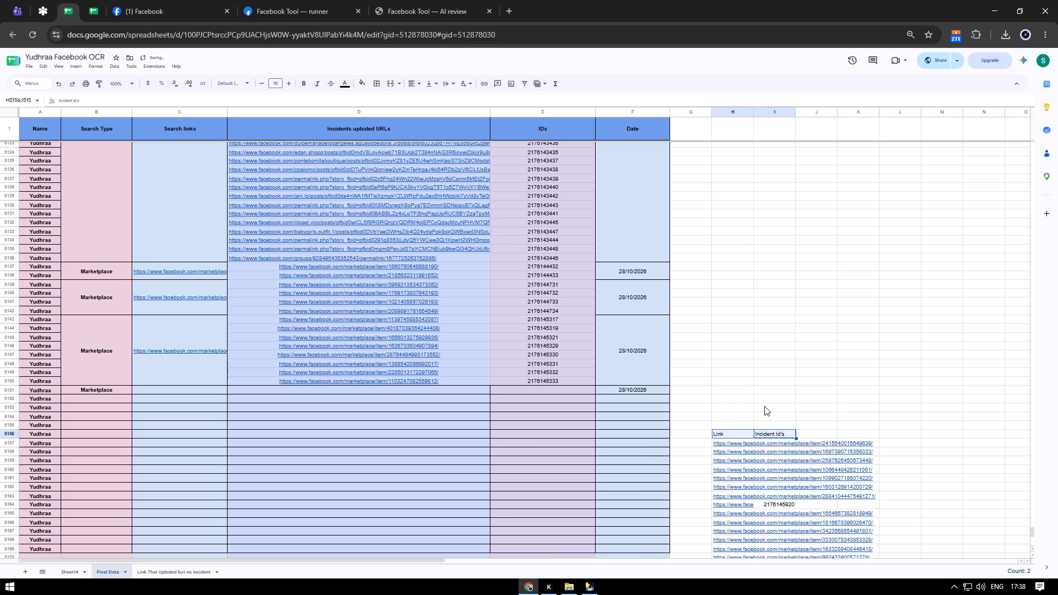
{"action": "key", "text": "alt+d"}
{"action": "key", "text": "alt+f"}
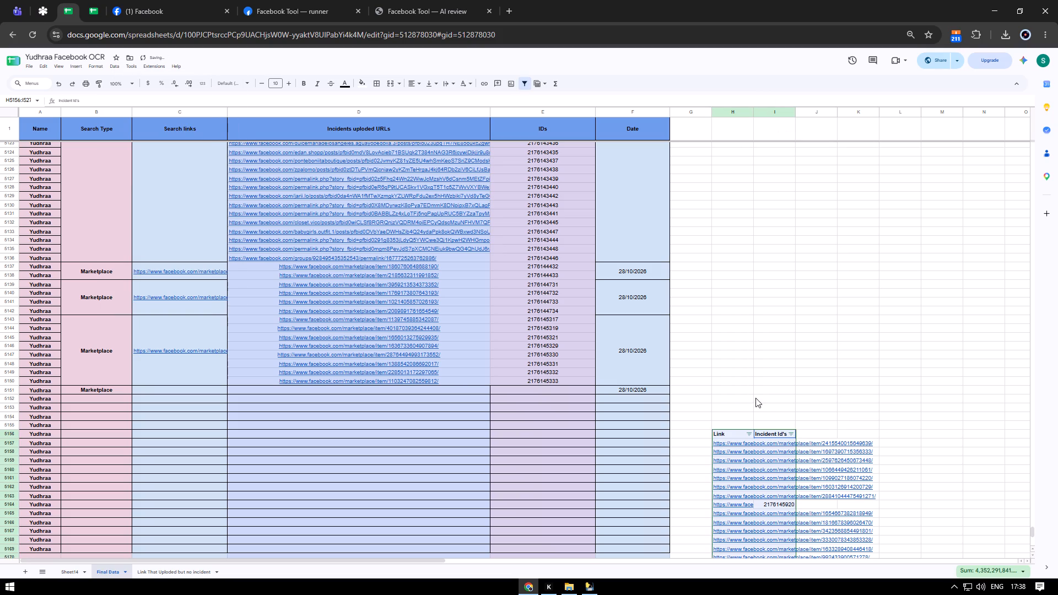
{"action": "left_click", "coordinate": [793, 439]}
{"action": "left_click", "coordinate": [794, 435]}
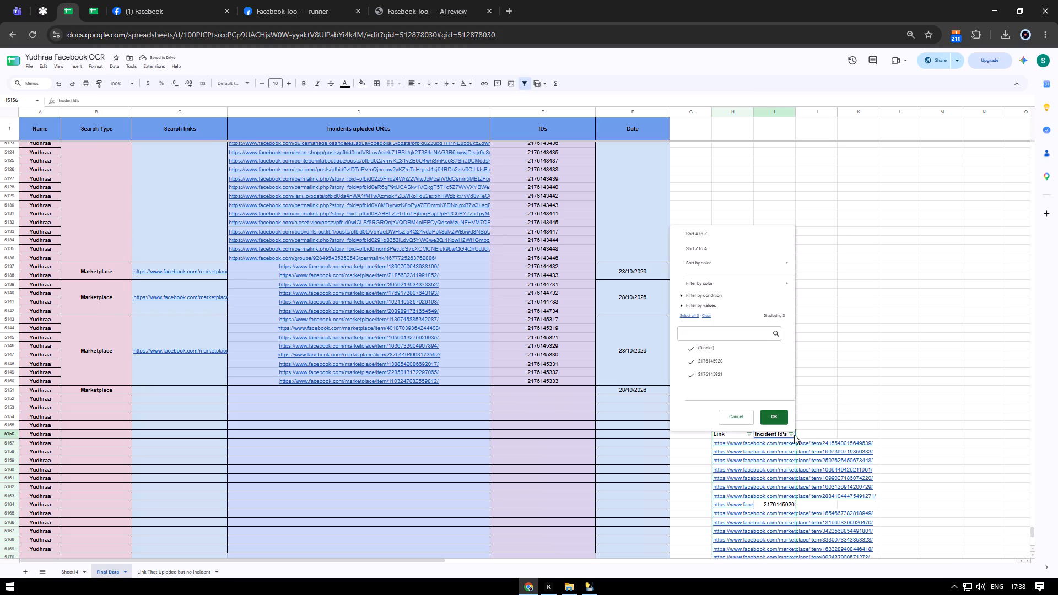
{"action": "left_click", "coordinate": [703, 314]}
{"action": "left_click", "coordinate": [720, 345]}
{"action": "left_click", "coordinate": [780, 420]}
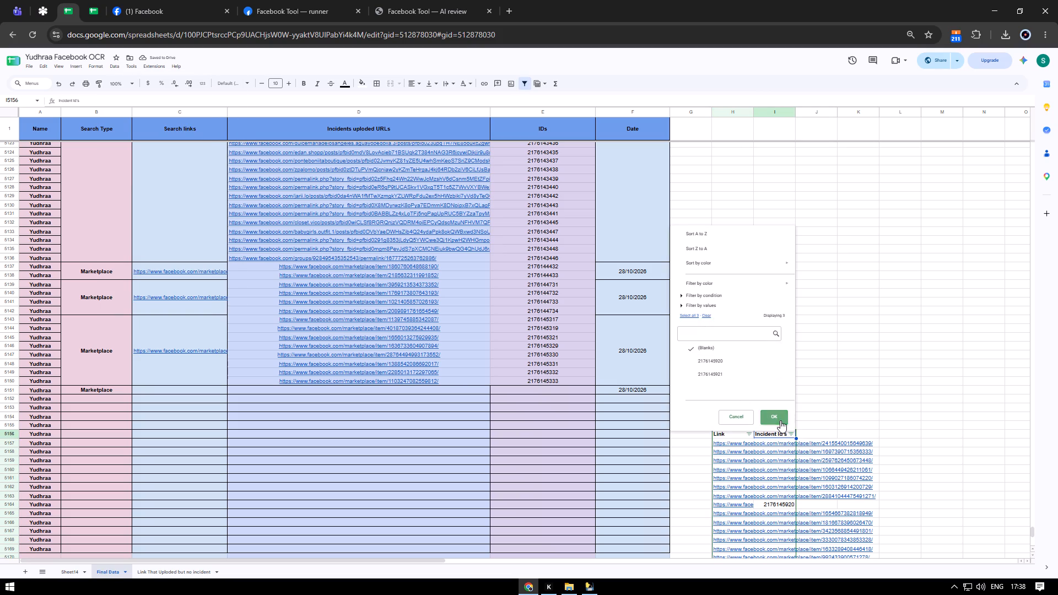
Delete all filtered link rows that have no incident ID, from H5157 down to the end of the list.
{"action": "left_click", "coordinate": [725, 447]}
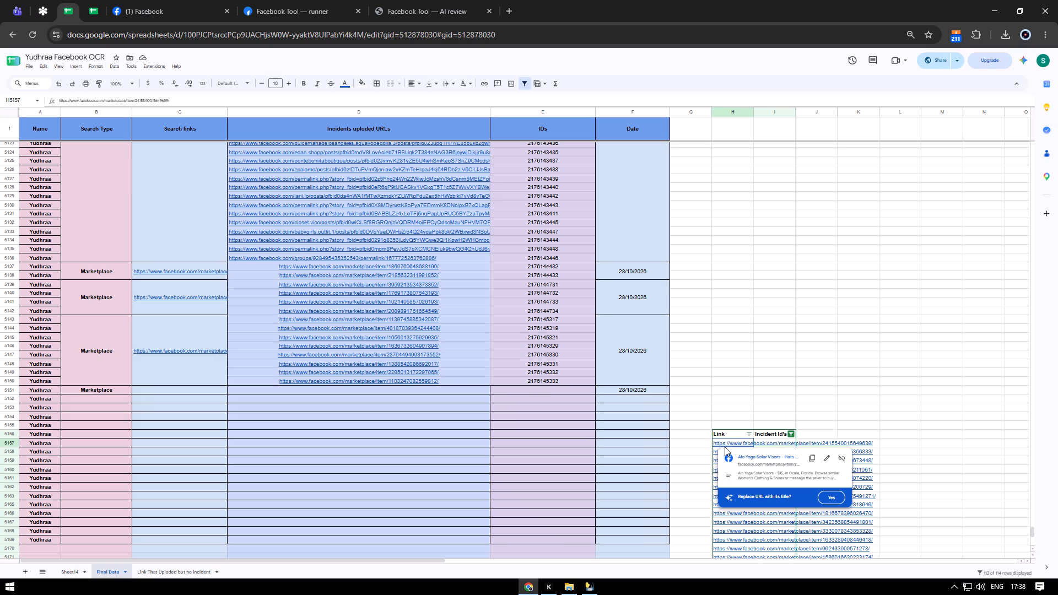
{"action": "key", "text": "ctrl+shift+Down"}
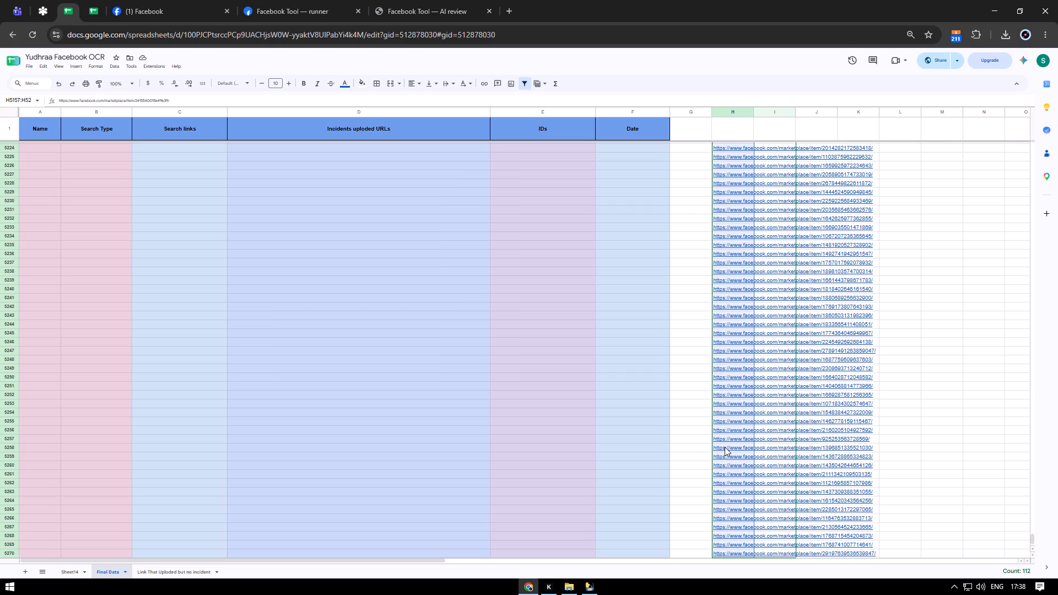
{"action": "key", "text": "ctrl+shift+x"}
{"action": "key", "text": "Up"}
{"action": "key", "text": "Up"}
{"action": "key", "text": "Up"}
{"action": "key", "text": "Up"}
{"action": "key", "text": "Up"}
{"action": "key", "text": "Up"}
{"action": "key", "text": "Up"}
{"action": "key", "text": "Up"}
{"action": "key", "text": "Up"}
{"action": "key", "text": "Up"}
{"action": "key", "text": "Up"}
{"action": "key", "text": "Up"}
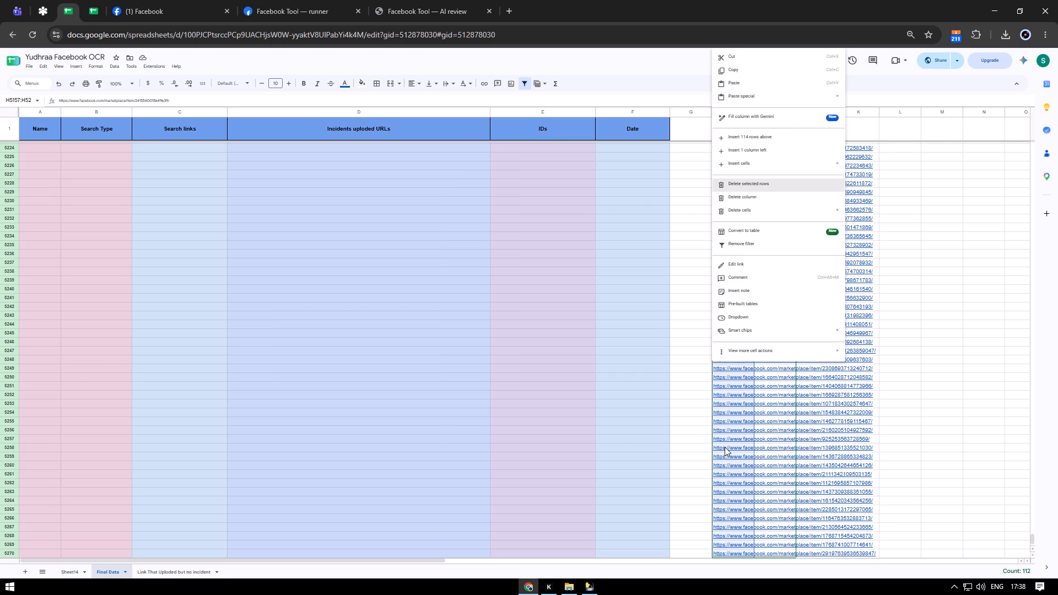
{"action": "key", "text": "Return"}
{"action": "key", "text": "Up"}
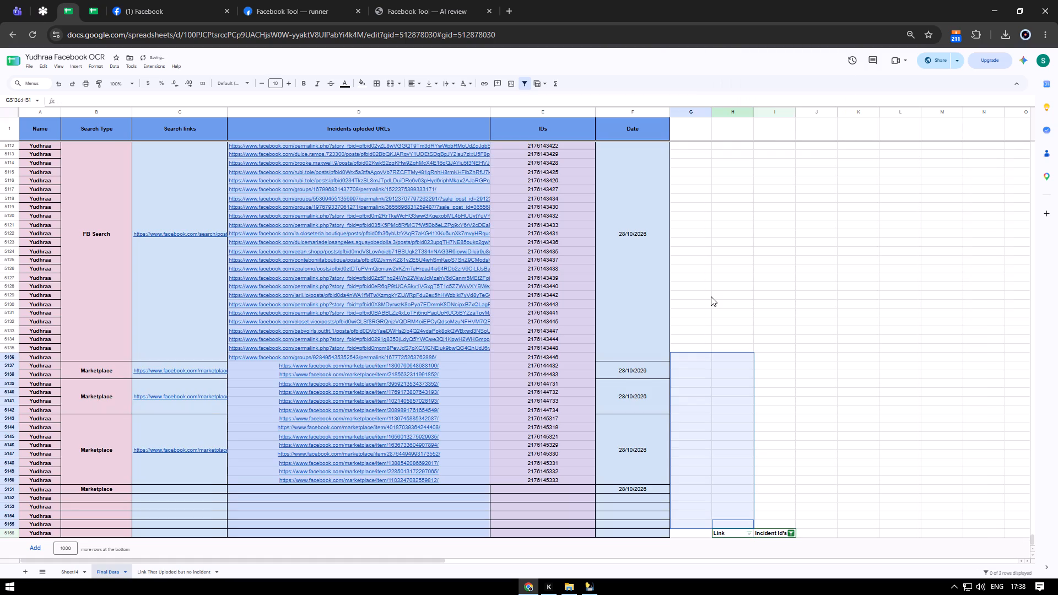
{"action": "left_click", "coordinate": [786, 522]}
{"action": "left_click", "coordinate": [790, 534]}
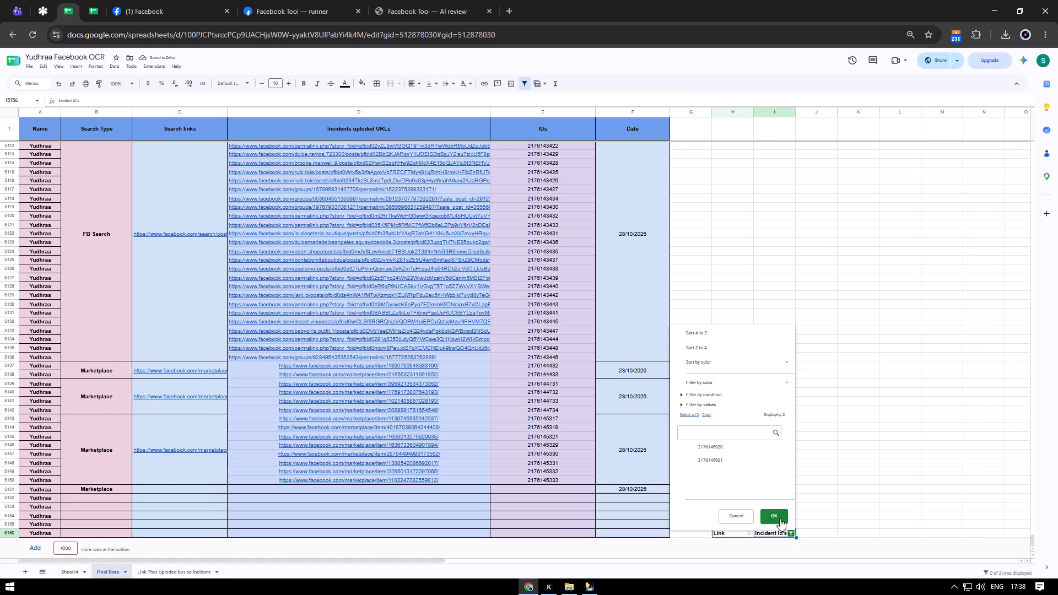
{"action": "left_click", "coordinate": [679, 409]}
{"action": "left_click", "coordinate": [686, 416]}
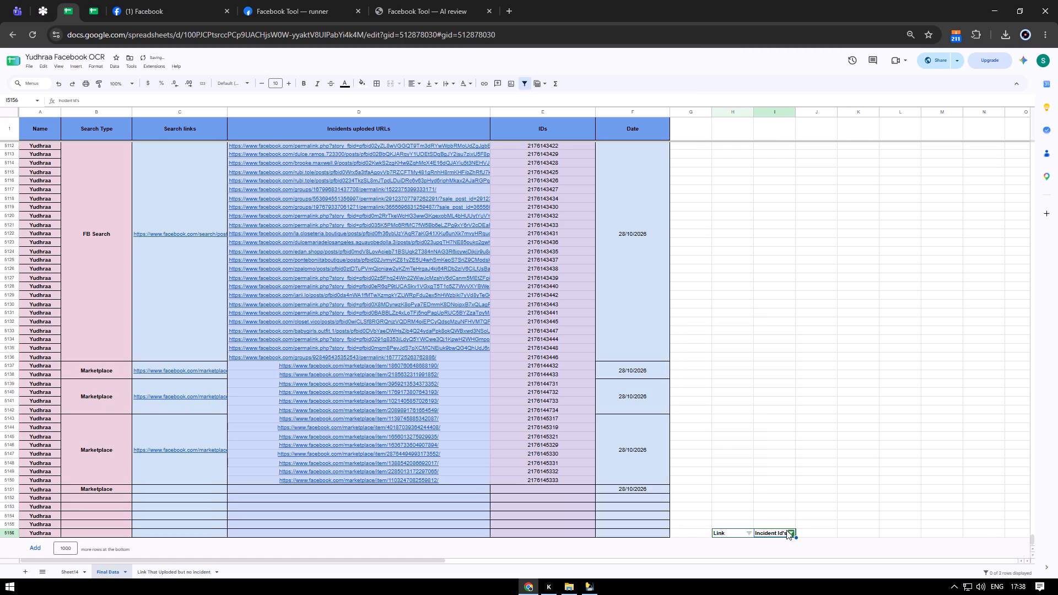
{"action": "left_click", "coordinate": [787, 530]}
{"action": "left_click", "coordinate": [689, 418]}
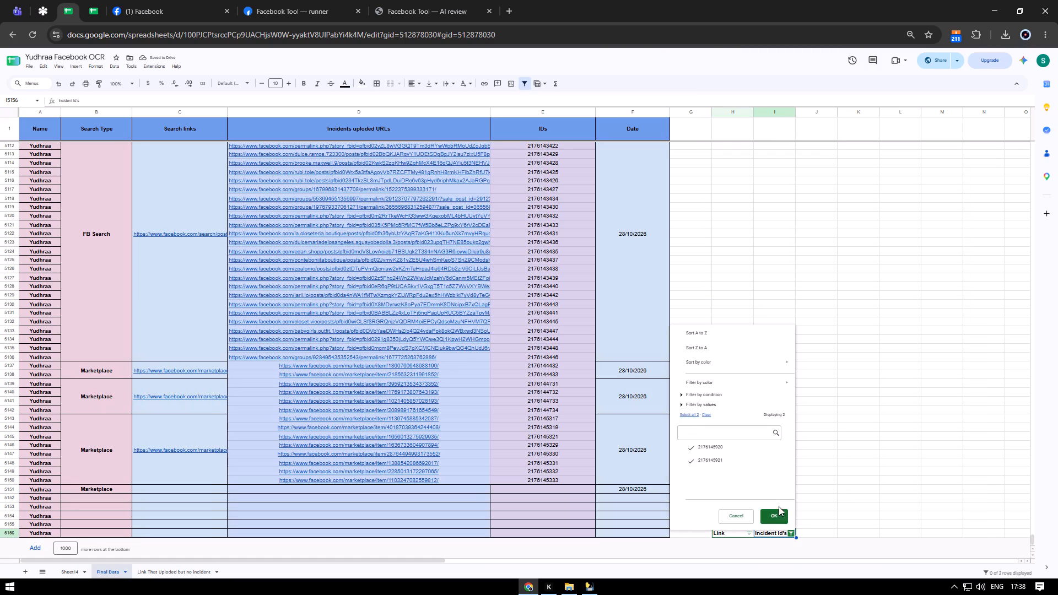
{"action": "left_click", "coordinate": [780, 513]}
Remove the filter from the pasted results and clear the Link and Incident Id's header cells.
{"action": "scroll", "coordinate": [778, 509], "scroll_direction": "down", "scroll_amount": 5}
{"action": "key", "text": "shift+Left"}
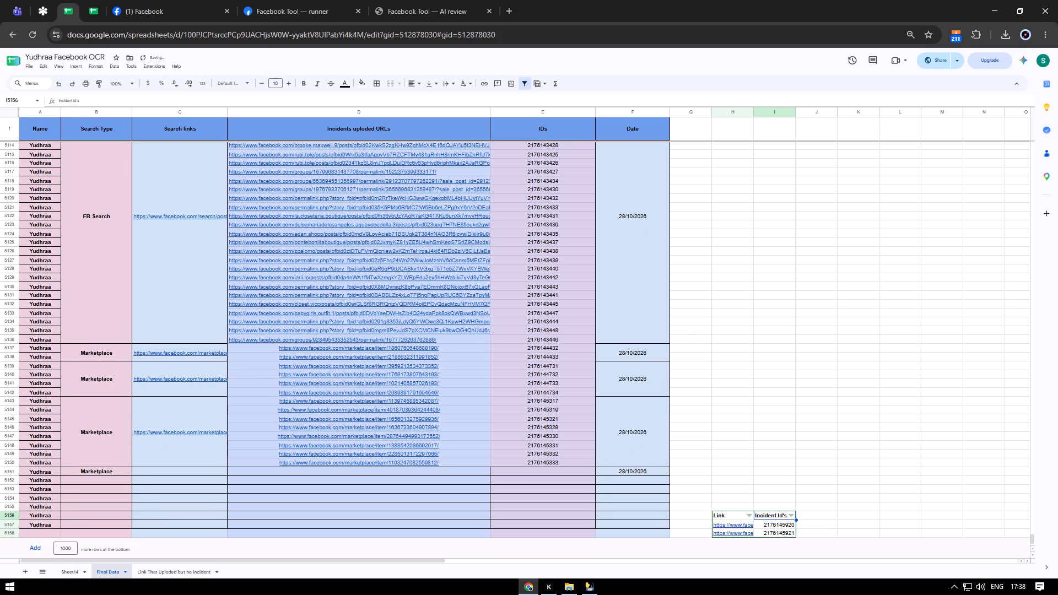
{"action": "key", "text": "shift+Left"}
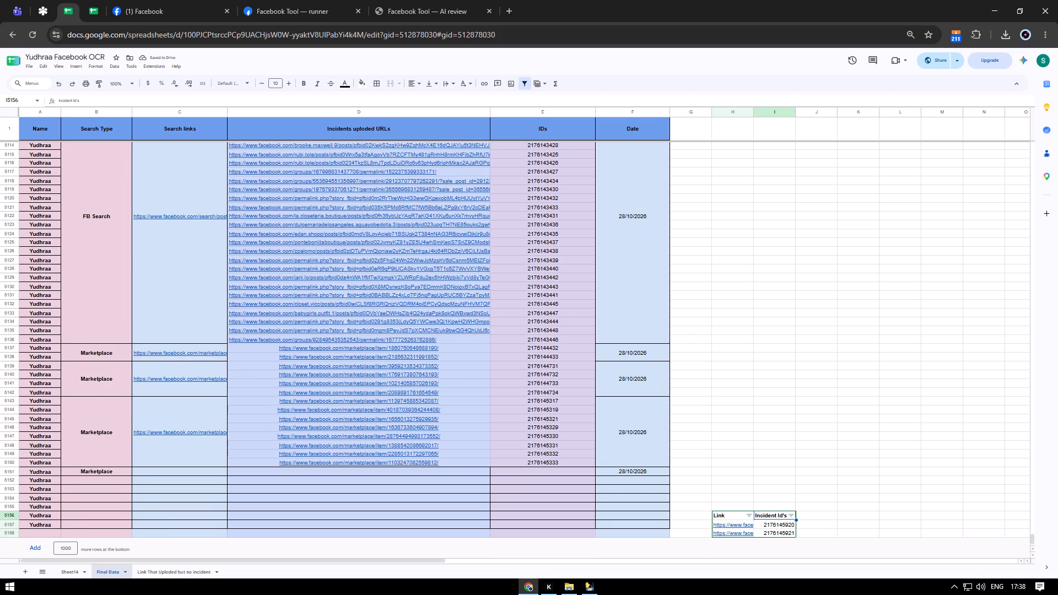
{"action": "left_click", "coordinate": [763, 501]}
{"action": "left_click", "coordinate": [775, 512]}
{"action": "key", "text": "shift+Left"}
{"action": "key", "text": "alt+d"}
{"action": "key", "text": "alt+f"}
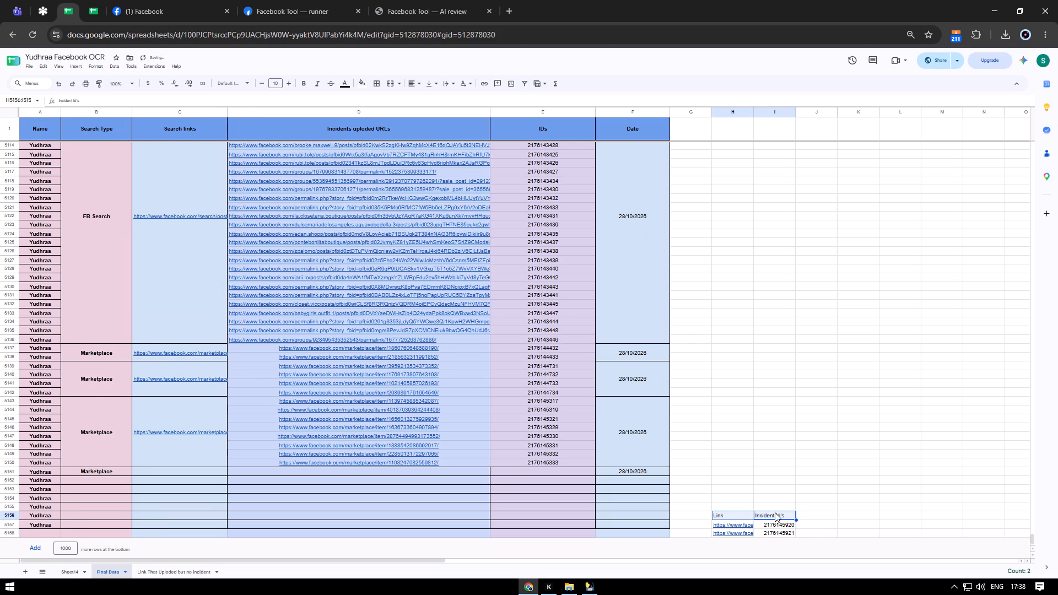
{"action": "key", "text": "Delete"}
Move the remaining links and incident IDs to the first empty URL and ID cells, starting at D5151, and center them.
{"action": "key", "text": "Left"}
{"action": "key", "text": "Down"}
{"action": "key", "text": "ctrl+shift+Right"}
{"action": "key", "text": "ctrl+shift+Down"}
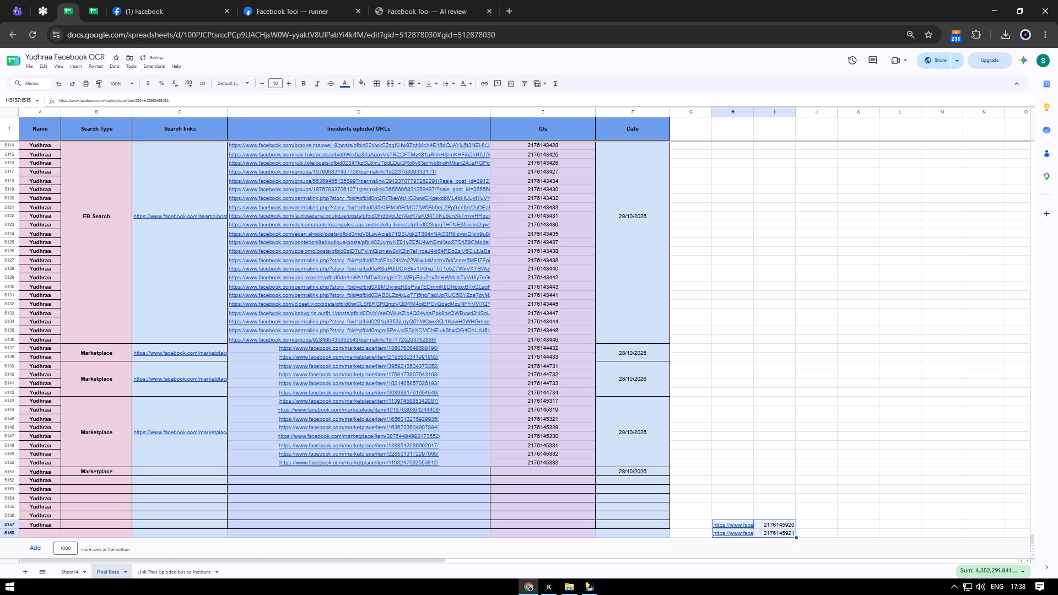
{"action": "key", "text": "ctrl+x"}
{"action": "key", "text": "ctrl+Left"}
{"action": "key", "text": "Right"}
{"action": "key", "text": "Right"}
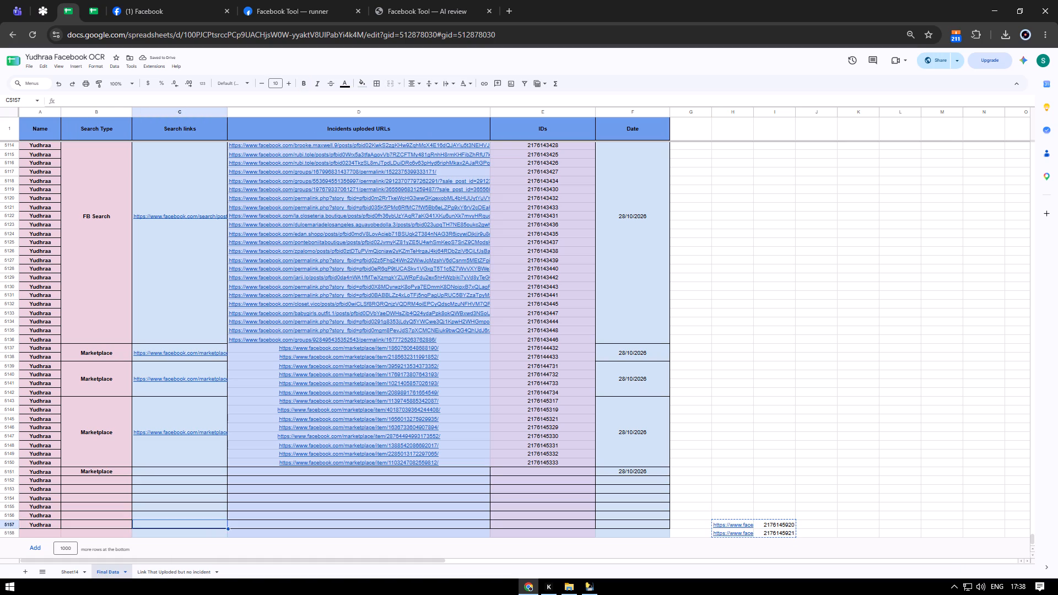
{"action": "key", "text": "Right"}
{"action": "key", "text": "ctrl+Up"}
{"action": "key", "text": "Down"}
{"action": "key", "text": "ctrl+v"}
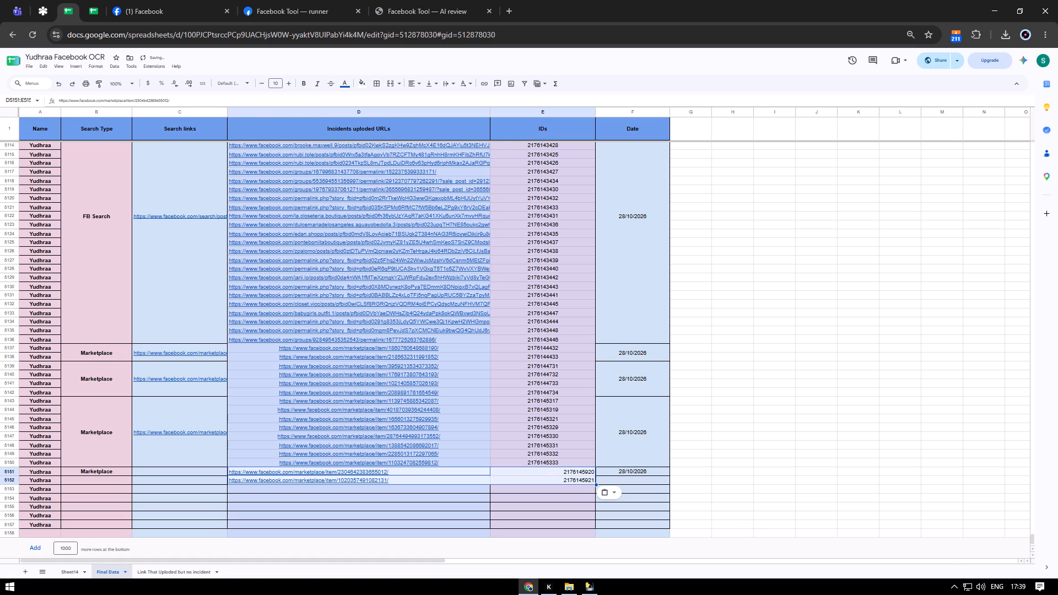
{"action": "key", "text": "ctrl+shift+e"}
Copy the two new incident URLs into cell H126 of the US-EAST sheet in the Alo FB US worksheet, as plain text.
{"action": "key", "text": "shift+Left"}
{"action": "key", "text": "ctrl+c"}
{"action": "key", "text": "ctrl+c"}
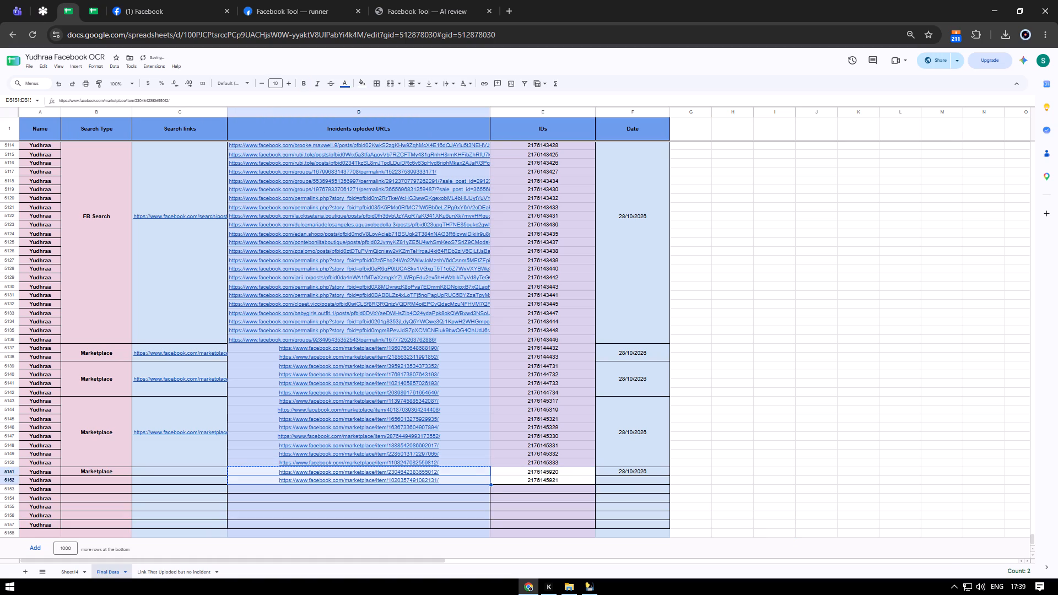
{"action": "key", "text": "ctrl+c"}
{"action": "key", "text": "ctrl+Tab"}
{"action": "key", "text": "Return"}
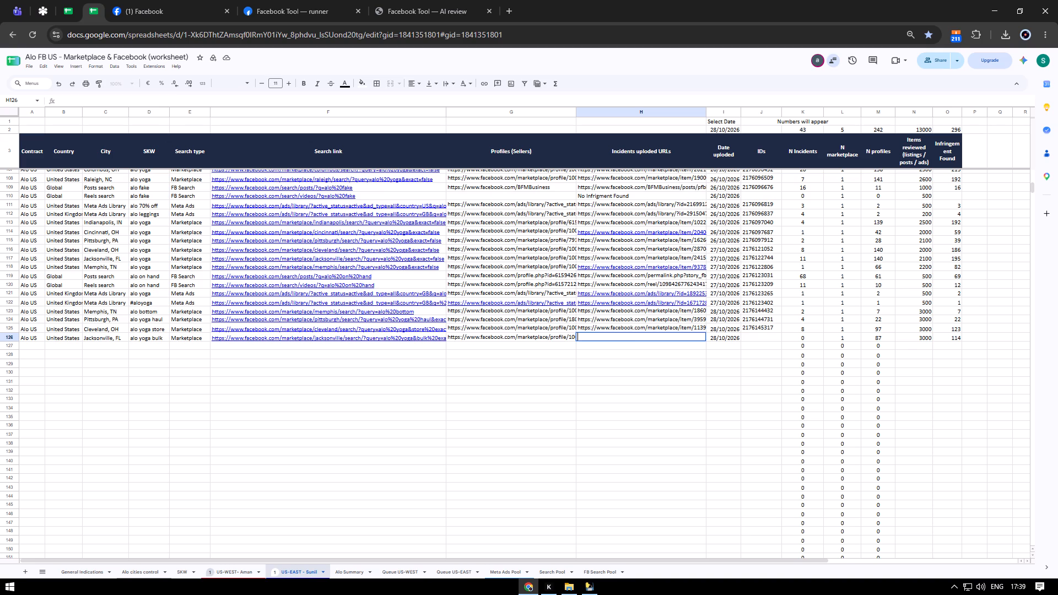
{"action": "key", "text": "ctrl+shift+v"}
{"action": "key", "text": "Return"}
Copy the two matching incident IDs from Final Data into IDs cell J126 of the US-EAST sheet, as plain text.
{"action": "key", "text": "Up"}
{"action": "key", "text": "Right"}
{"action": "key", "text": "Right"}
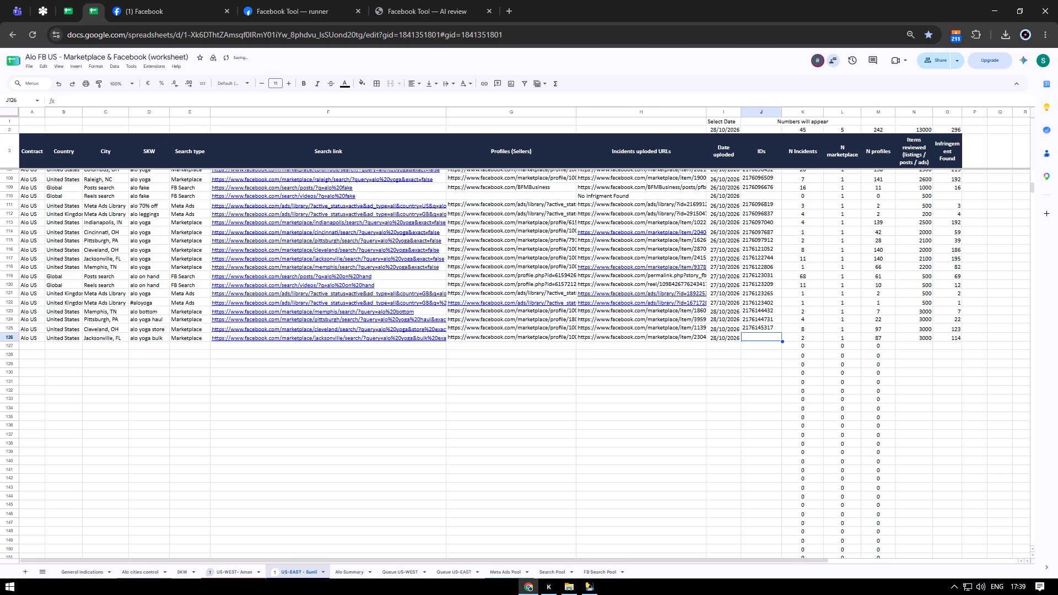
{"action": "key", "text": "ctrl+shift+Tab"}
{"action": "key", "text": "Right"}
{"action": "key", "text": "ctrl+shift+Down"}
{"action": "key", "text": "ctrl+c"}
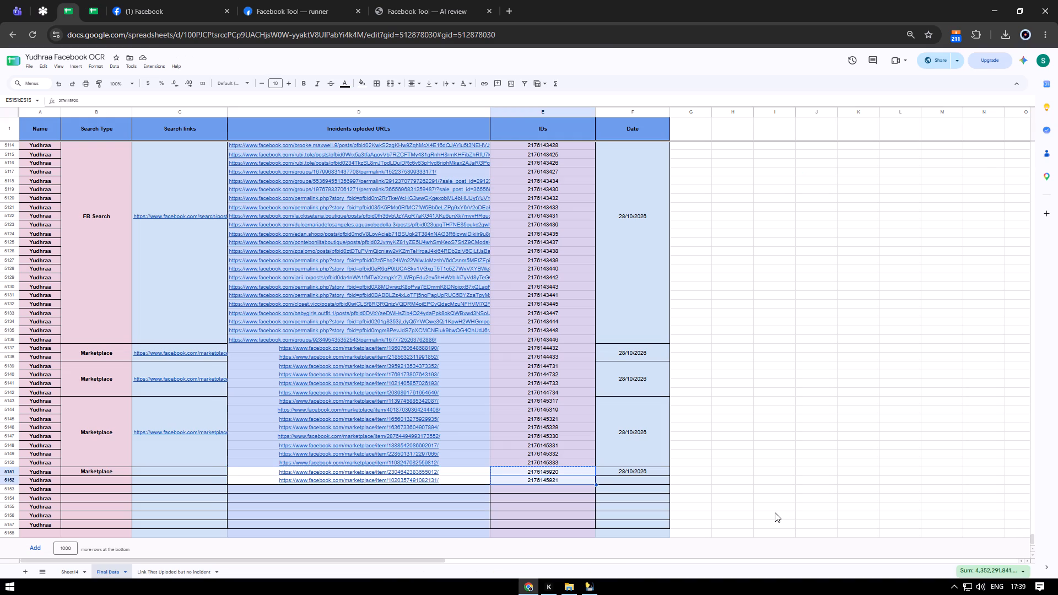
{"action": "key", "text": "ctrl+shift+Tab"}
{"action": "key", "text": "ctrl+Tab"}
{"action": "key", "text": "ctrl+Tab"}
{"action": "key", "text": "Return"}
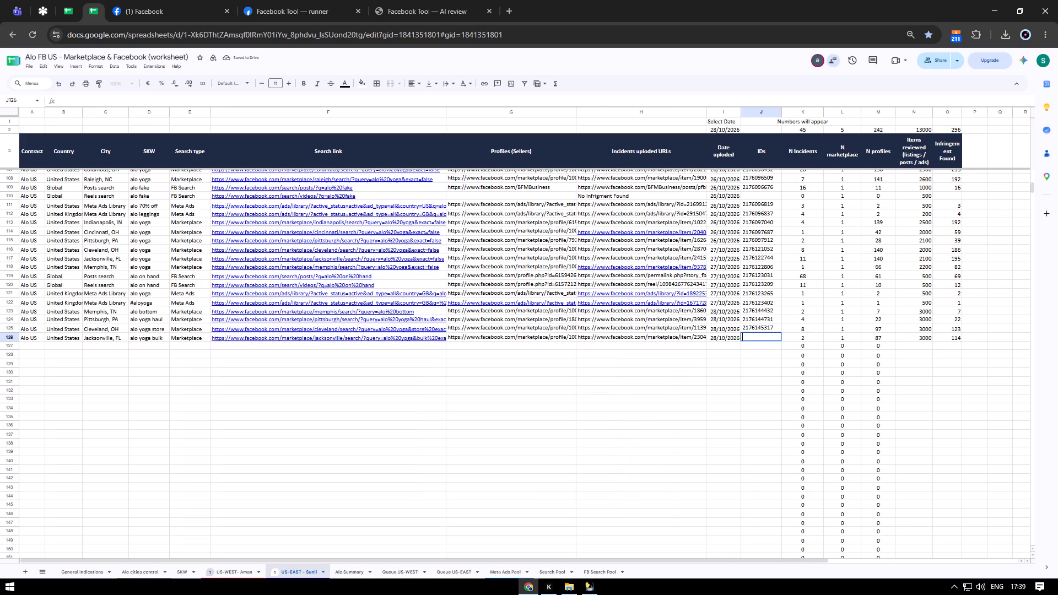
{"action": "key", "text": "ctrl+shift+v"}
{"action": "key", "text": "Return"}
{"action": "key", "text": "Up"}
{"action": "key", "text": "Right"}
{"action": "key", "text": "Right"}
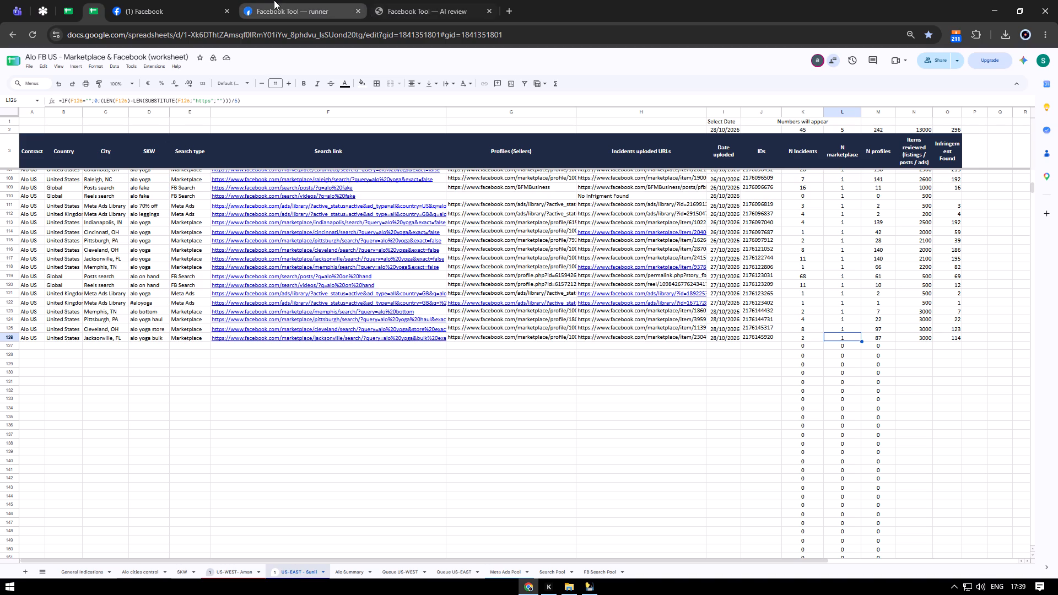
In Final Data of Yudhraa Facebook OCR, fill ID cells E5151:E5152 and URL cells D5151:D5152 with their columns' matching background colours.
{"action": "left_click", "coordinate": [72, 0]}
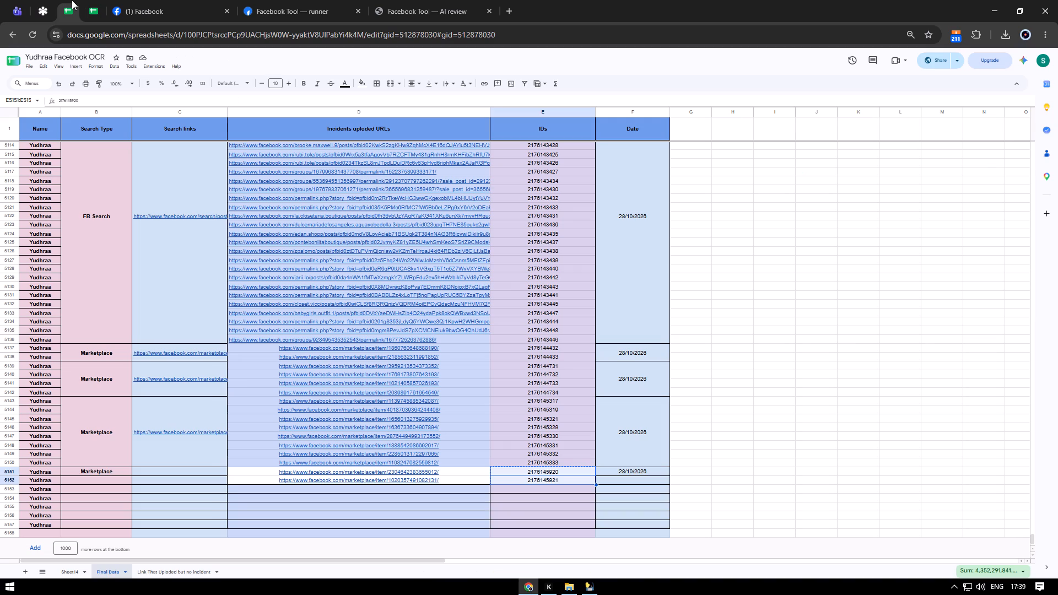
{"action": "left_click", "coordinate": [363, 80]}
{"action": "left_click", "coordinate": [435, 132]}
{"action": "key", "text": "Left"}
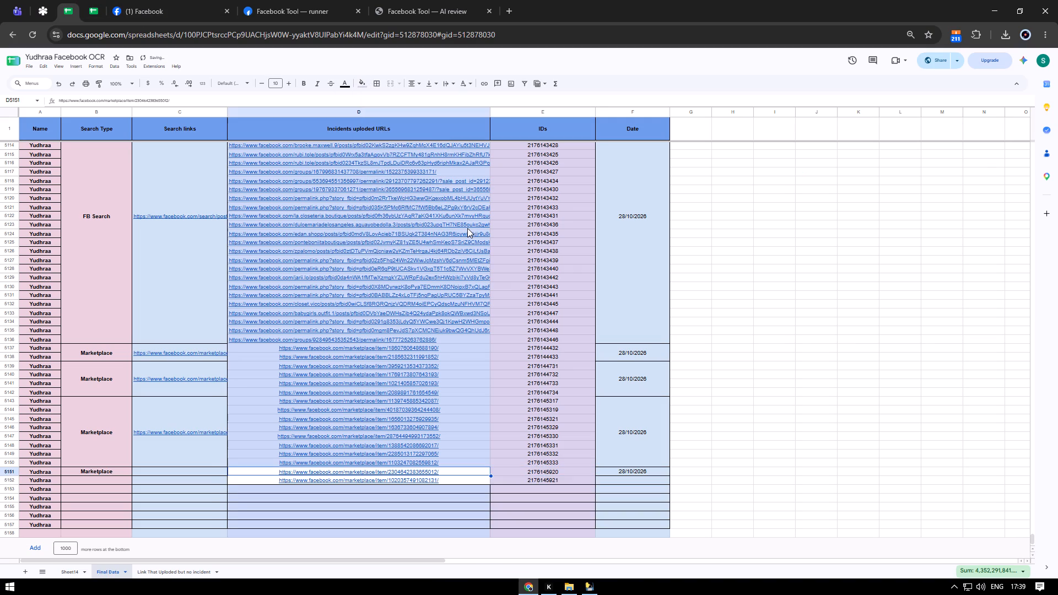
{"action": "key", "text": "shift+Down"}
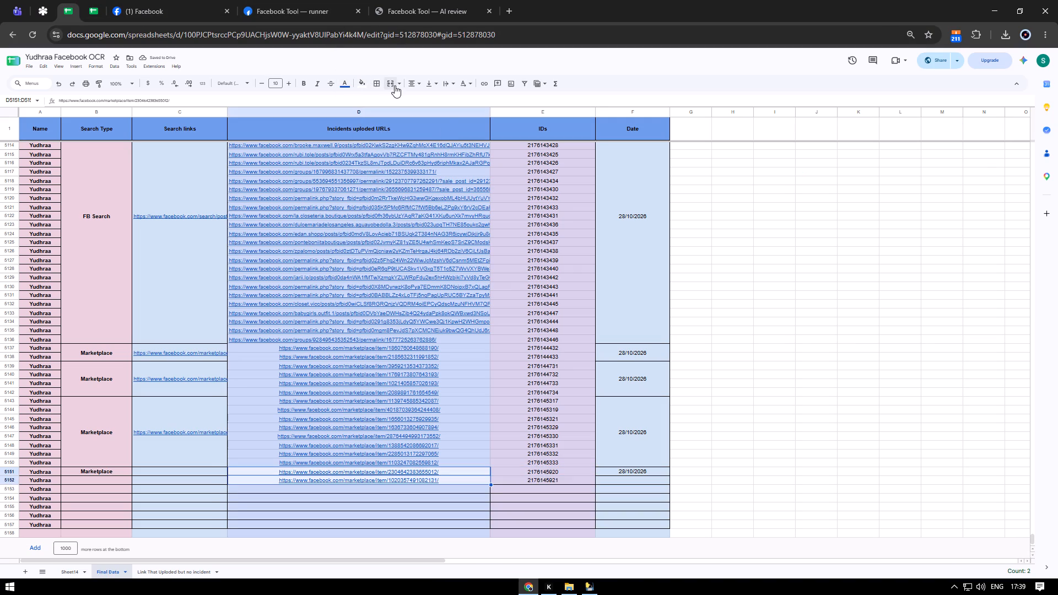
{"action": "left_click", "coordinate": [366, 78]}
{"action": "left_click", "coordinate": [415, 132]}
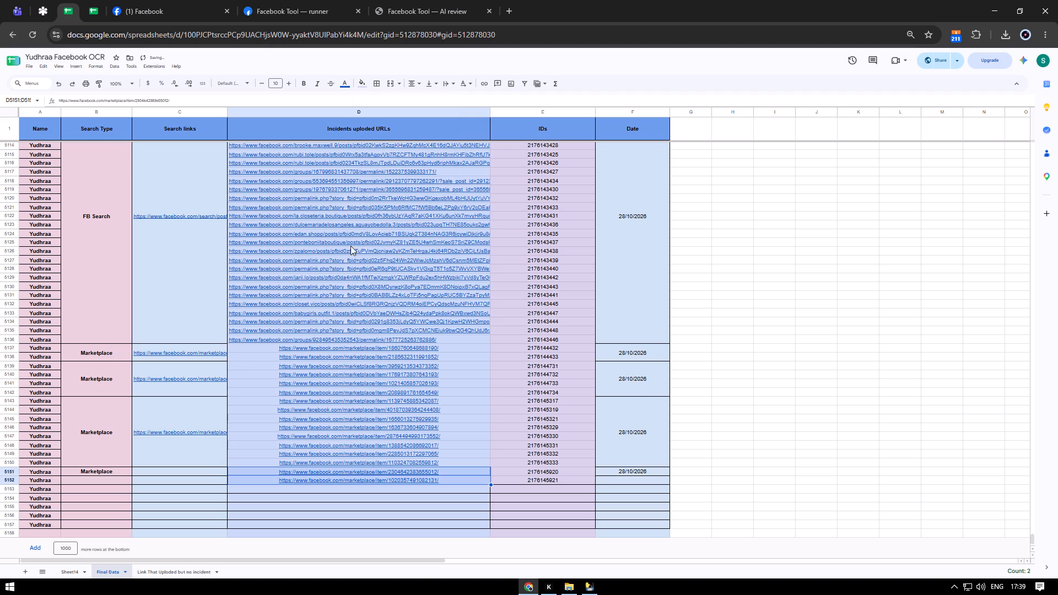
Copy the Jacksonville Marketplace search URL from Facebook into Search links cell C5151 as plain text and left-align it.
{"action": "left_click", "coordinate": [204, 470]}
{"action": "left_click", "coordinate": [202, 0]}
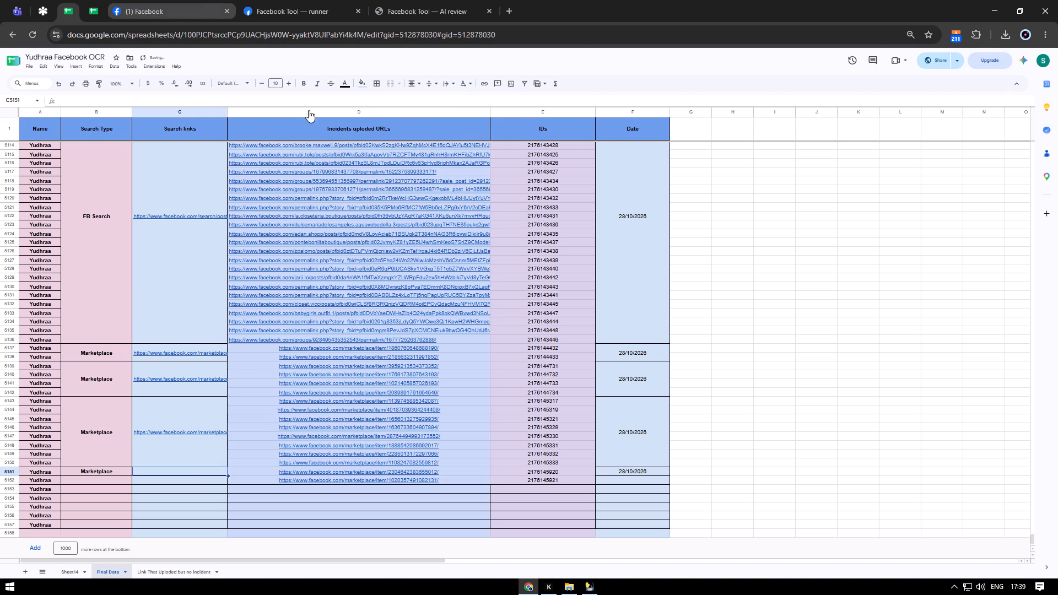
{"action": "left_click", "coordinate": [311, 39]}
{"action": "key", "text": "ctrl+c"}
{"action": "key", "text": "ctrl+c"}
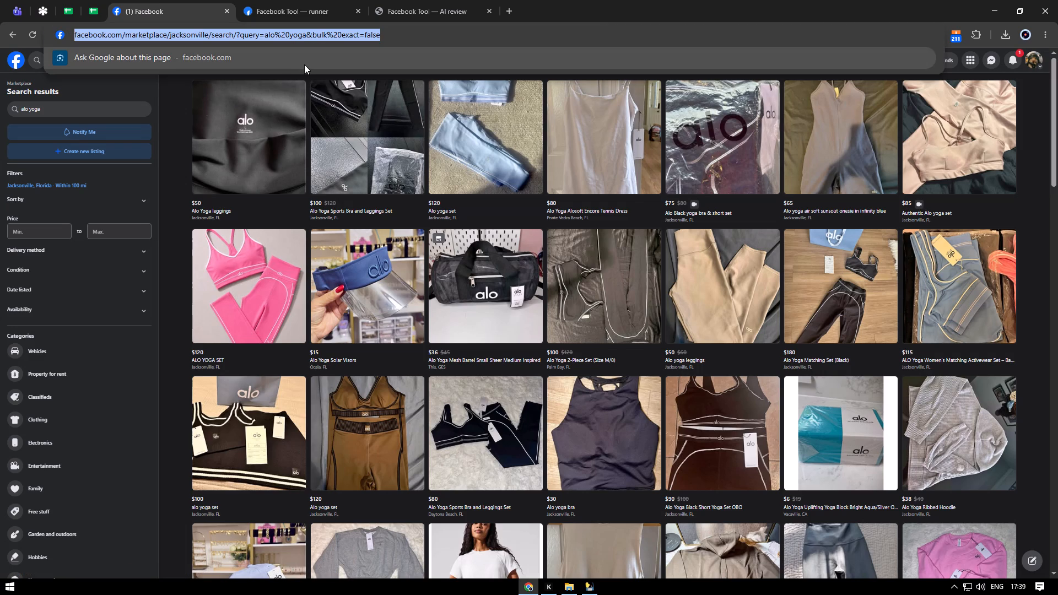
{"action": "key", "text": "ctrl+c"}
{"action": "key", "text": "ctrl+c"}
{"action": "key", "text": "ctrl+c"}
{"action": "key", "text": "ctrl+shift+Tab"}
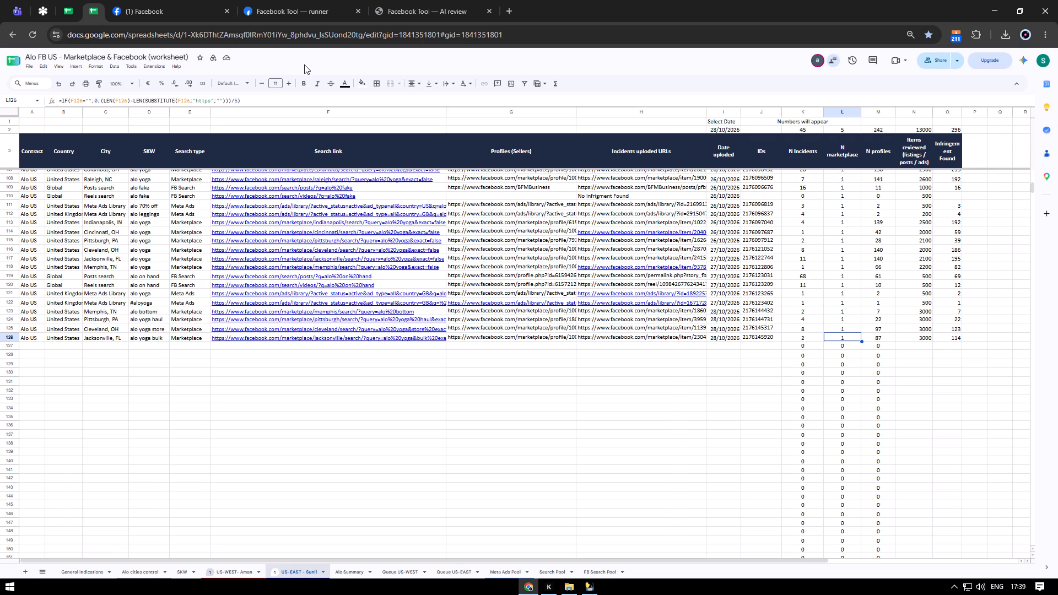
{"action": "key", "text": "ctrl+shift+Tab"}
{"action": "key", "text": "Return"}
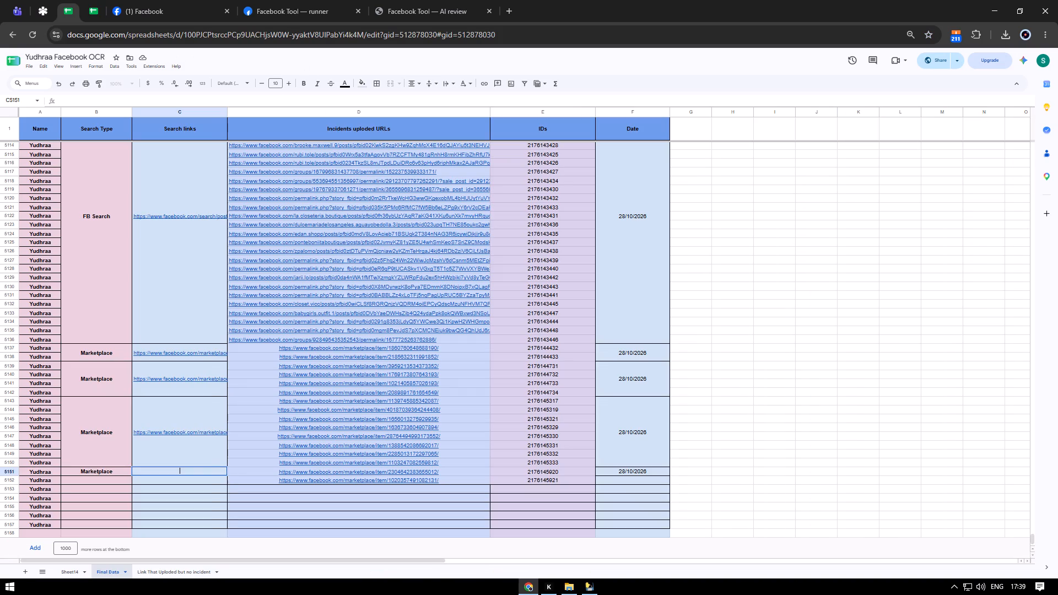
{"action": "key", "text": "ctrl+shift+v"}
{"action": "key", "text": "Return"}
{"action": "key", "text": "Up"}
{"action": "key", "text": "ctrl+shift+l"}
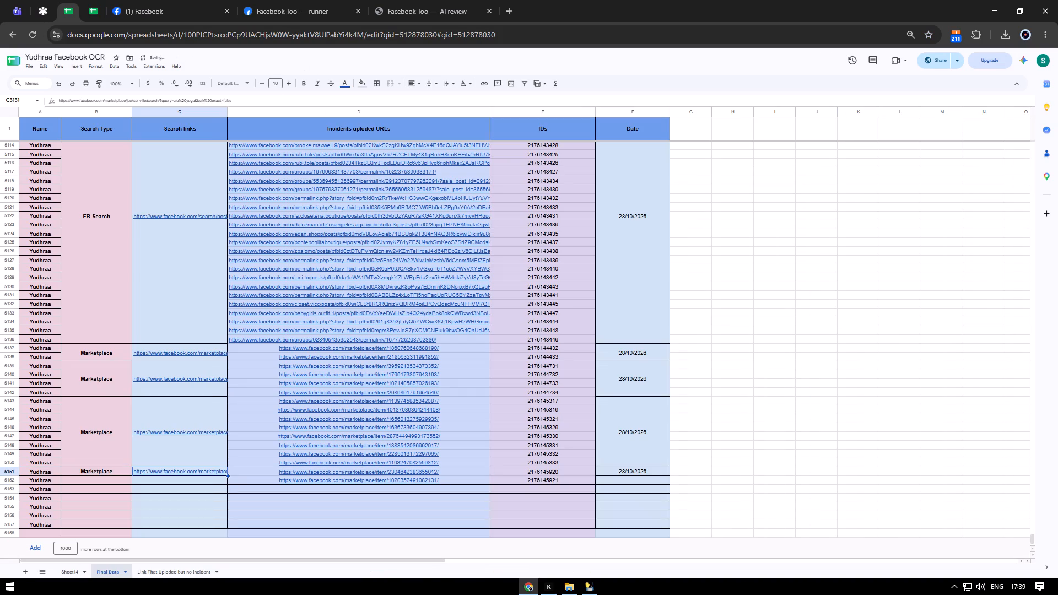
Merge rows 5151 and 5152 in each of the Search links, Search Type and Date columns.
{"action": "key", "text": "shift+Down"}
{"action": "key", "text": "alt+o"}
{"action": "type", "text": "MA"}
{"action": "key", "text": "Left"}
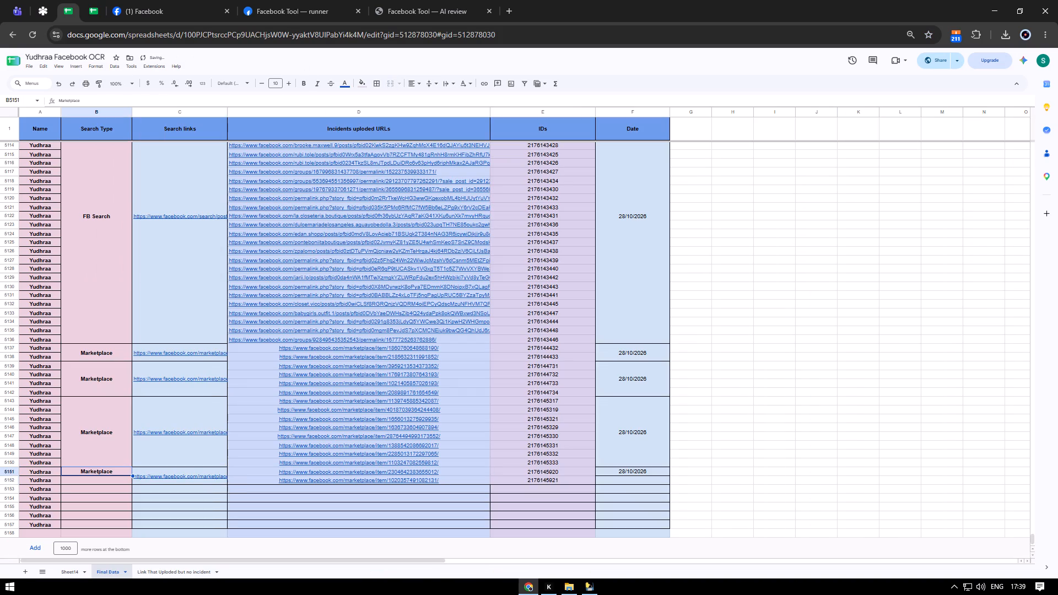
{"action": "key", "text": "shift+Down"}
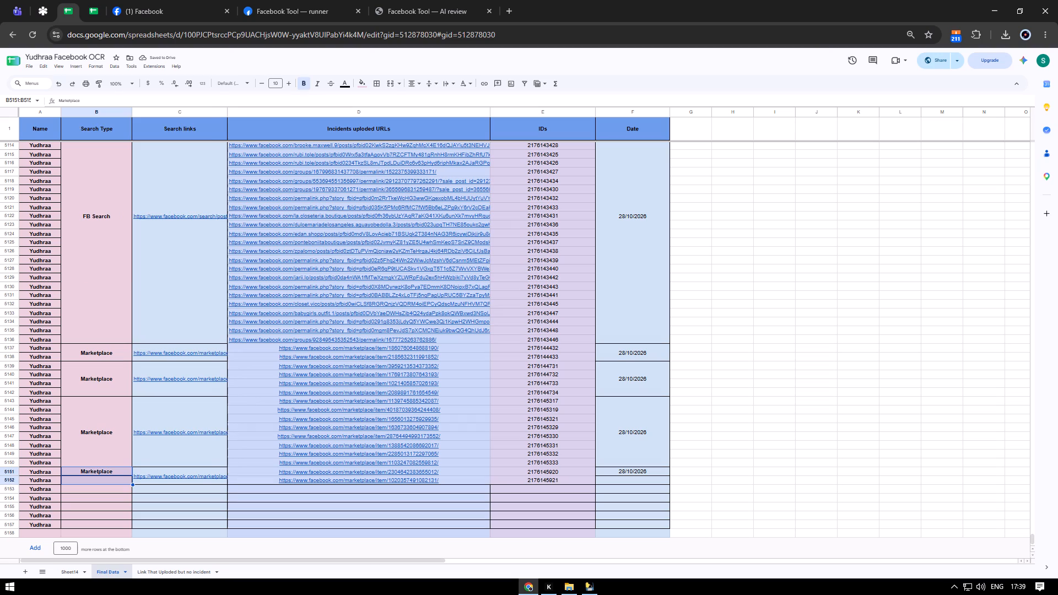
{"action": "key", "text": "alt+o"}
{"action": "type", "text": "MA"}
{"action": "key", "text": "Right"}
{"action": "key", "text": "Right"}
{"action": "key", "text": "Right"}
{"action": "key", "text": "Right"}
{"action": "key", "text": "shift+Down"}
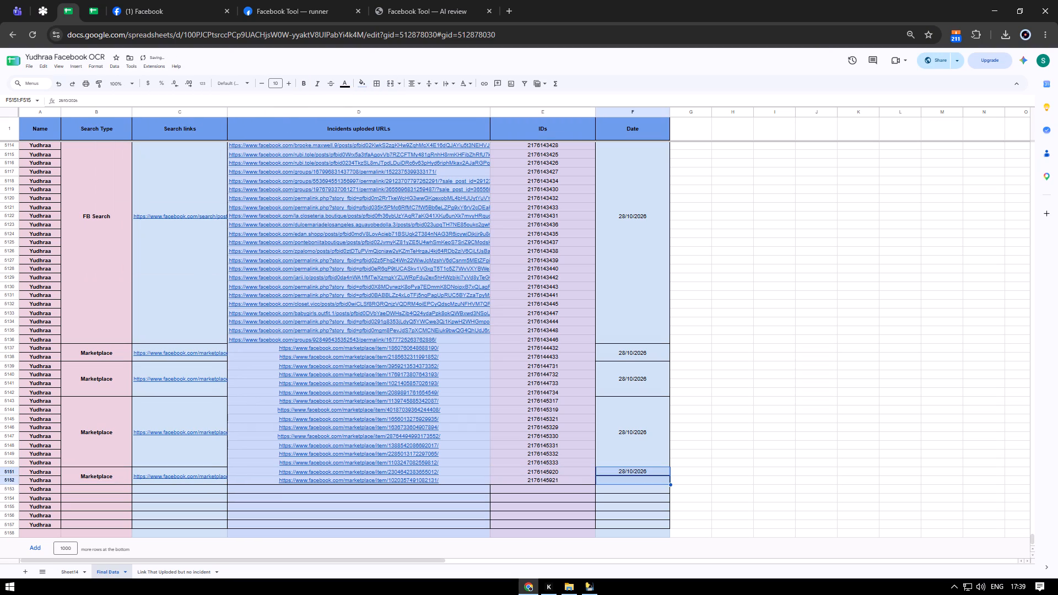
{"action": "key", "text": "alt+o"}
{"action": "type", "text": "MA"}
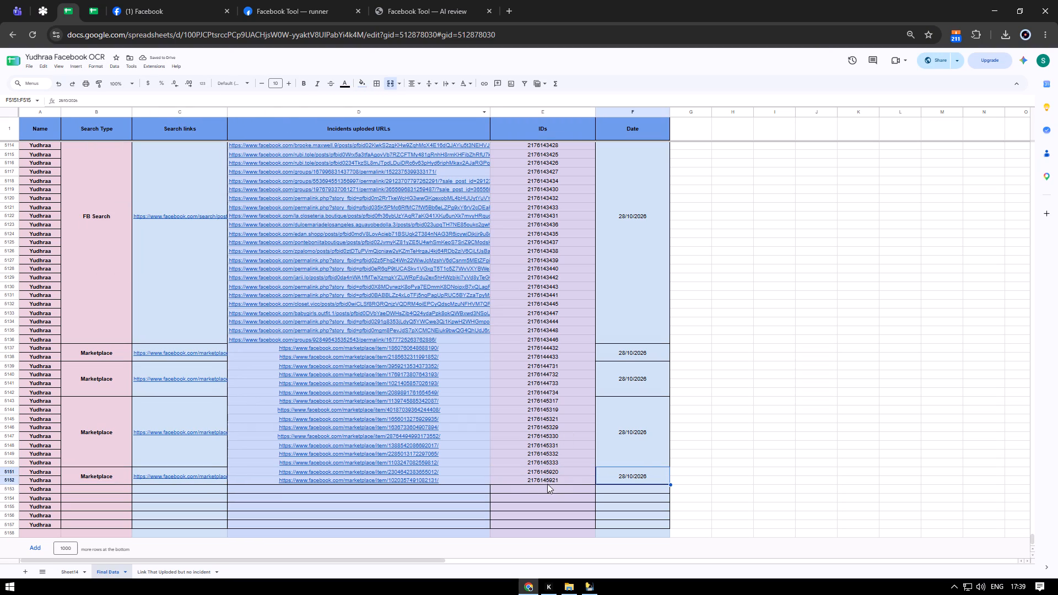
Apply all borders to the incident URL and ID cells D5096:E5152.
{"action": "left_click_drag", "start_coordinate": [546, 479], "coordinate": [398, 370]}
{"action": "scroll", "coordinate": [469, 363], "scroll_direction": "up", "scroll_amount": 7}
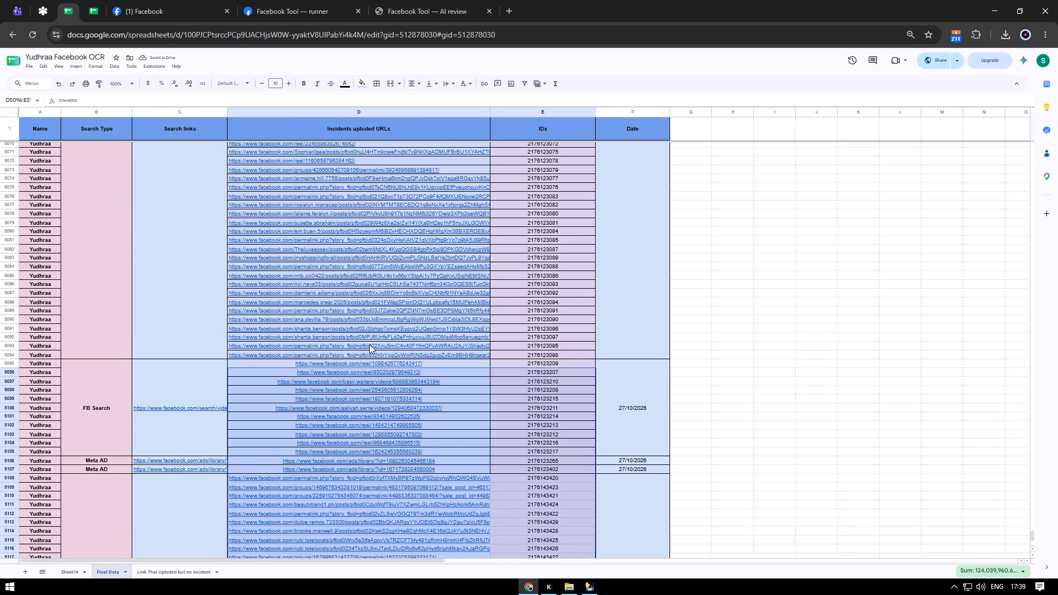
{"action": "left_click", "coordinate": [382, 82]}
{"action": "left_click", "coordinate": [374, 102]}
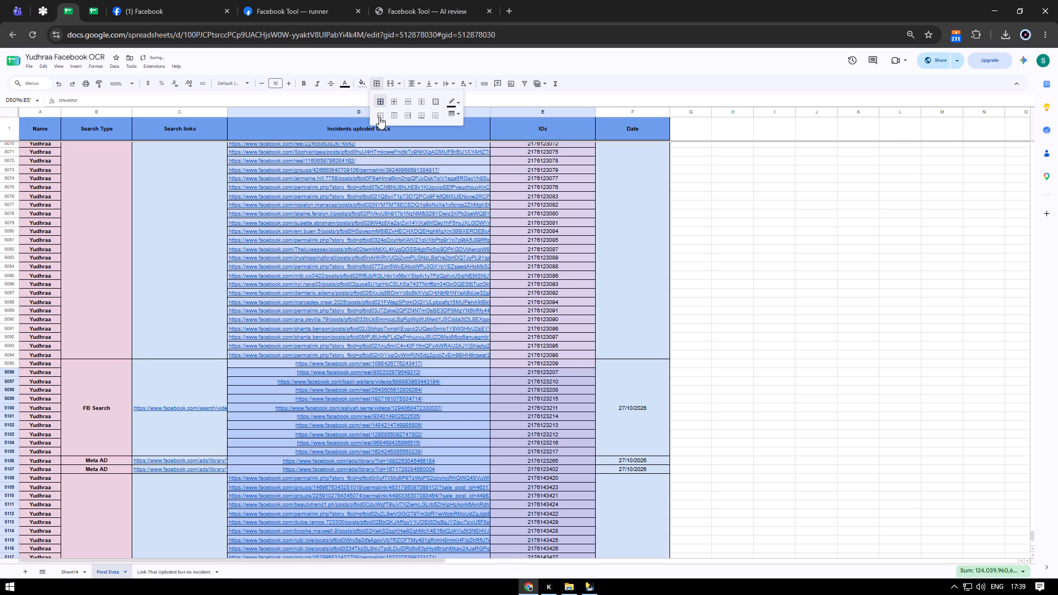
{"action": "scroll", "coordinate": [404, 228], "scroll_direction": "down", "scroll_amount": 13}
{"action": "left_click", "coordinate": [226, 500]}
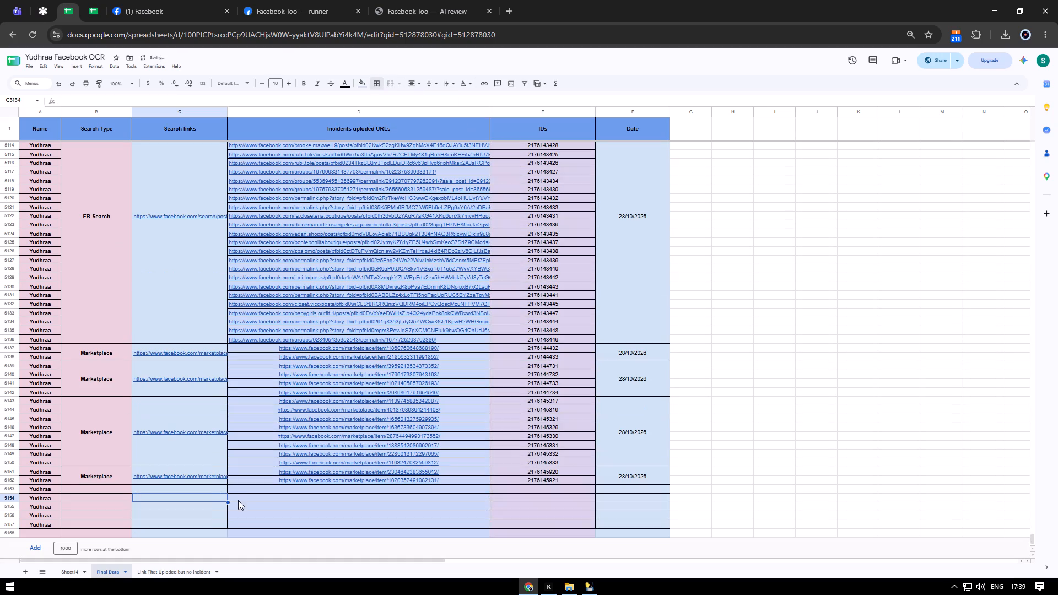
Go through the search blocks dated 28/10/2026 in Final Data, and check the US-EAST sheet.
{"action": "left_click", "coordinate": [635, 479]}
{"action": "left_click", "coordinate": [638, 441]}
{"action": "left_click", "coordinate": [638, 383]}
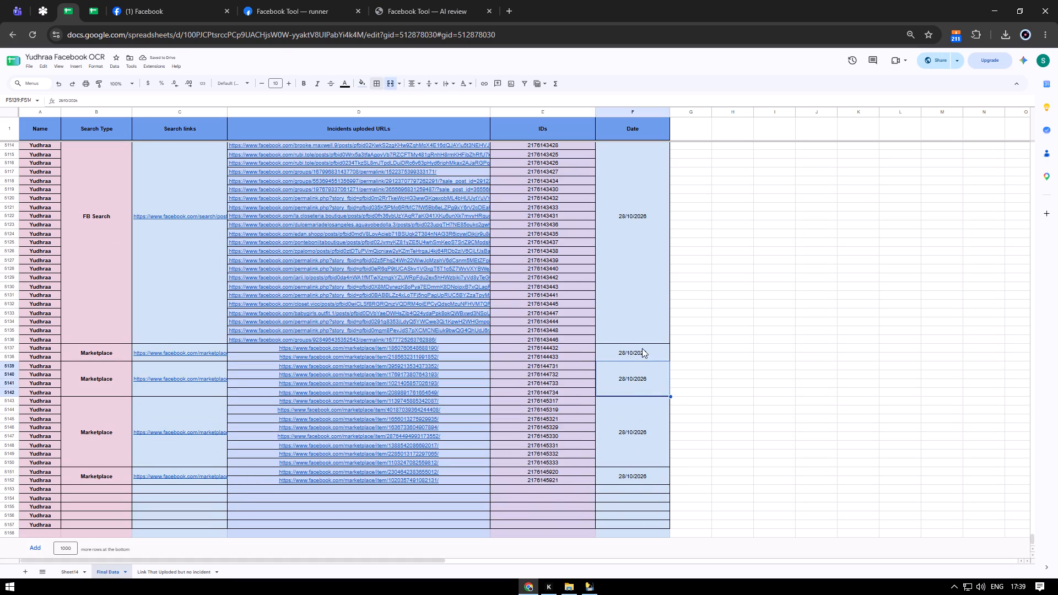
{"action": "left_click", "coordinate": [642, 348]}
{"action": "left_click", "coordinate": [639, 290]}
{"action": "scroll", "coordinate": [624, 388], "scroll_direction": "up", "scroll_amount": 3}
{"action": "scroll", "coordinate": [622, 393], "scroll_direction": "down", "scroll_amount": 3}
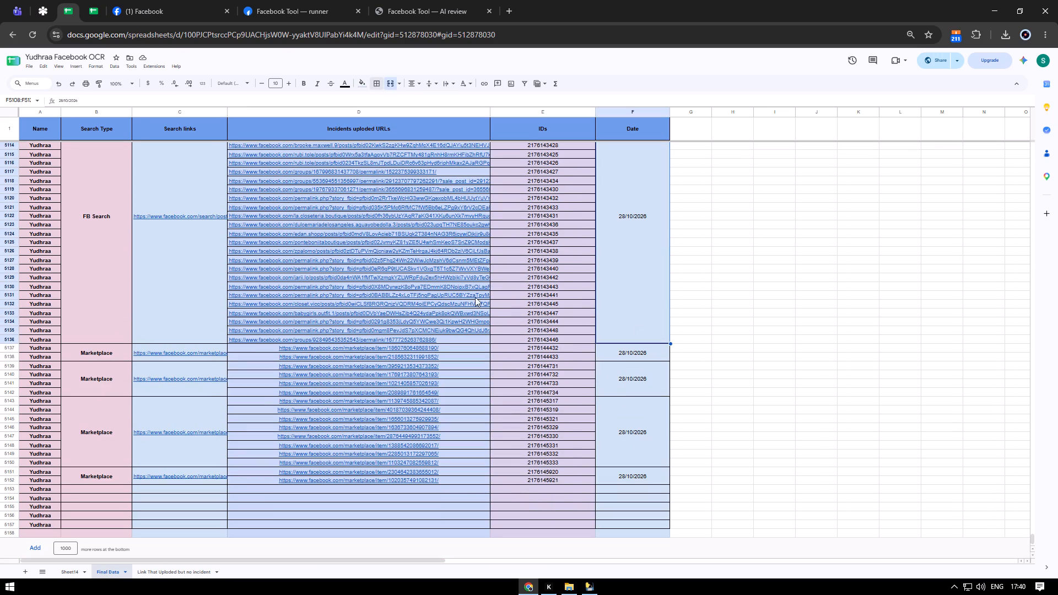
{"action": "left_click", "coordinate": [95, 0]}
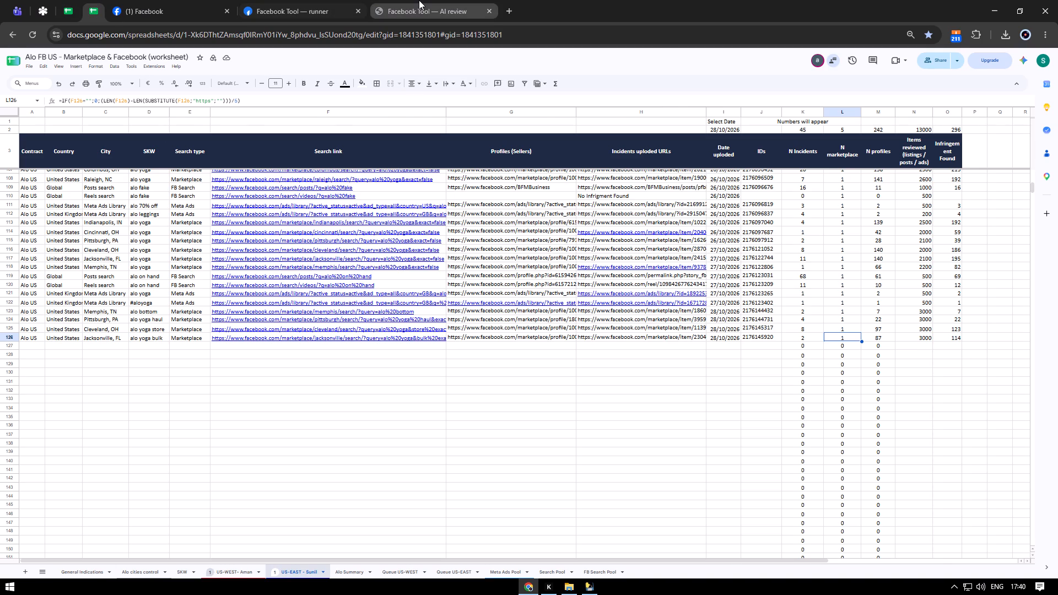
Open the Alo Yoga Report spreadsheet in place of the AI review page and show its Facebook sheet.
{"action": "left_click", "coordinate": [419, 0]}
{"action": "left_click", "coordinate": [423, 30]}
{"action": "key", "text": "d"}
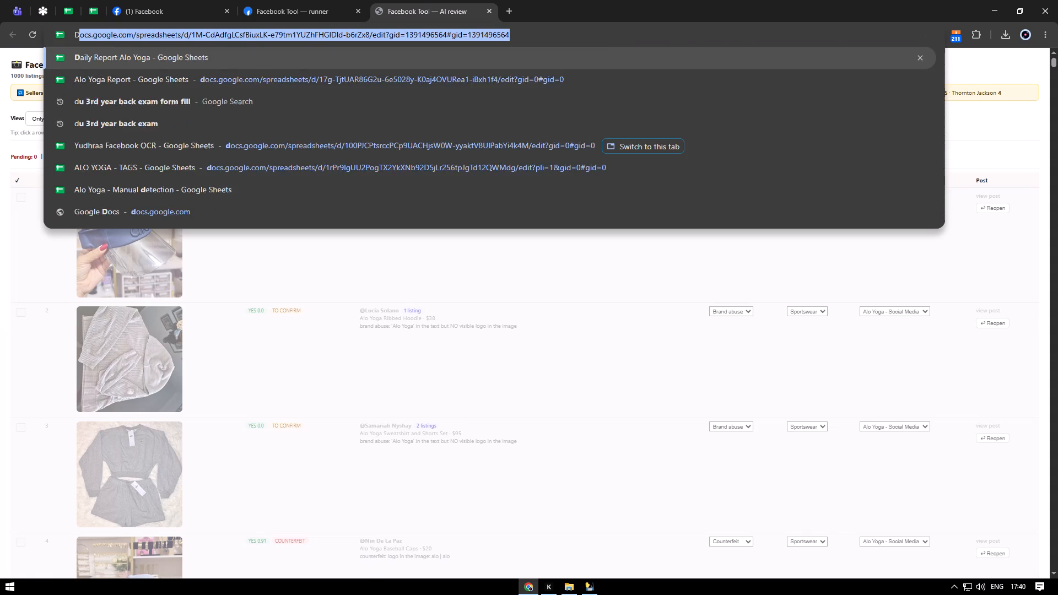
{"action": "key", "text": "BackSpace"}
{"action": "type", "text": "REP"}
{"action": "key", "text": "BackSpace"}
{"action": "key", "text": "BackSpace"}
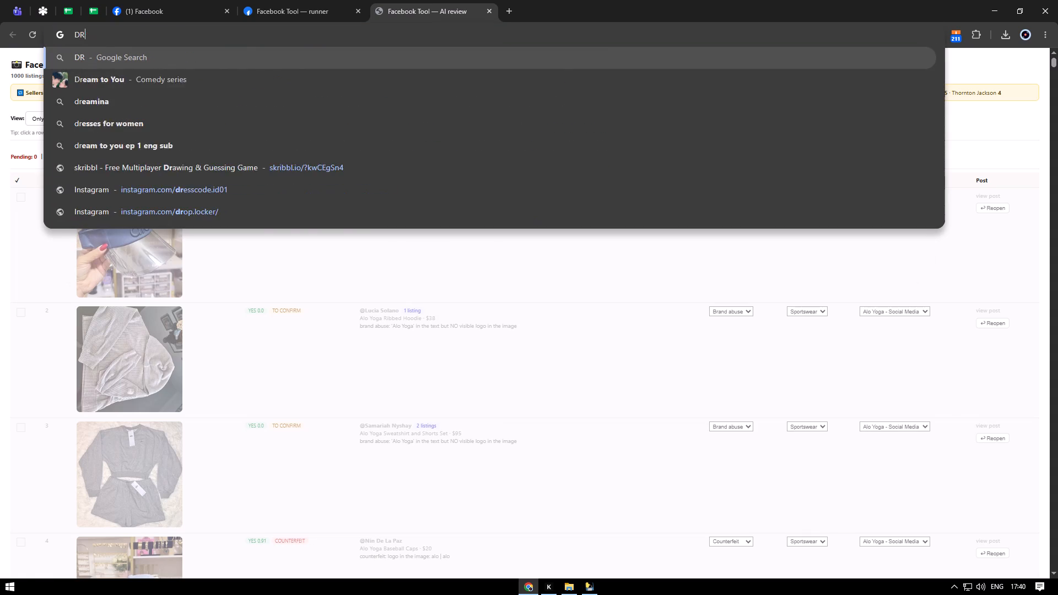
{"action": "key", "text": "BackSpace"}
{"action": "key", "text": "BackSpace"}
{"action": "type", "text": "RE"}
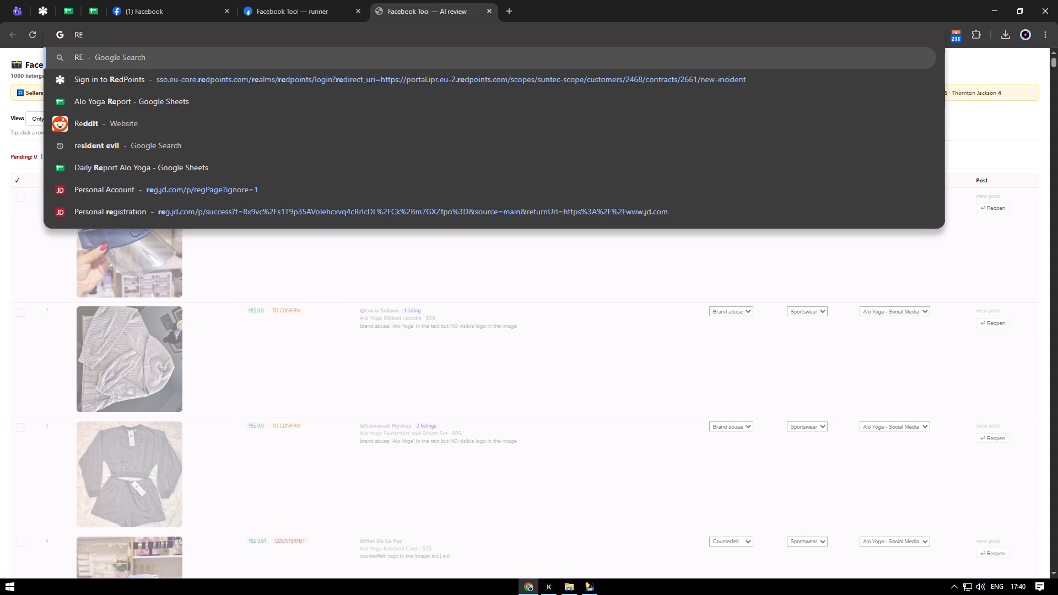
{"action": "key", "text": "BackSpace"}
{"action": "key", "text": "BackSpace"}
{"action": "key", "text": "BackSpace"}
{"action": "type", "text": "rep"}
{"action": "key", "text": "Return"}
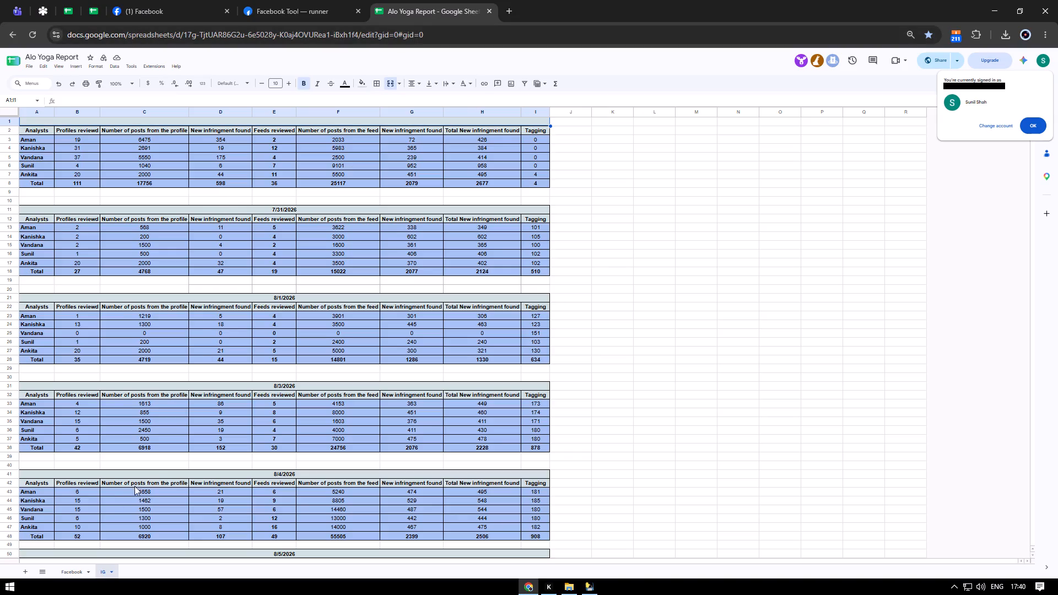
{"action": "left_click", "coordinate": [70, 567]}
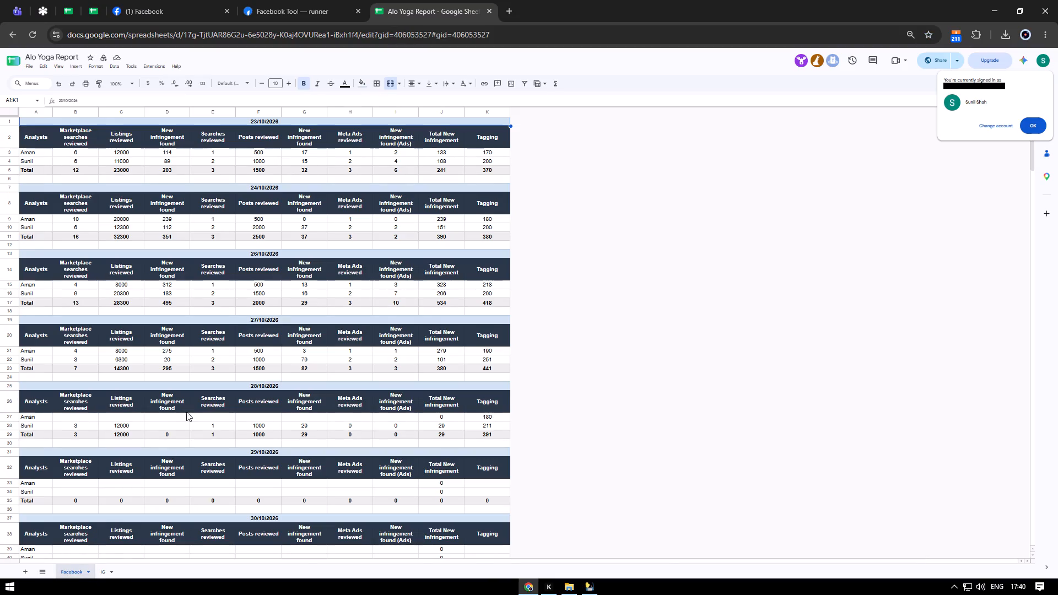
Set Sunil's Marketplace searches reviewed for 28/10/2026 to 4 in cell B28.
{"action": "scroll", "coordinate": [154, 419], "scroll_direction": "down", "scroll_amount": 1}
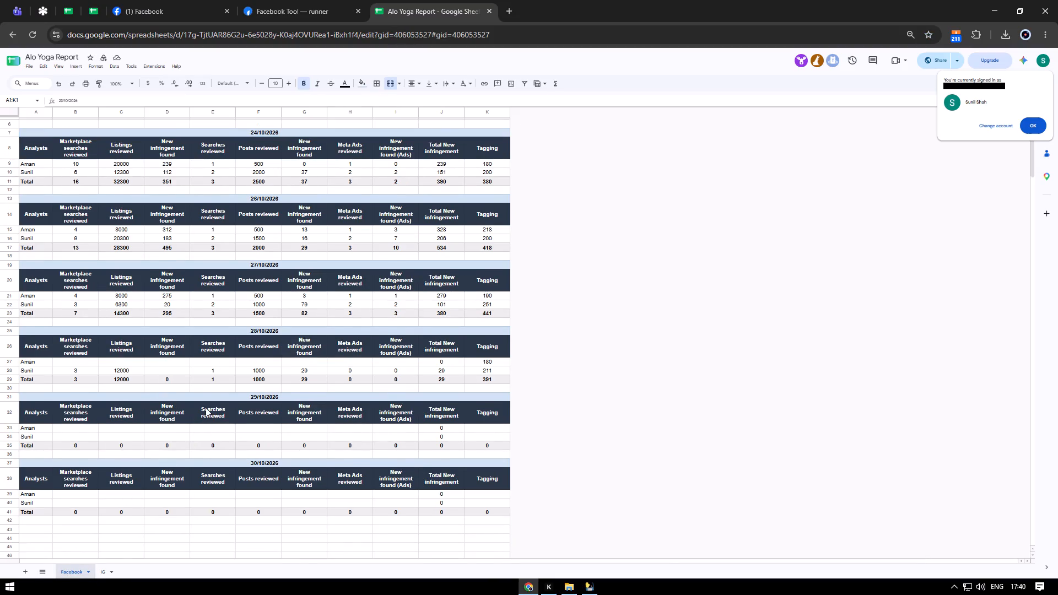
{"action": "left_click", "coordinate": [94, 371]}
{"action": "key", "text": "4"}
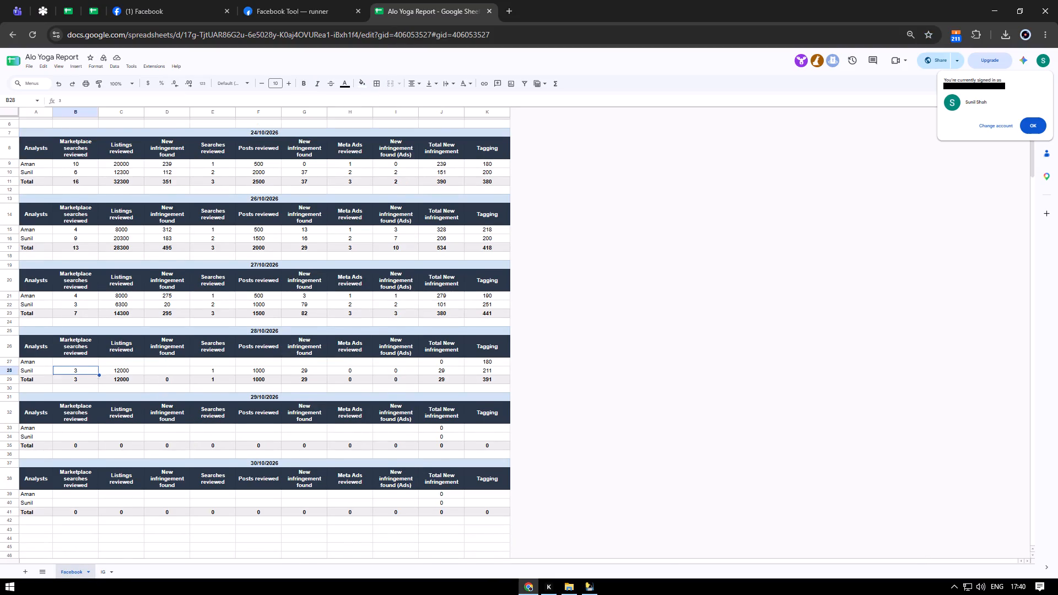
{"action": "key", "text": "Right"}
{"action": "key", "text": "Right"}
{"action": "key", "text": "Right"}
{"action": "key", "text": "Right"}
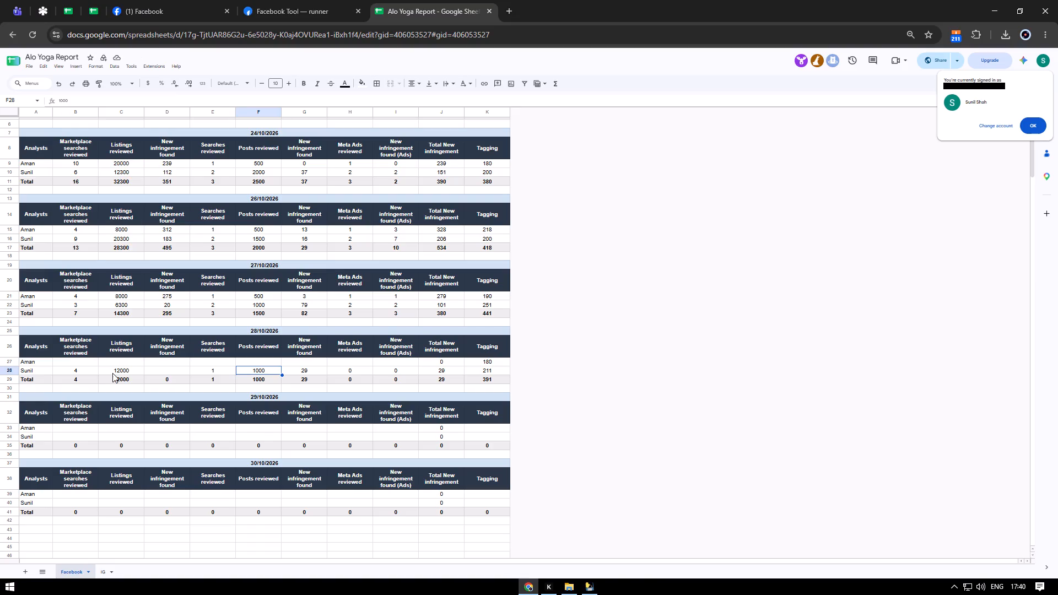
Close the Alo Yoga Report, Facebook and Facebook Tool runner pages, leaving the Alo FB US worksheet open.
{"action": "left_click", "coordinate": [90, 0]}
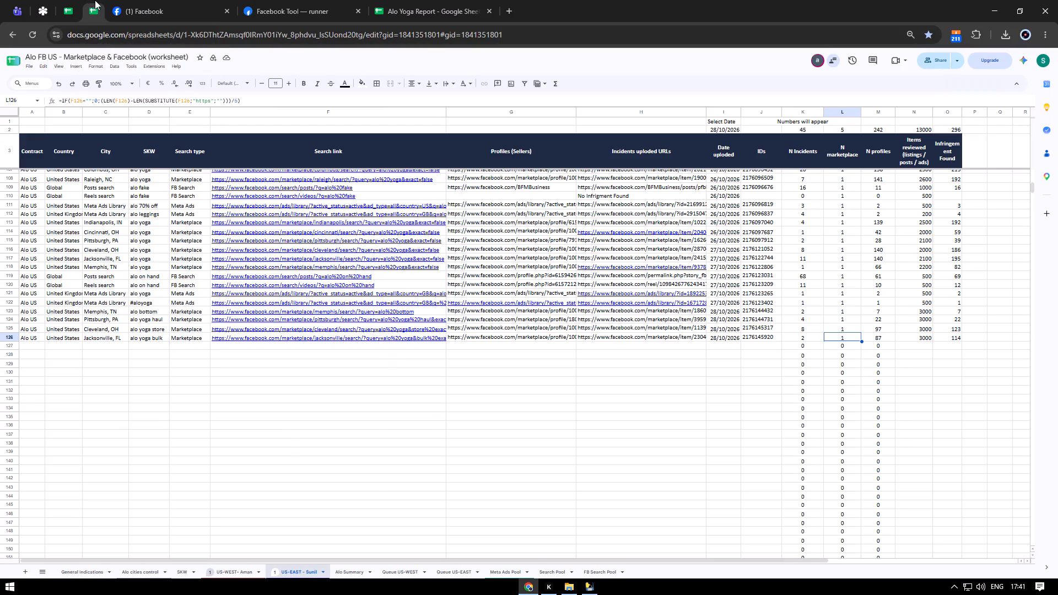
{"action": "left_click_drag", "start_coordinate": [437, 0], "coordinate": [195, 0]}
{"action": "middle_click", "coordinate": [230, 0]}
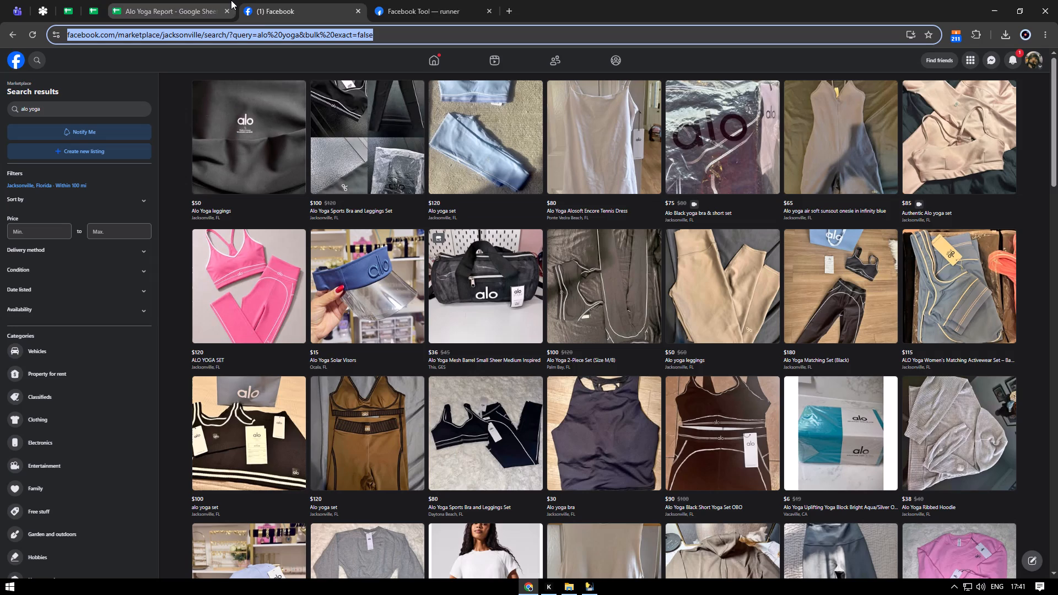
{"action": "middle_click", "coordinate": [236, 0]}
{"action": "middle_click", "coordinate": [236, 0]}
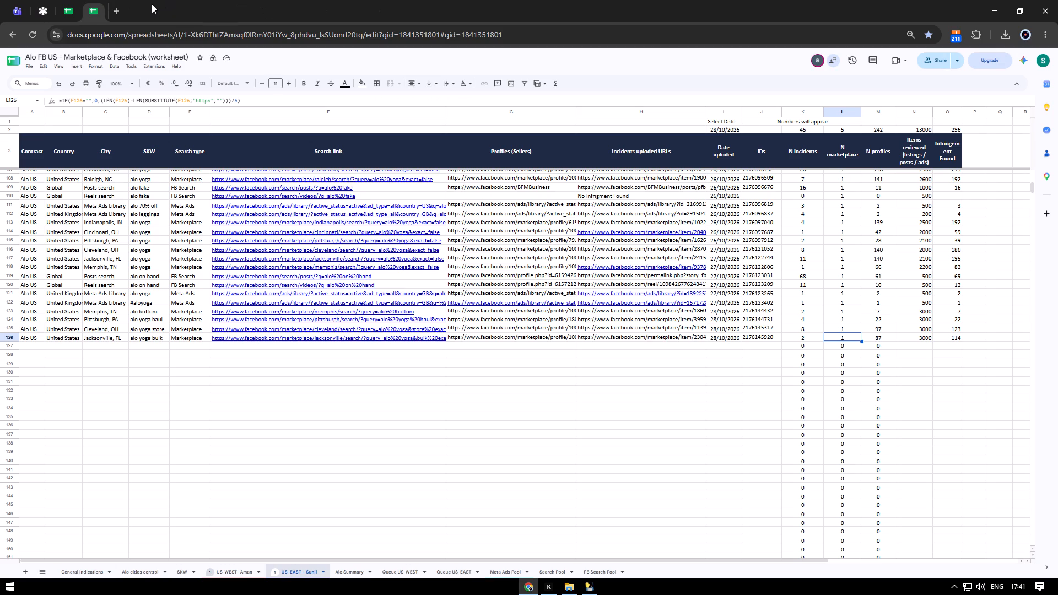
Reopen the Alo Yoga Report spreadsheet in a new browser tab.
{"action": "key", "text": "ctrl+t"}
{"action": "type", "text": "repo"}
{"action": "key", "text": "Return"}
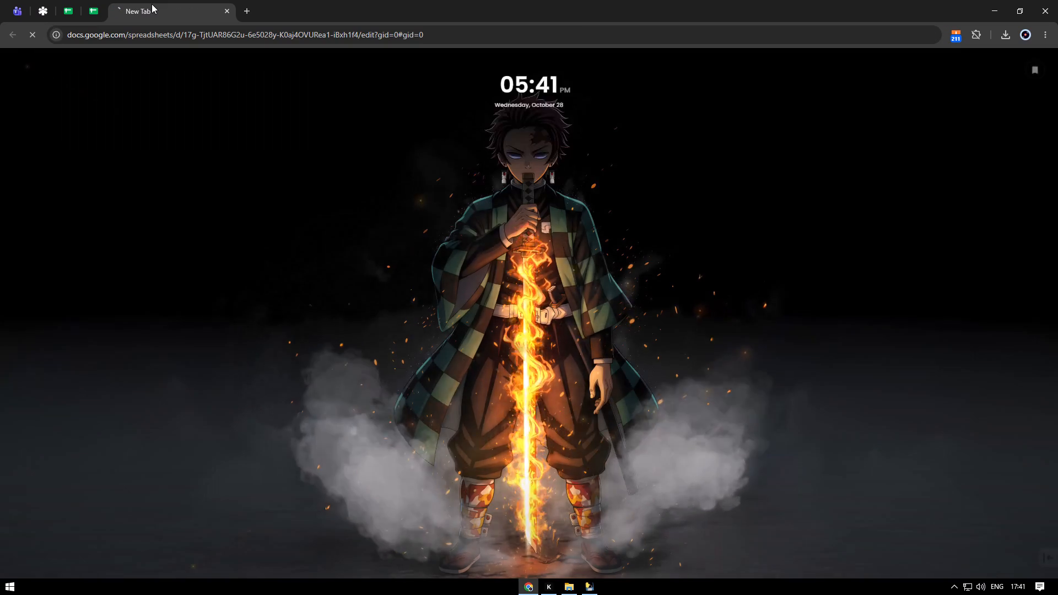
{"action": "scroll", "coordinate": [442, 269], "scroll_direction": "down", "scroll_amount": 6}
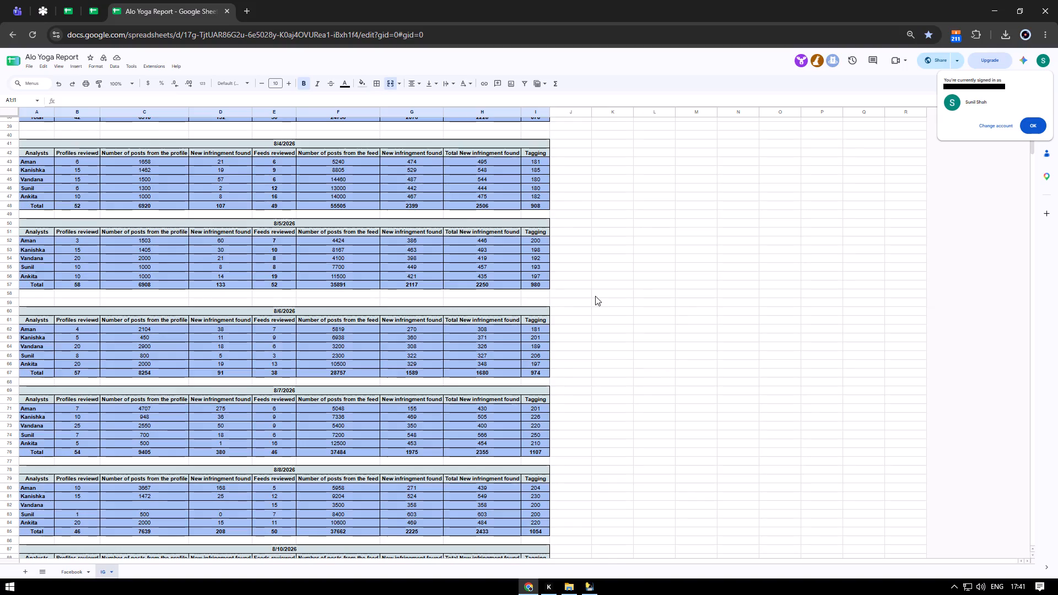
In the Alo FB US worksheet's US-EAST sheet, create a filter and limit the Select Date column to (Blanks), 28/10/2026 and Date uploaded.
{"action": "key", "text": "alt+Up"}
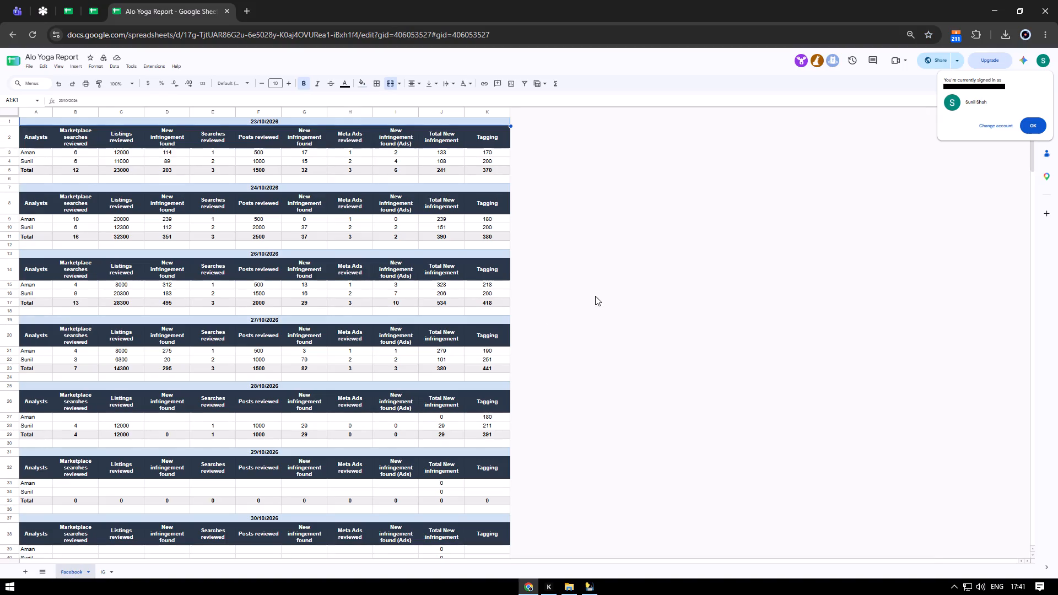
{"action": "left_click", "coordinate": [95, 1]}
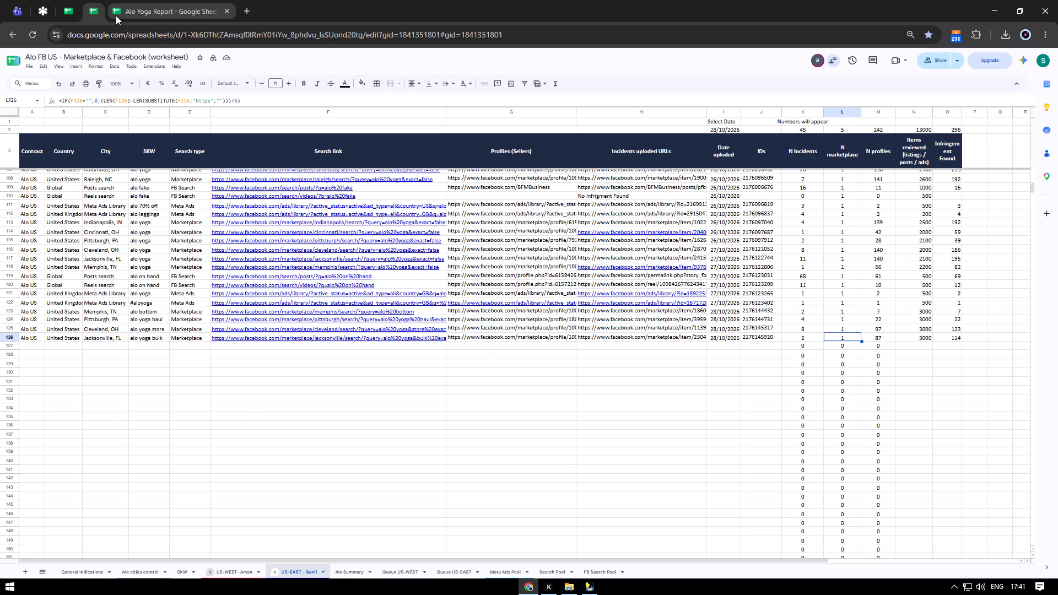
{"action": "left_click", "coordinate": [612, 123]}
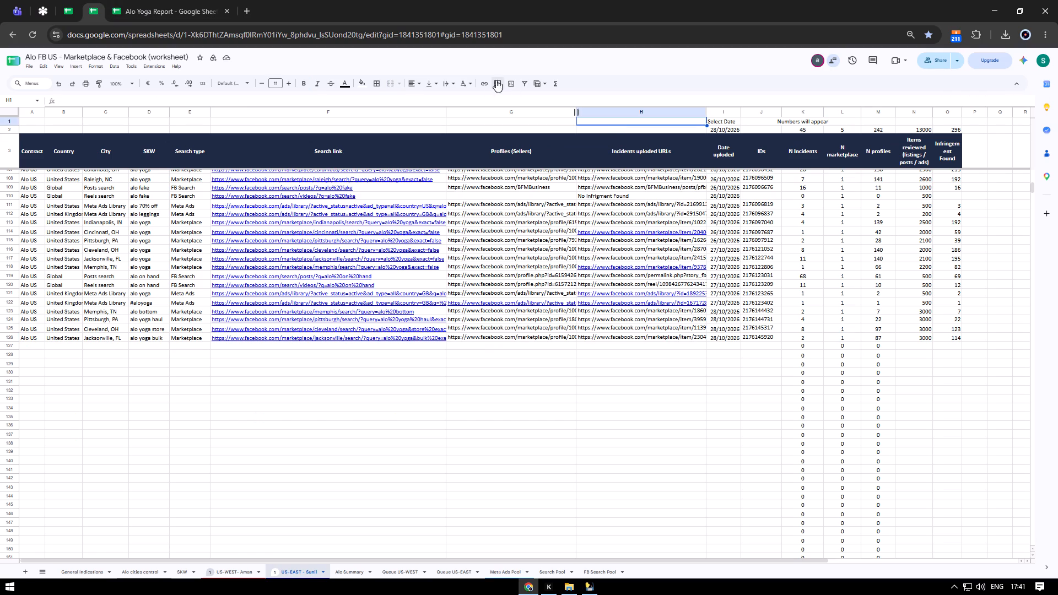
{"action": "double_click", "coordinate": [528, 79]}
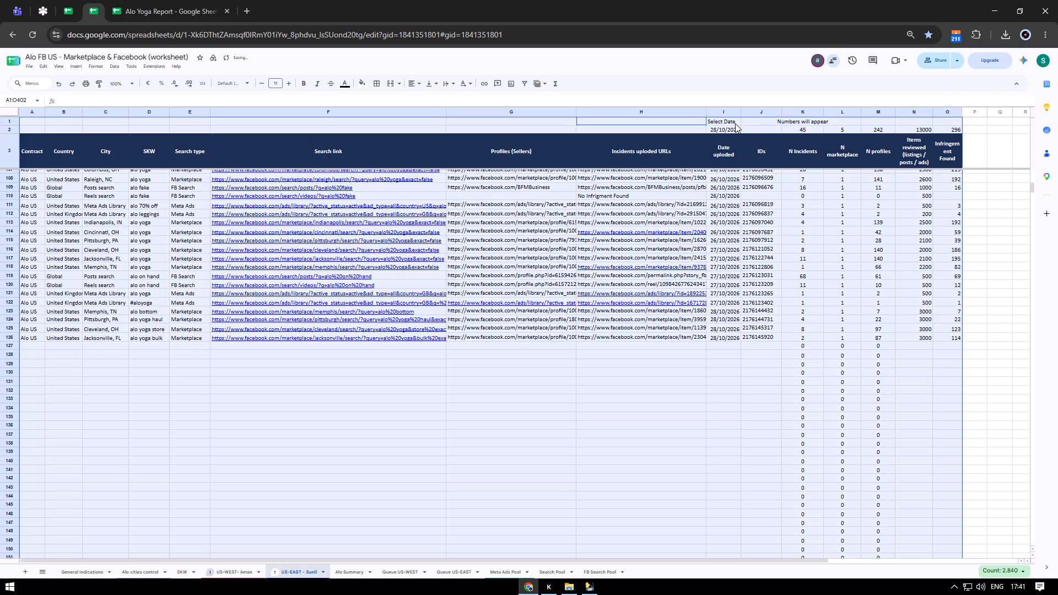
{"action": "left_click", "coordinate": [528, 84]}
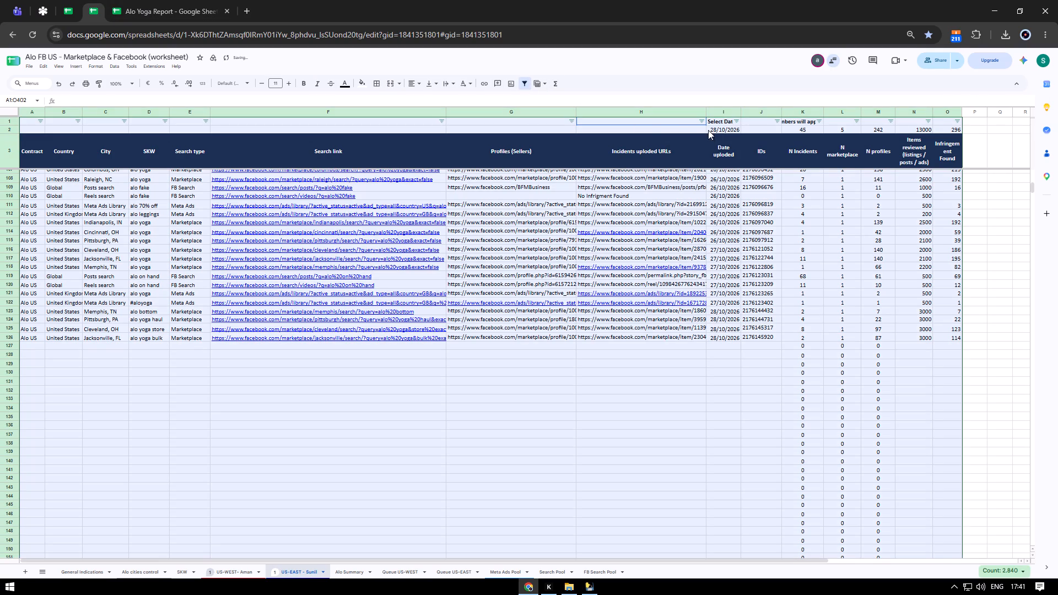
{"action": "left_click", "coordinate": [735, 123]}
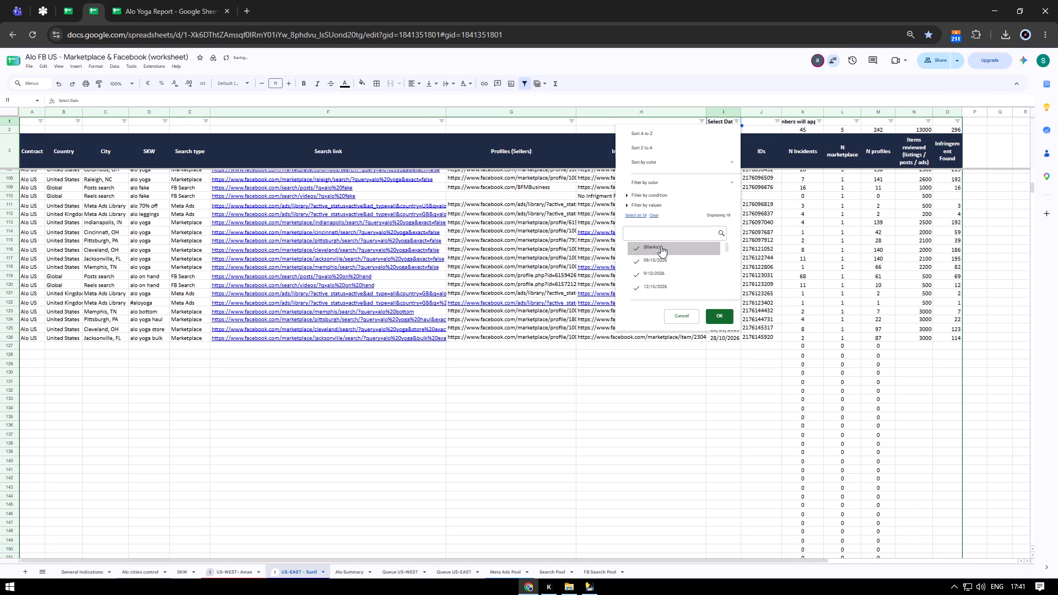
{"action": "left_click", "coordinate": [658, 212]}
{"action": "left_click", "coordinate": [674, 251]}
{"action": "scroll", "coordinate": [671, 274], "scroll_direction": "down", "scroll_amount": 6}
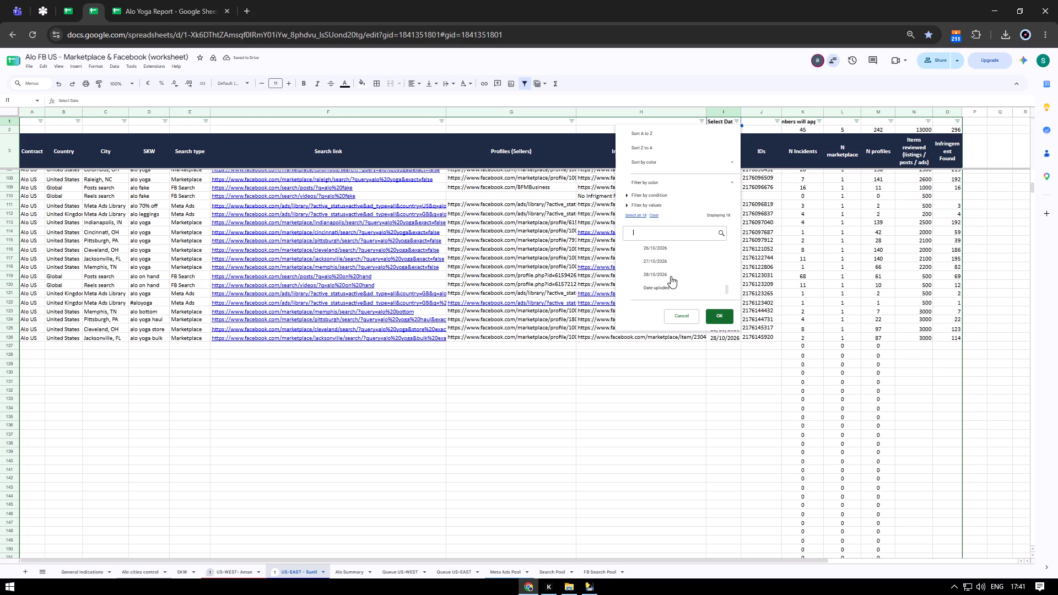
{"action": "scroll", "coordinate": [671, 278], "scroll_direction": "down", "scroll_amount": 3}
{"action": "left_click", "coordinate": [670, 278]}
{"action": "left_click", "coordinate": [676, 286]}
{"action": "left_click", "coordinate": [715, 318]}
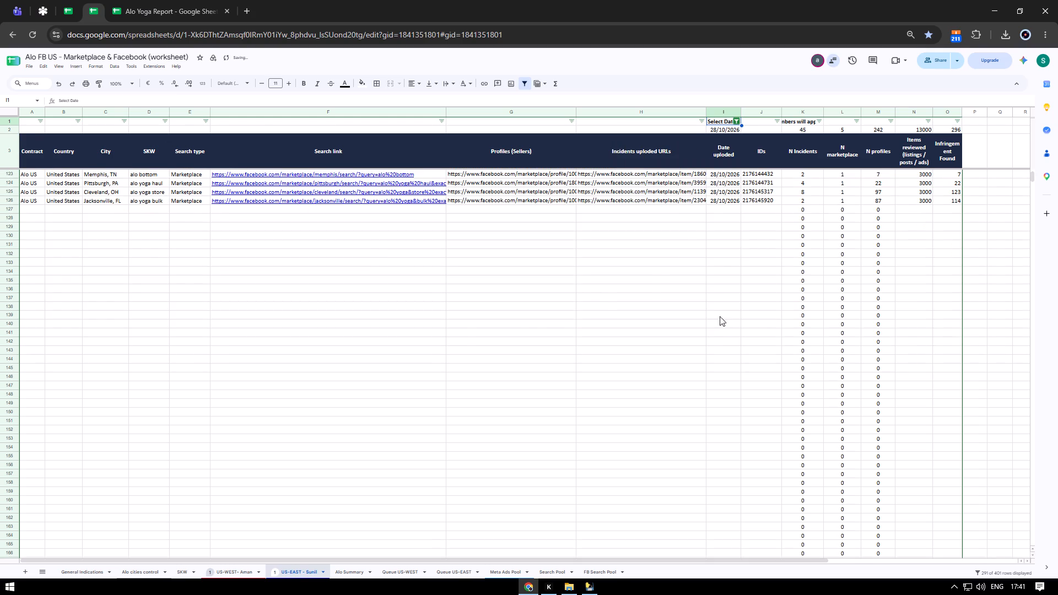
Sum the N Incidents of the four Marketplace rows dated 28/10/2026.
{"action": "scroll", "coordinate": [661, 255], "scroll_direction": "up", "scroll_amount": 6}
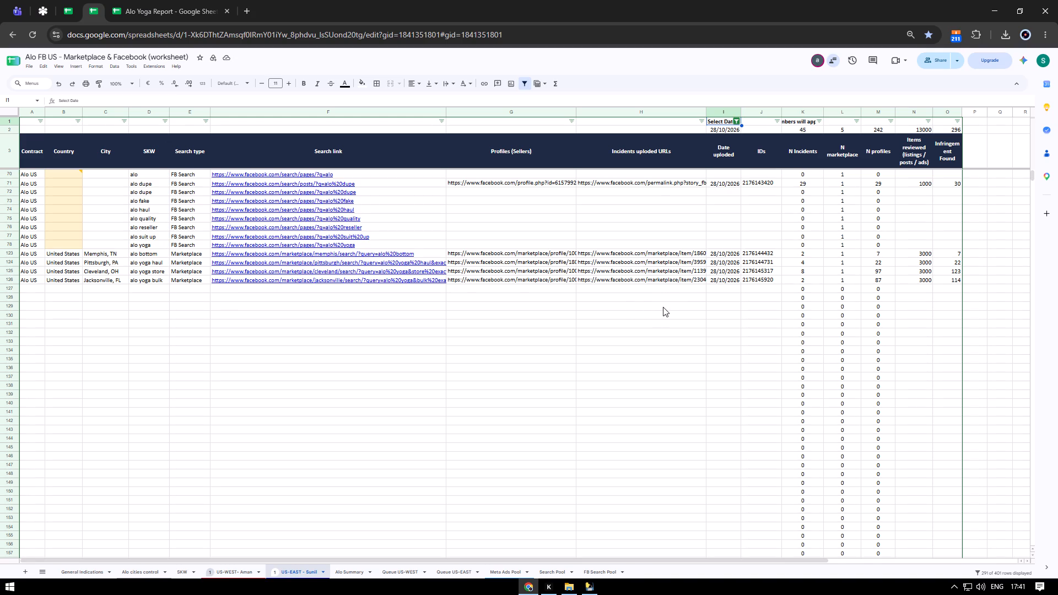
{"action": "scroll", "coordinate": [663, 306], "scroll_direction": "up", "scroll_amount": 4}
{"action": "left_click_drag", "start_coordinate": [792, 252], "coordinate": [795, 284]}
In the Alo Yoga Report's Facebook sheet, enter 16 as Sunil's Marketplace new infringements found for 28/10/2026.
{"action": "left_click", "coordinate": [185, 0]}
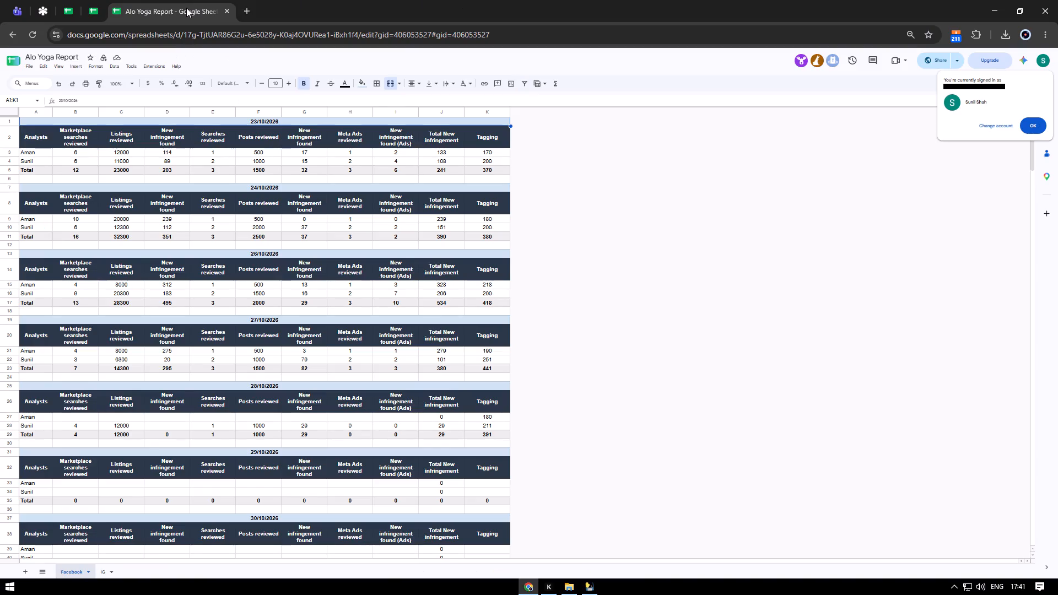
{"action": "key", "text": "Left"}
{"action": "key", "text": "Left"}
{"action": "key", "text": "Down"}
{"action": "key", "text": "Down"}
{"action": "key", "text": "Down"}
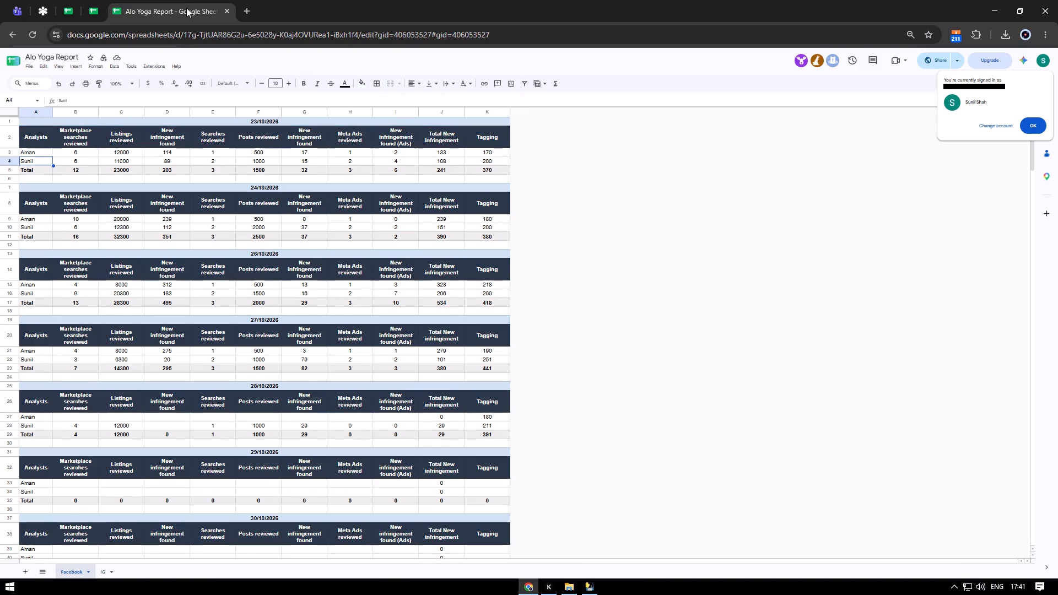
{"action": "key", "text": "Down"}
{"action": "key", "text": "Down"}
{"action": "key", "text": "Down"}
{"action": "key", "text": "Down"}
{"action": "key", "text": "Down"}
{"action": "key", "text": "Down"}
{"action": "key", "text": "Down"}
{"action": "key", "text": "Down"}
{"action": "key", "text": "Down"}
{"action": "key", "text": "Down"}
{"action": "key", "text": "Down"}
{"action": "key", "text": "Down"}
{"action": "key", "text": "Down"}
{"action": "key", "text": "Down"}
{"action": "key", "text": "Down"}
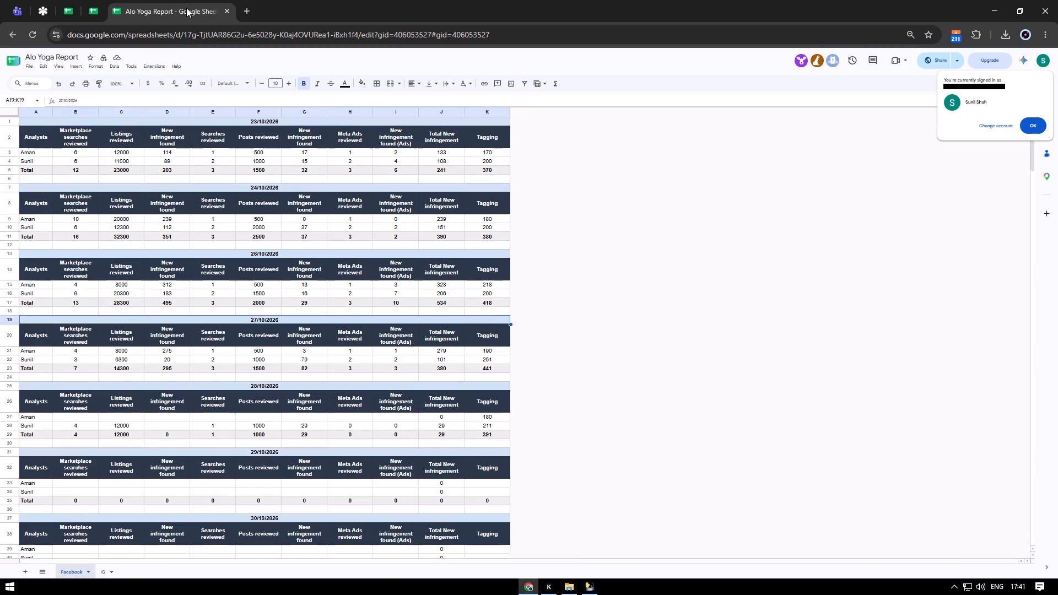
{"action": "key", "text": "Down"}
{"action": "key", "text": "Down"}
{"action": "key", "text": "Down"}
{"action": "key", "text": "Down"}
{"action": "key", "text": "Down"}
{"action": "key", "text": "Down"}
{"action": "key", "text": "Down"}
{"action": "key", "text": "Down"}
{"action": "key", "text": "Down"}
{"action": "key", "text": "Right"}
{"action": "key", "text": "Right"}
{"action": "key", "text": "Right"}
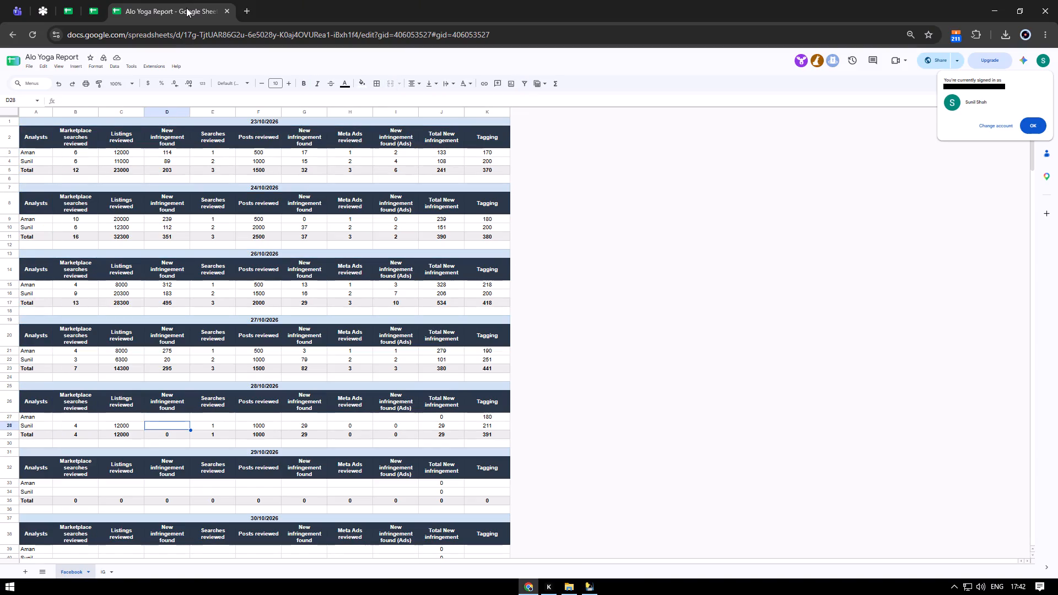
{"action": "type", "text": "16"}
{"action": "key", "text": "Right"}
{"action": "key", "text": "Right"}
{"action": "key", "text": "Left"}
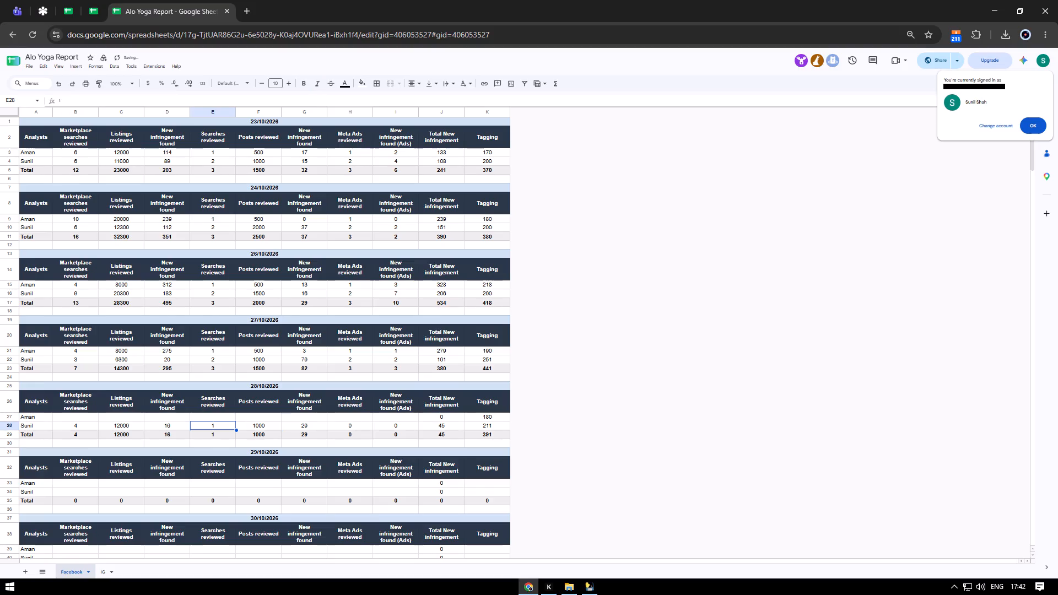
Compare the filtered 28/10/2026 worksheet entries with Sunil's figures in the Alo Yoga Report.
{"action": "left_click", "coordinate": [83, 0]}
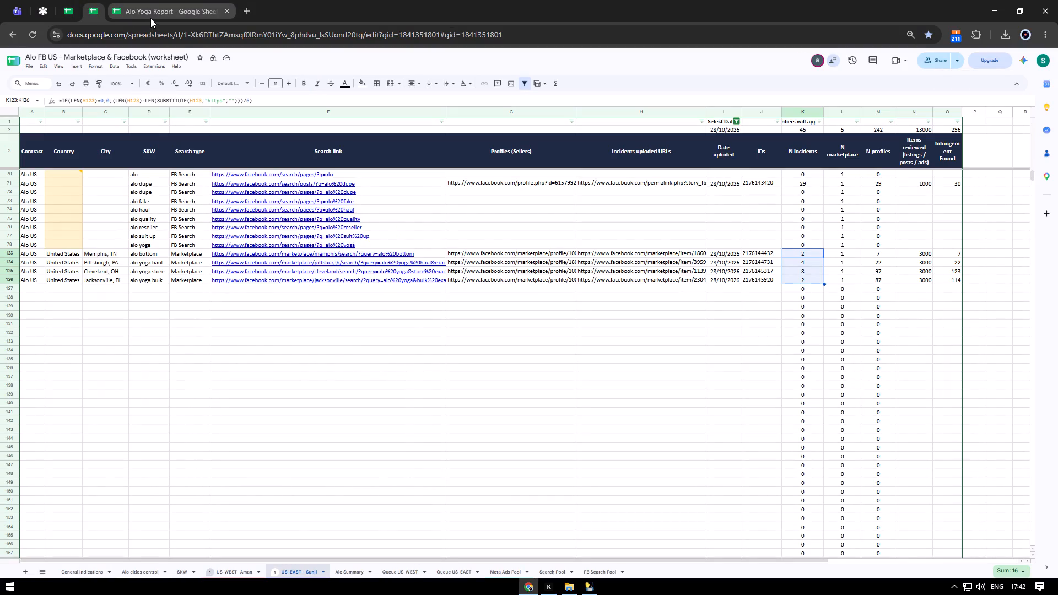
{"action": "left_click", "coordinate": [134, 0]}
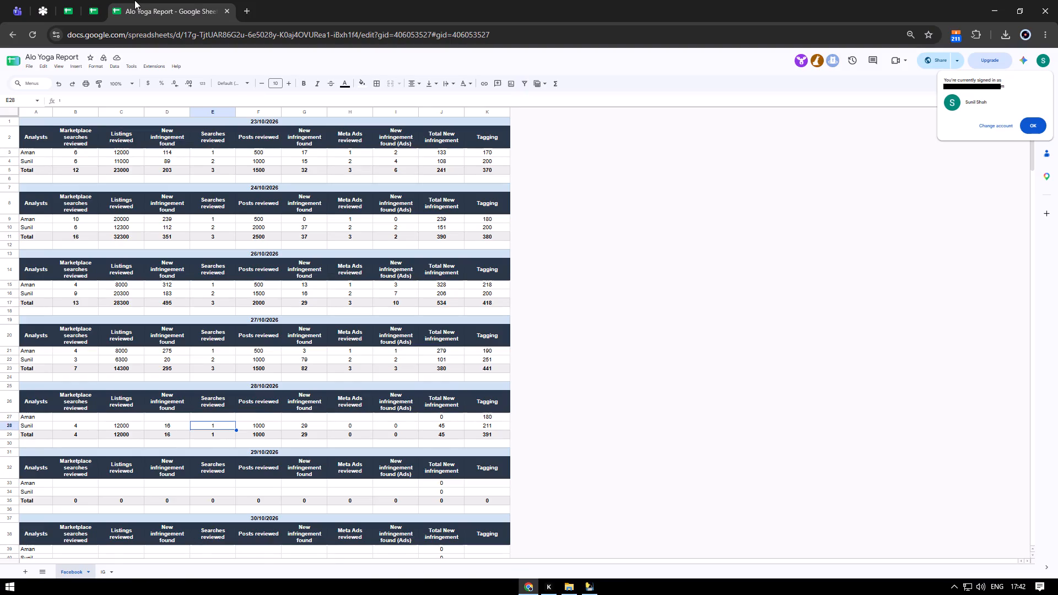
{"action": "left_click", "coordinate": [94, 0]}
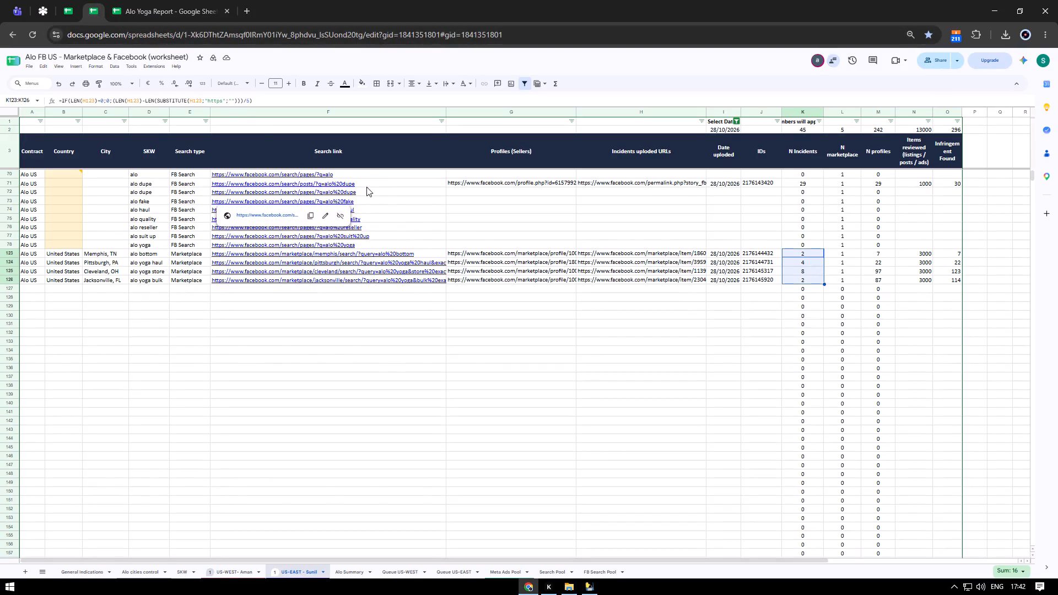
{"action": "left_click", "coordinate": [378, 222]}
{"action": "left_click", "coordinate": [388, 241]}
{"action": "left_click", "coordinate": [449, 304]}
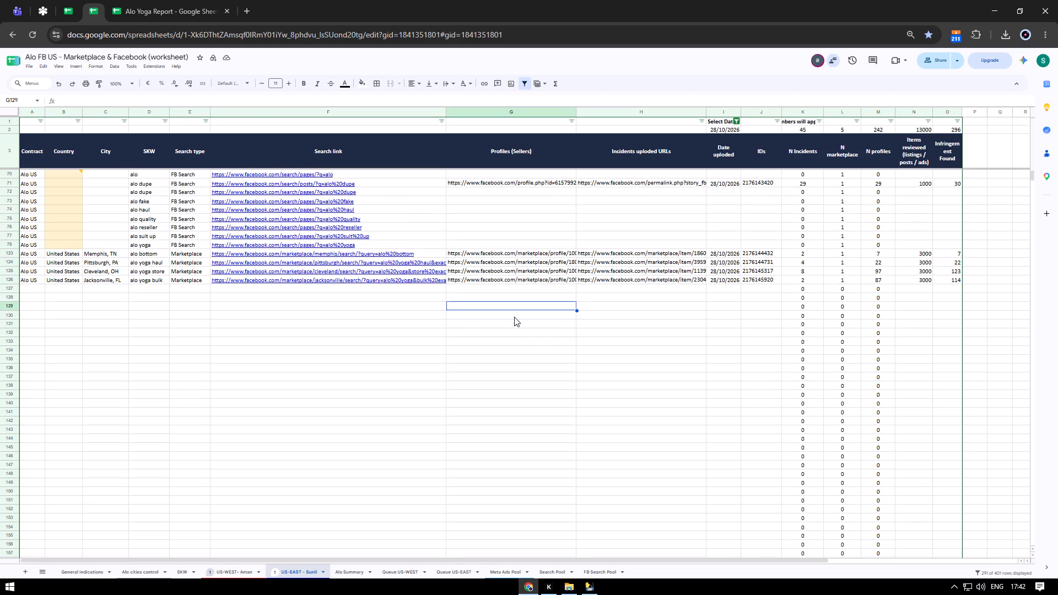
{"action": "left_click", "coordinate": [540, 329]}
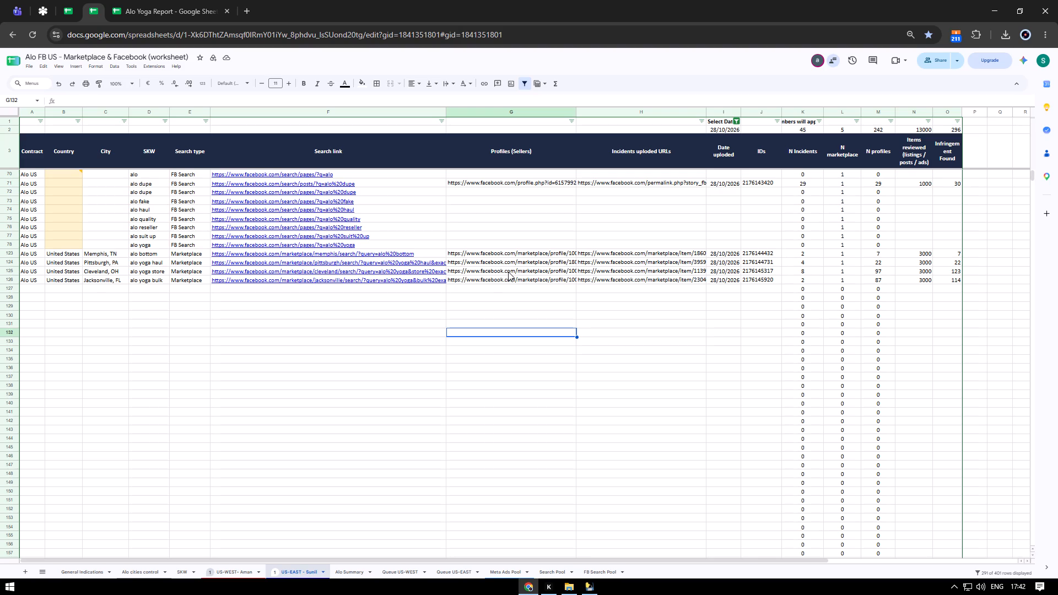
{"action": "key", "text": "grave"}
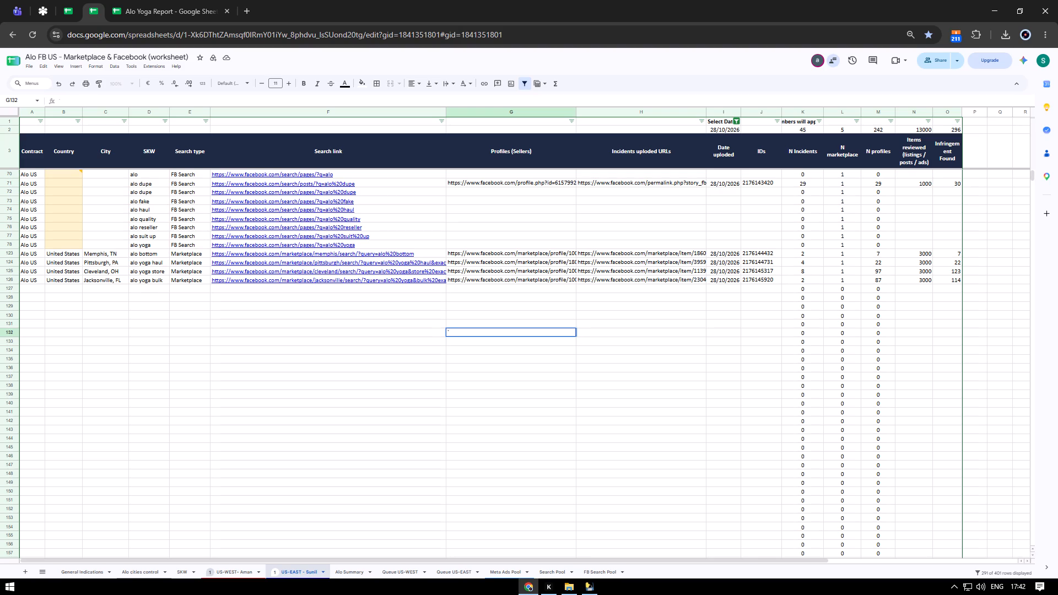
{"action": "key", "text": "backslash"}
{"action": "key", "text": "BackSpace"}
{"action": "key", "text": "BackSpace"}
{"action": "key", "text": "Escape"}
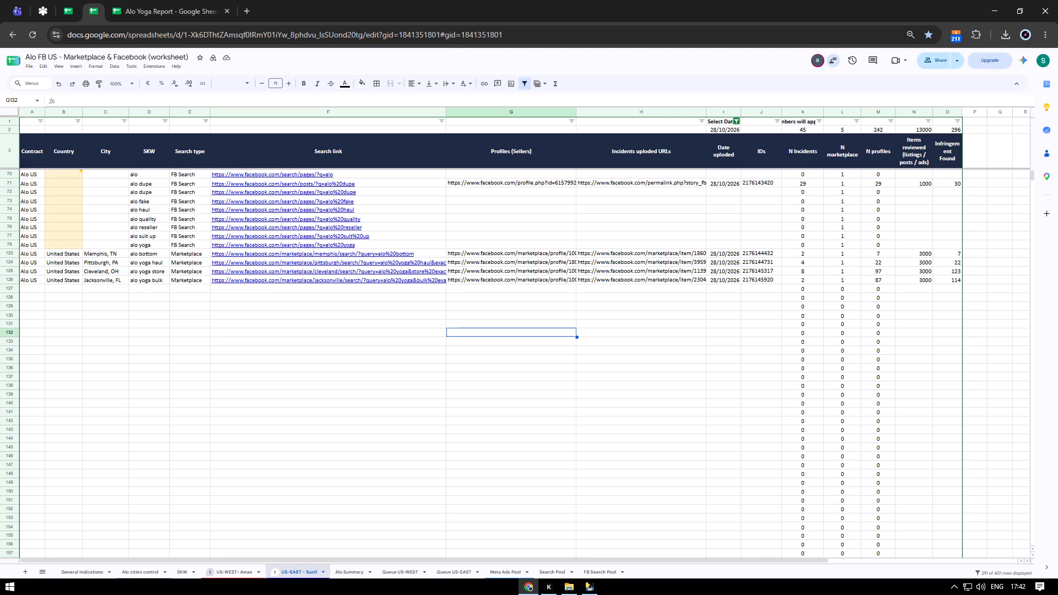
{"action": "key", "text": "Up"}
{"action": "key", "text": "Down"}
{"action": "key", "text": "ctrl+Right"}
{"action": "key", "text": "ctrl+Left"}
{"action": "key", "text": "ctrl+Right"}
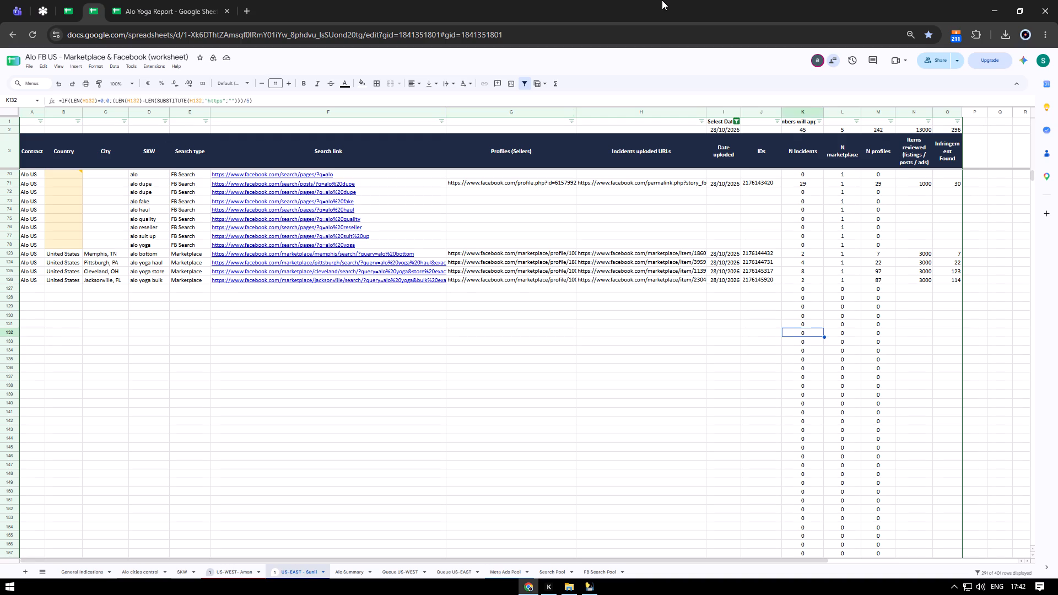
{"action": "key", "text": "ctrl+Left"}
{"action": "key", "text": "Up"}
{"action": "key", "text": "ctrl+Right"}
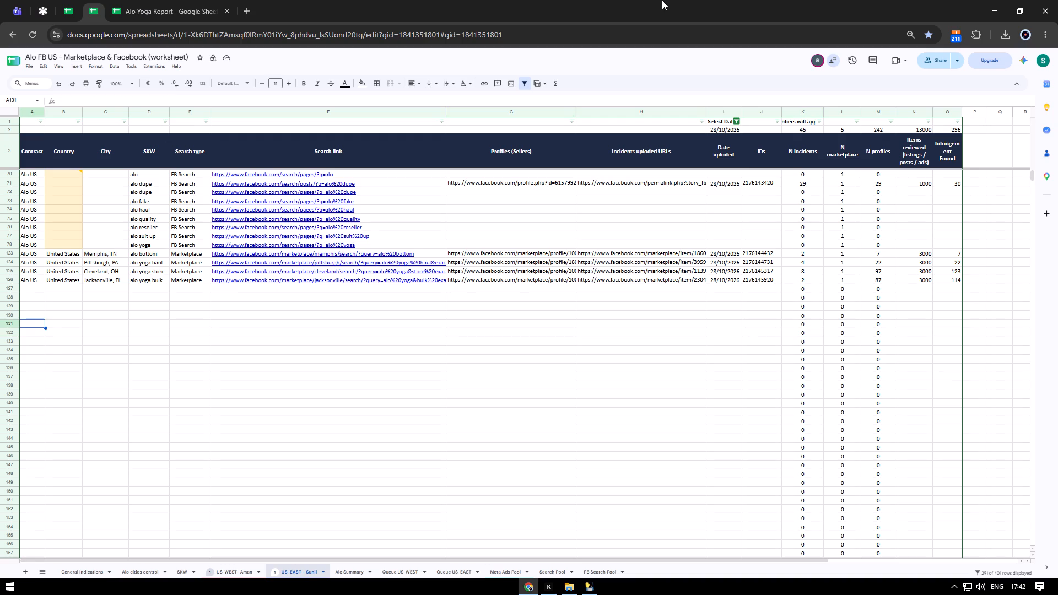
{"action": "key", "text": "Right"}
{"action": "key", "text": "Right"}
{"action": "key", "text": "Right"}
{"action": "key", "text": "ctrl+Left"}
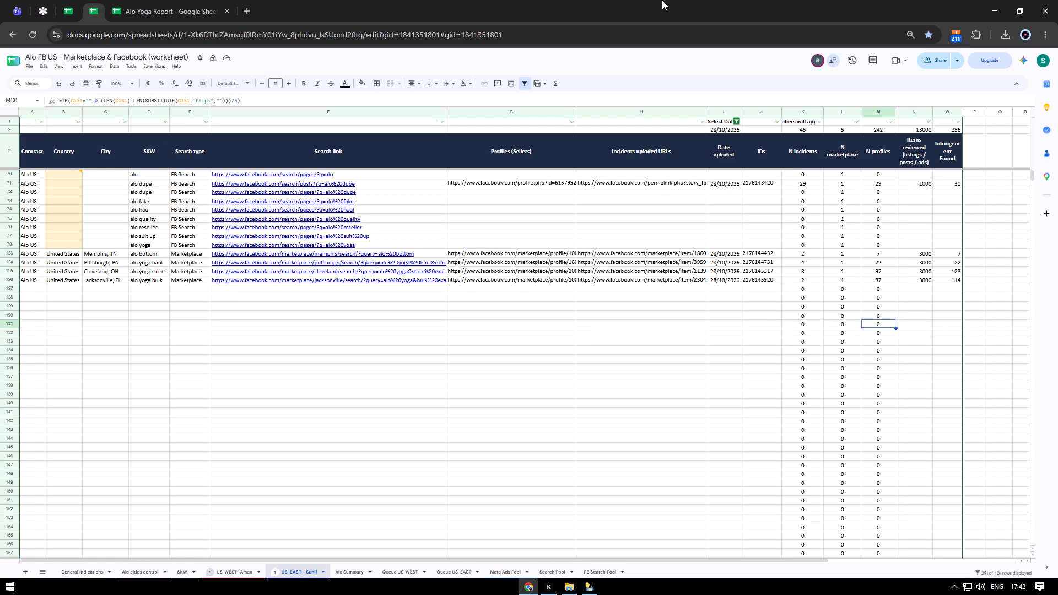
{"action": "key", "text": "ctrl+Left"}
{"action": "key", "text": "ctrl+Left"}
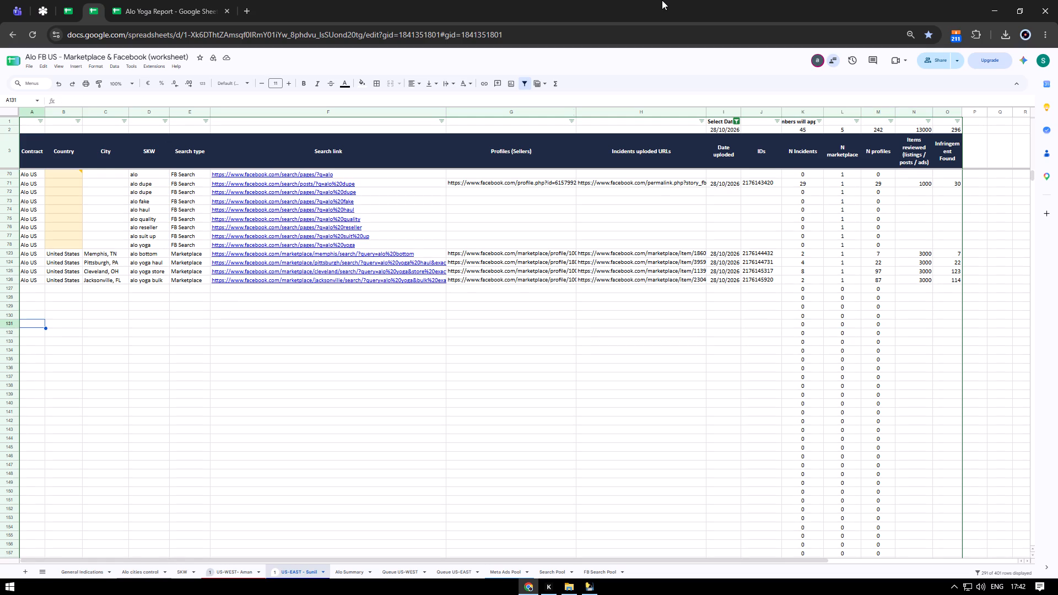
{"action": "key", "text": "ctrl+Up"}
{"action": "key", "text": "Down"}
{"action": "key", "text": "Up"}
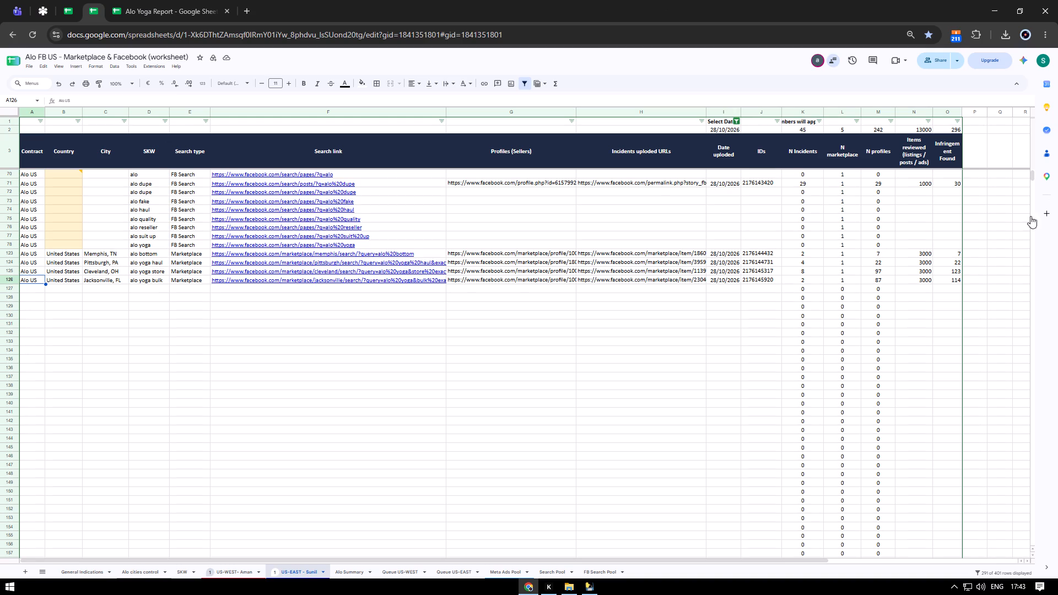
Check the 28/10/2026 items reviewed, N Incidents and incident URLs in the worksheet against Sunil's row in the report.
{"action": "left_click_drag", "start_coordinate": [918, 253], "coordinate": [920, 277]}
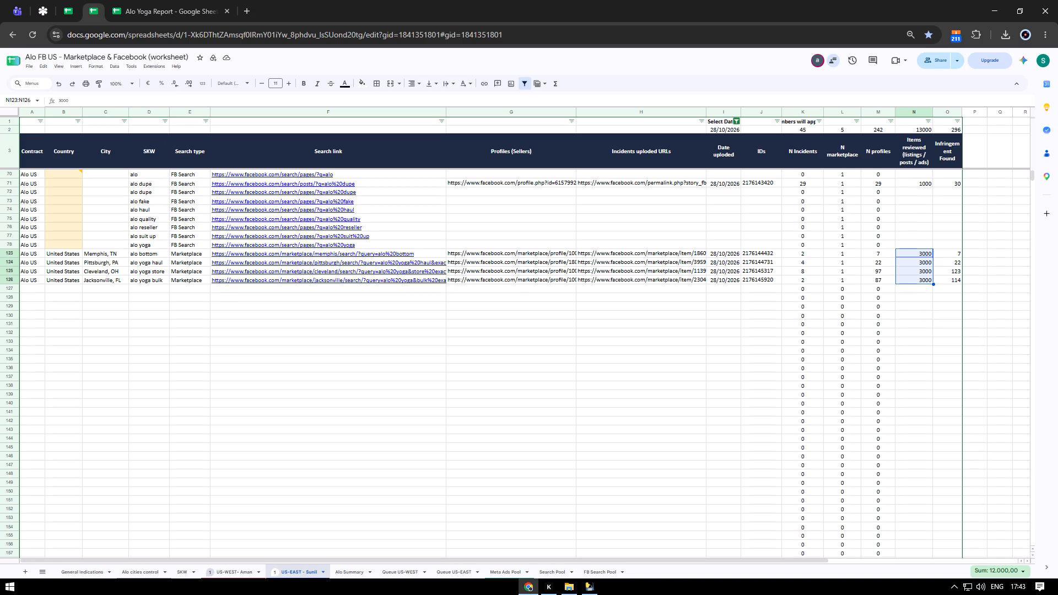
{"action": "left_click", "coordinate": [917, 187]}
{"action": "left_click_drag", "start_coordinate": [806, 187], "coordinate": [806, 207]}
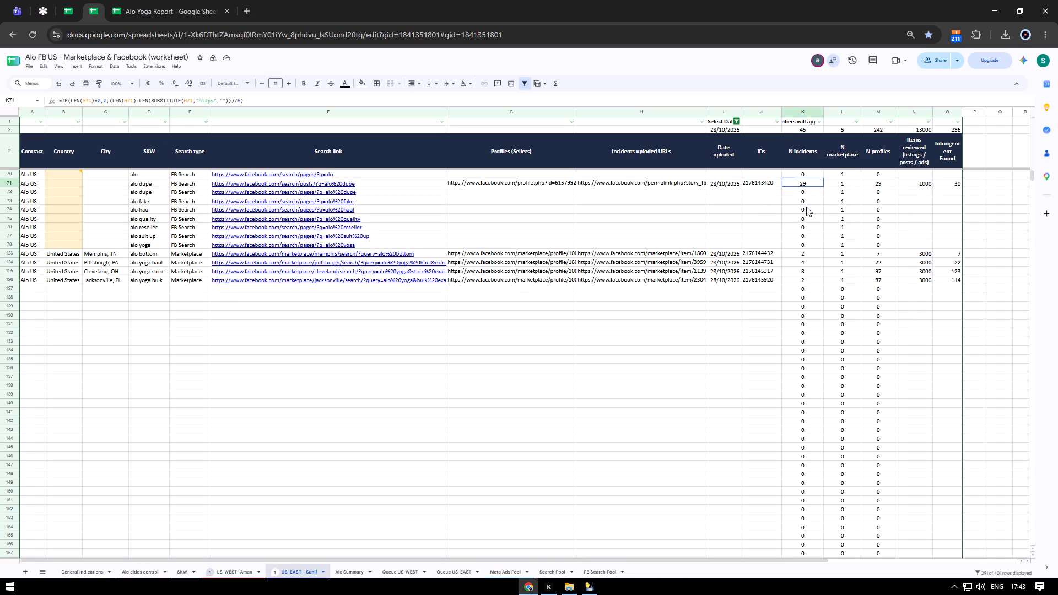
{"action": "left_click_drag", "start_coordinate": [806, 207], "coordinate": [808, 285]}
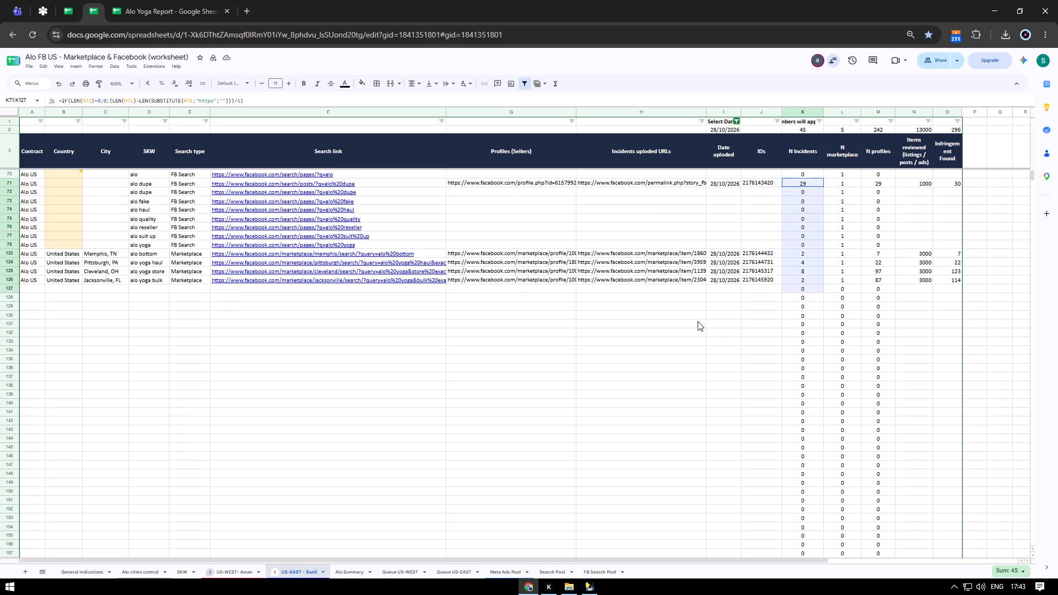
{"action": "left_click", "coordinate": [698, 321]}
{"action": "left_click_drag", "start_coordinate": [631, 187], "coordinate": [628, 286]}
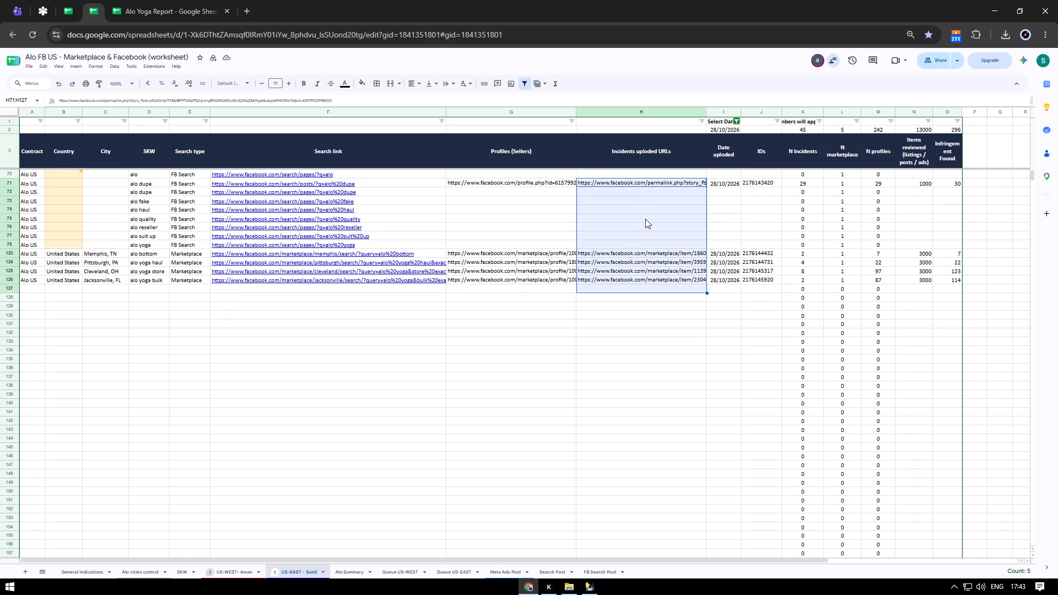
{"action": "left_click", "coordinate": [192, 0]}
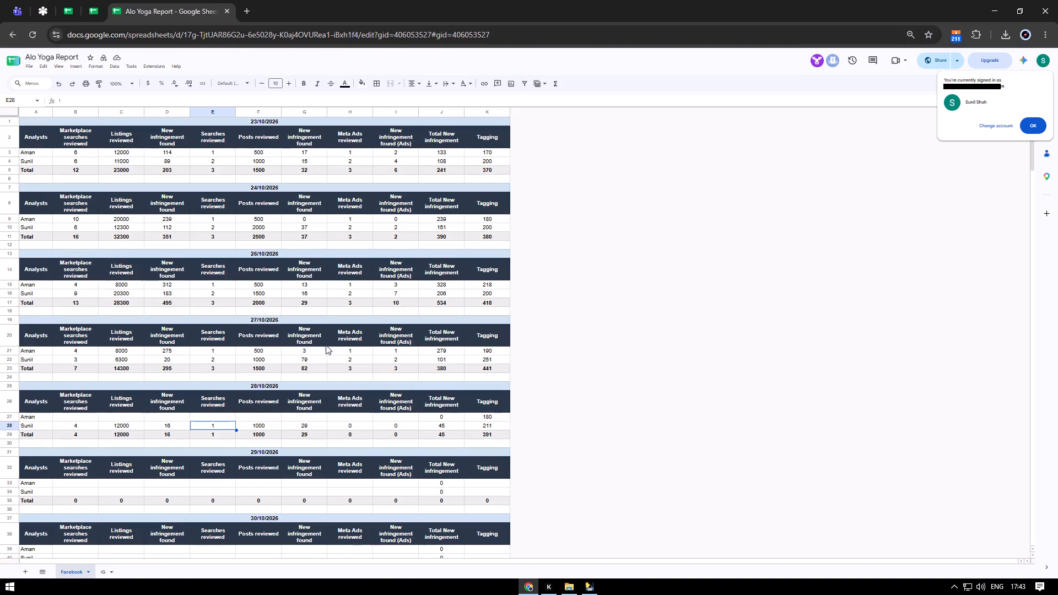
{"action": "left_click", "coordinate": [520, 443]}
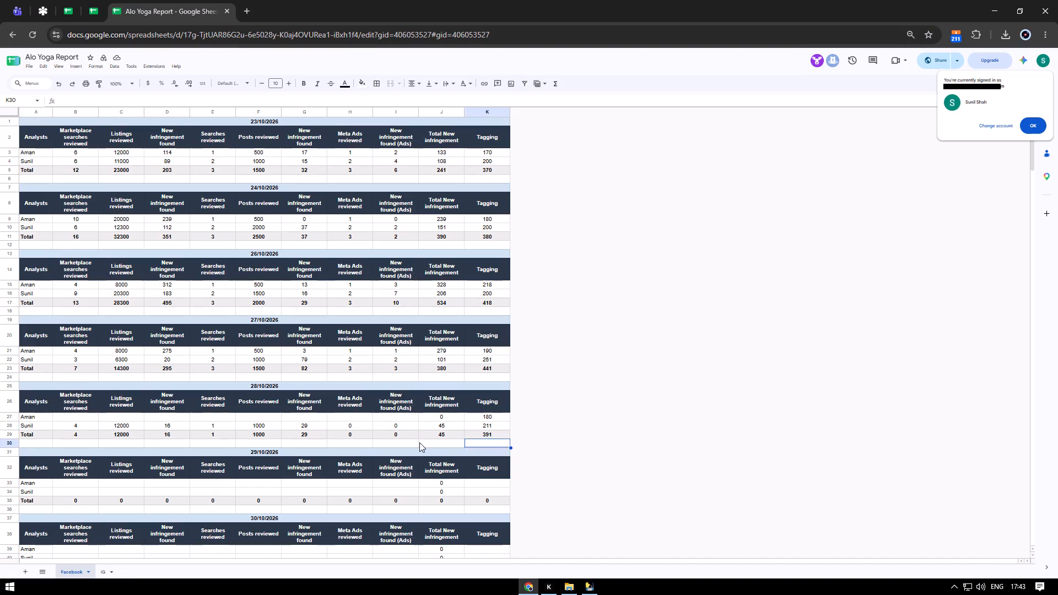
{"action": "left_click", "coordinate": [419, 442]}
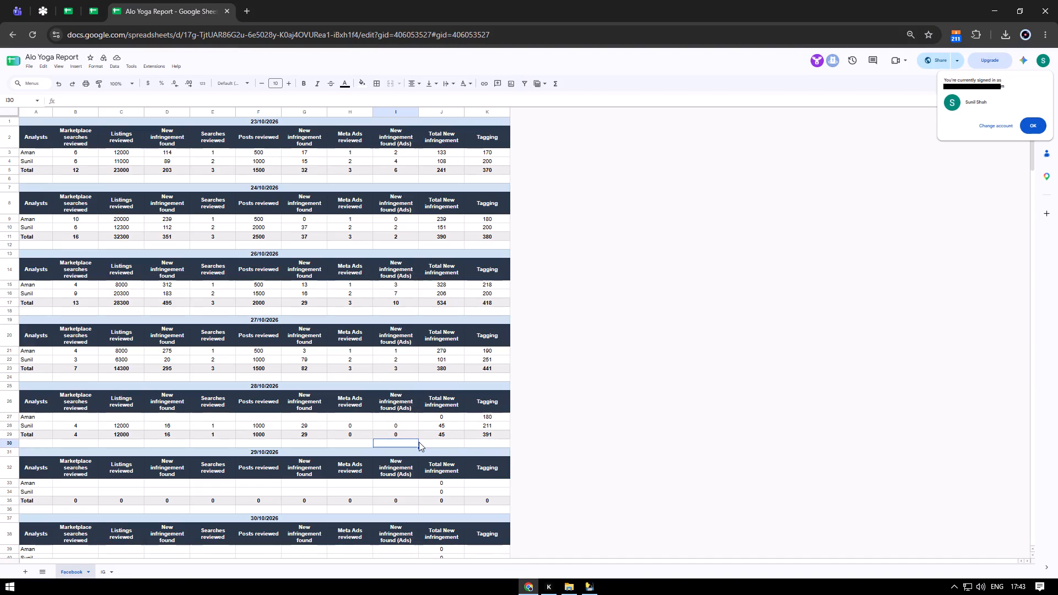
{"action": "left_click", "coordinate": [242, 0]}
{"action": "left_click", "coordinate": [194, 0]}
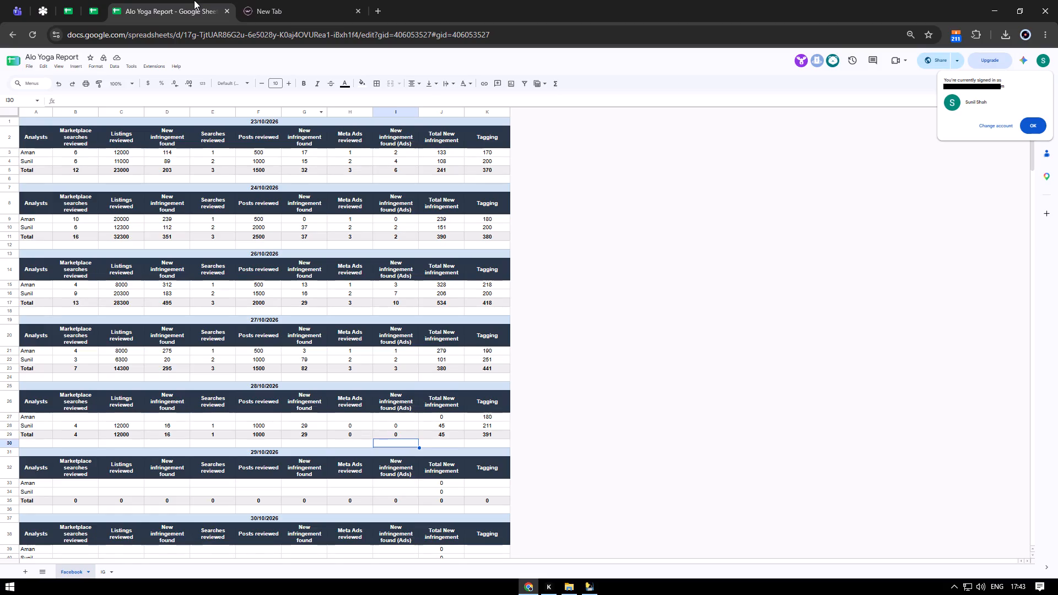
Open the Daily Report Alo Yoga spreadsheet and enter 45 as Sunil's Uploaded Links for 28/10/2026 in the Tushar sheet.
{"action": "left_click", "coordinate": [280, 0]}
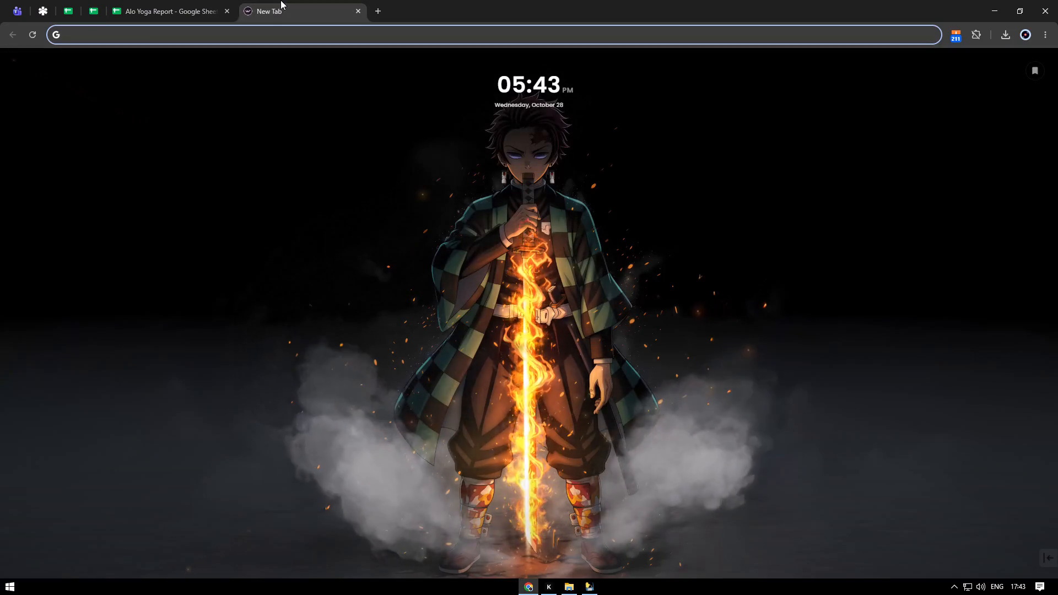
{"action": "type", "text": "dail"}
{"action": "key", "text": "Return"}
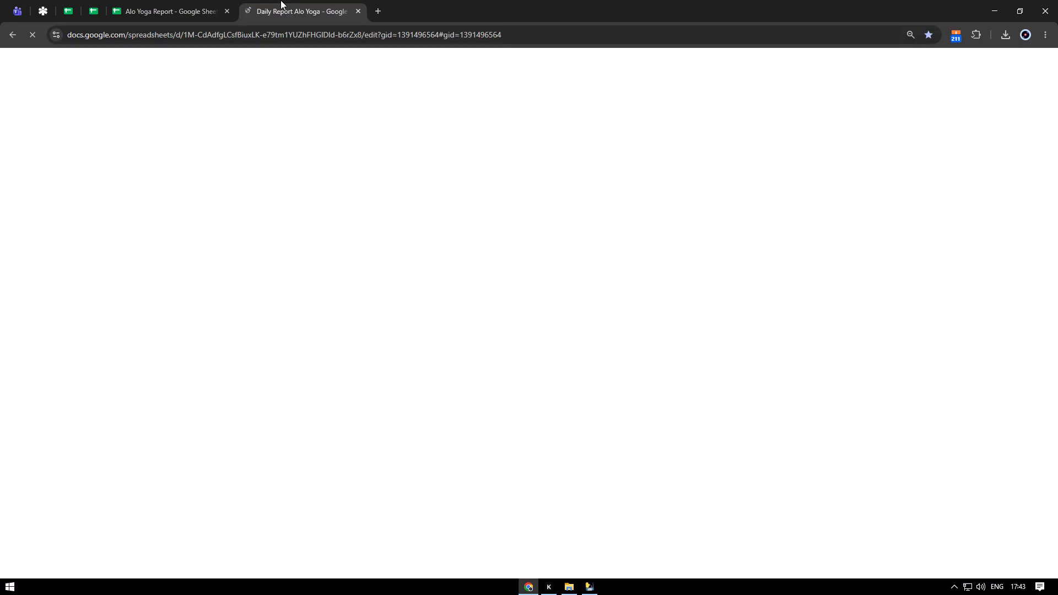
{"action": "scroll", "coordinate": [280, 0], "scroll_direction": "up", "scroll_amount": 1}
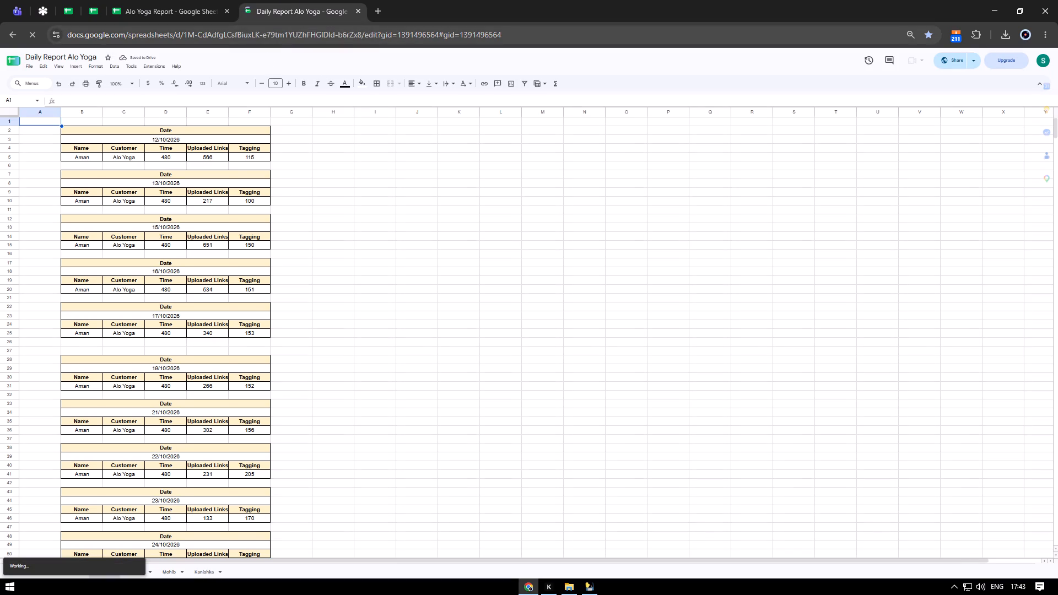
{"action": "scroll", "coordinate": [211, 362], "scroll_direction": "down", "scroll_amount": 7}
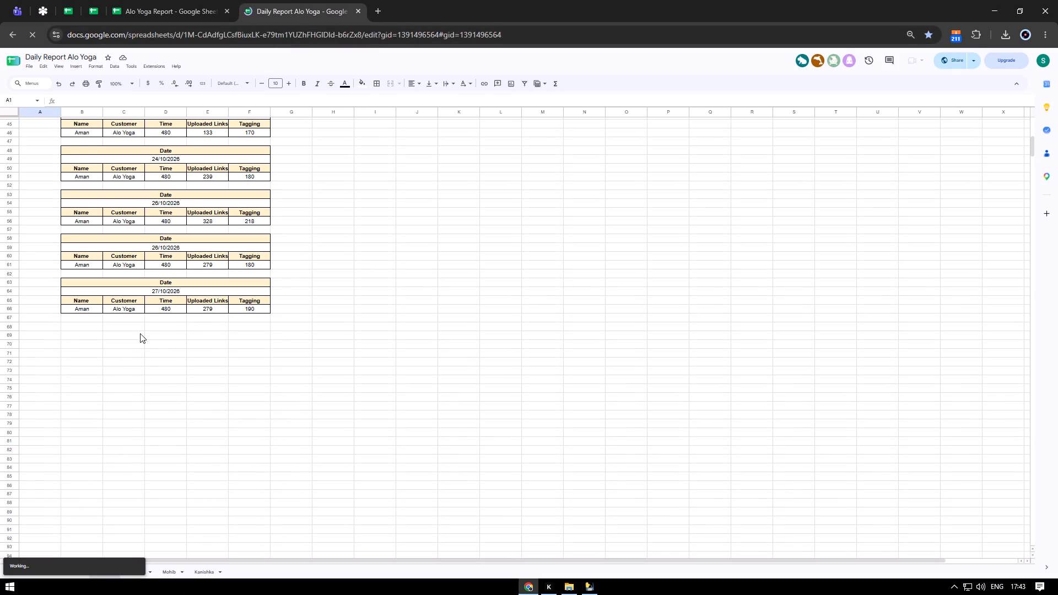
{"action": "left_click", "coordinate": [68, 574]}
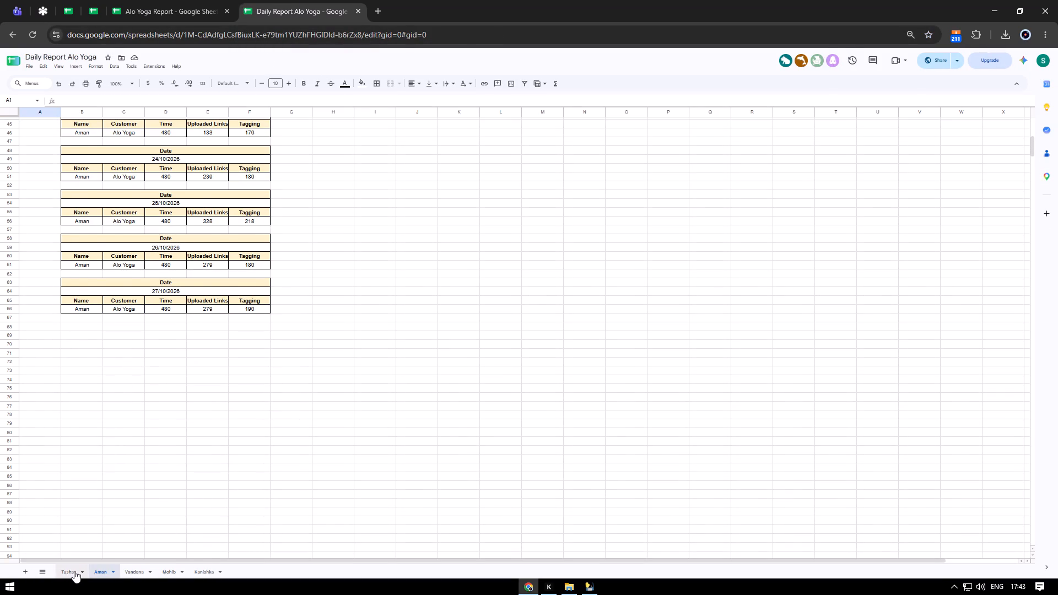
{"action": "scroll", "coordinate": [183, 478], "scroll_direction": "down", "scroll_amount": 6}
{"action": "left_click", "coordinate": [219, 360]}
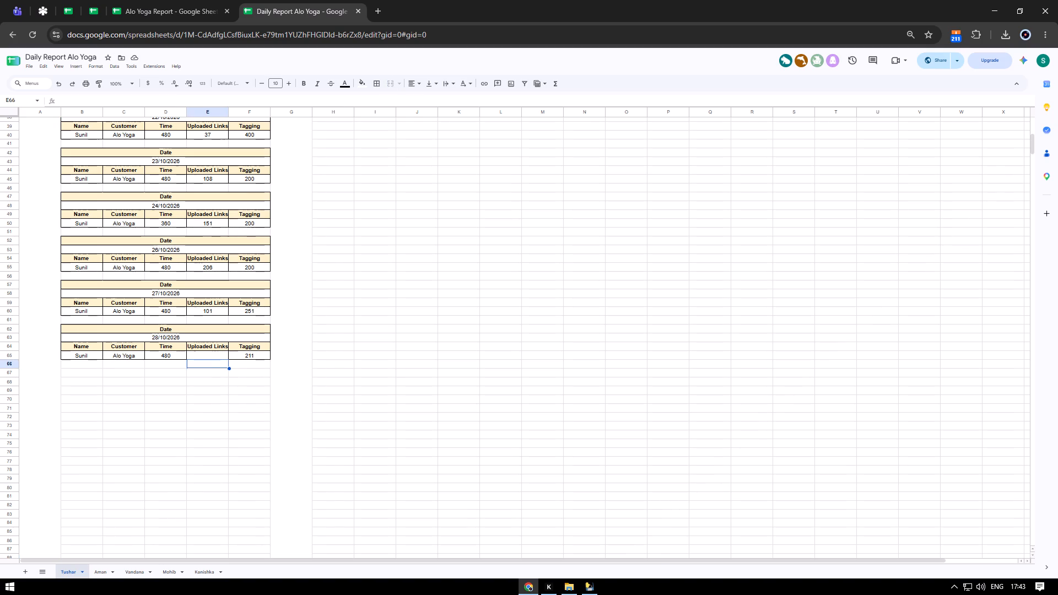
{"action": "key", "text": "Up"}
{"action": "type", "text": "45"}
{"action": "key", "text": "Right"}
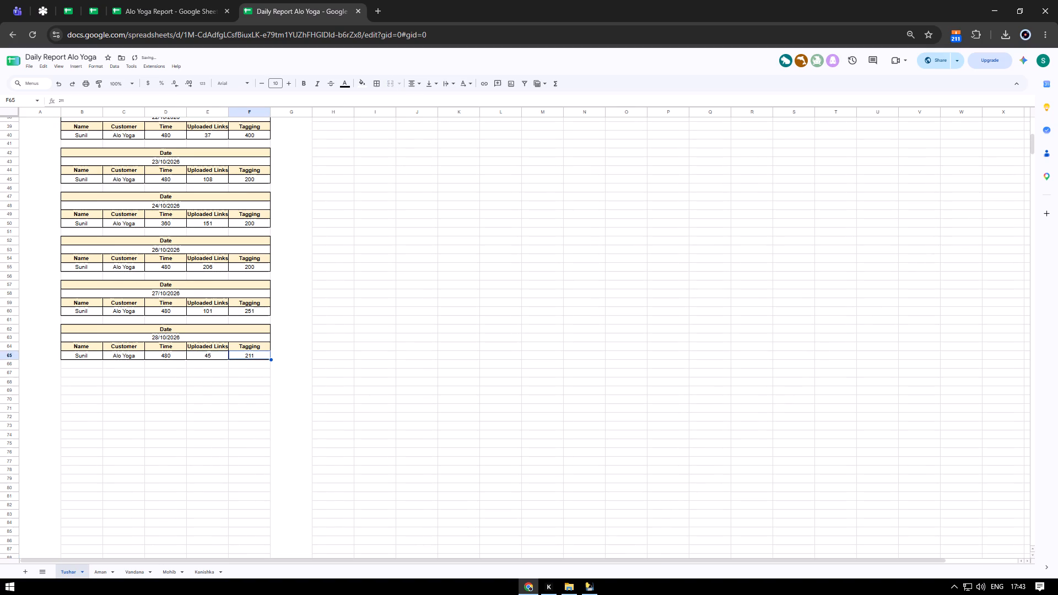
{"action": "left_click", "coordinate": [348, 379]}
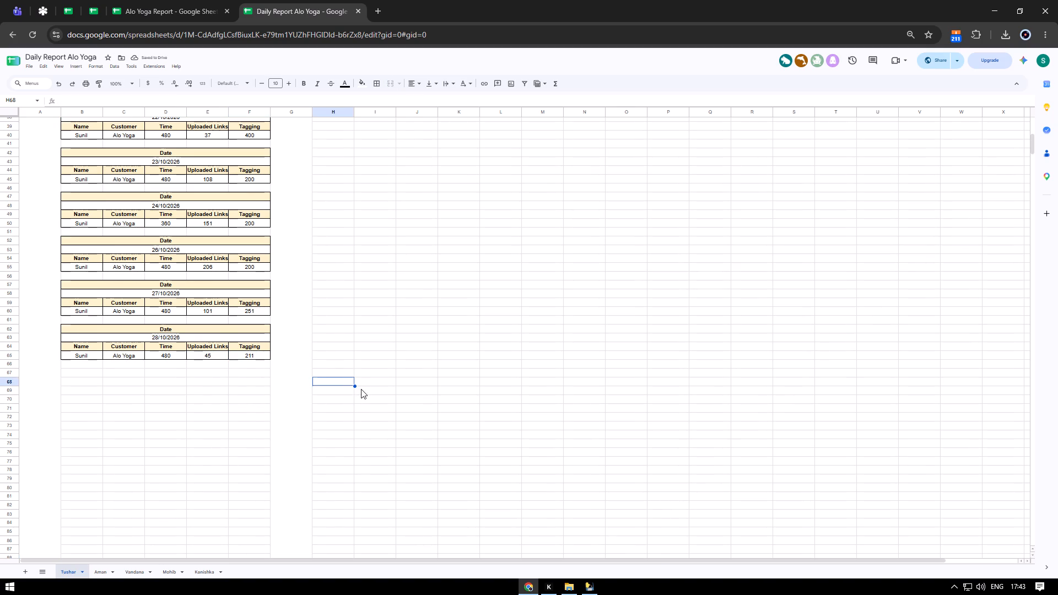
Close the Red Points page, the two pinned spreadsheets and the Alo Yoga Report, keeping the Daily Report Alo Yoga open.
{"action": "left_click", "coordinate": [41, 0]}
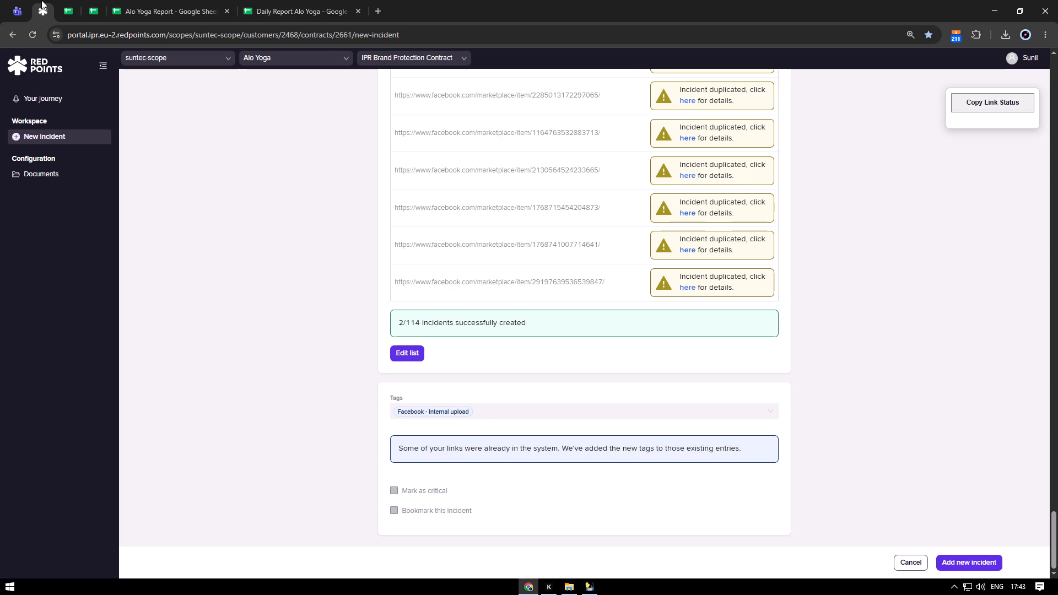
{"action": "left_click", "coordinate": [96, 0]}
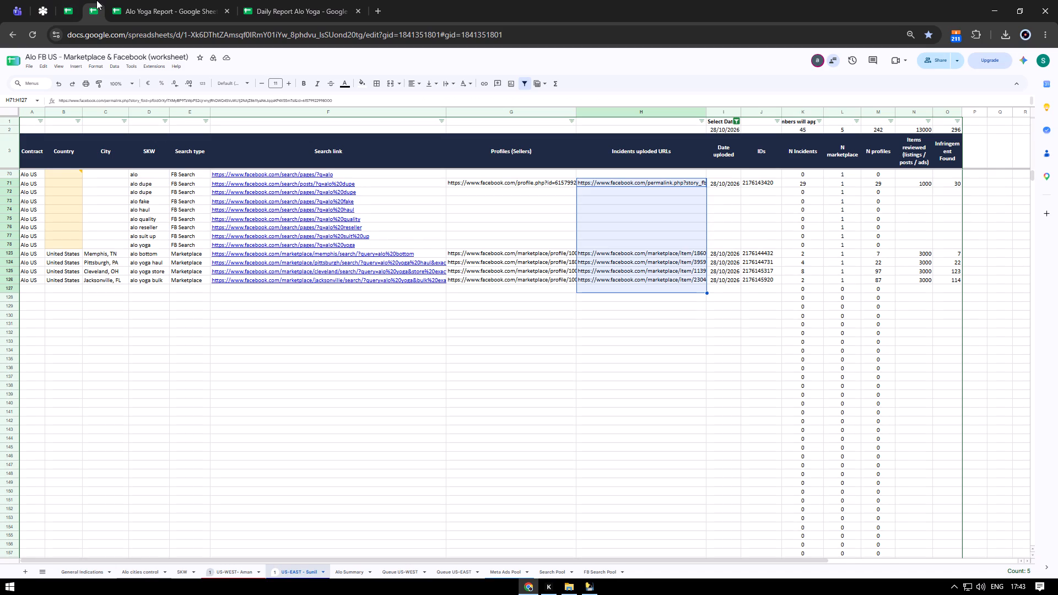
{"action": "middle_click", "coordinate": [44, 0]}
{"action": "middle_click", "coordinate": [44, 0]}
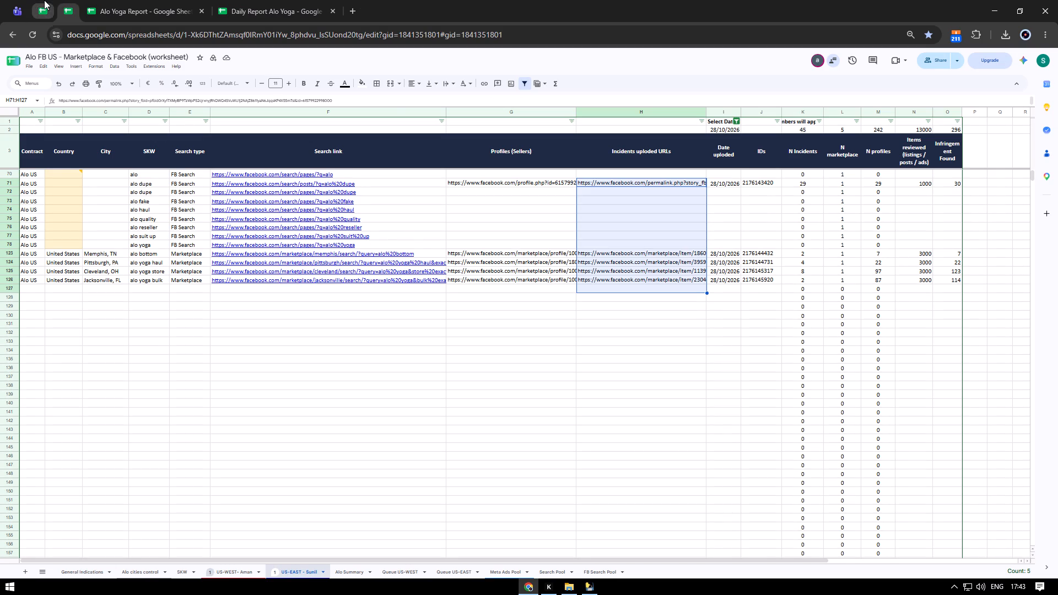
{"action": "middle_click", "coordinate": [44, 0]}
{"action": "middle_click", "coordinate": [44, 0]}
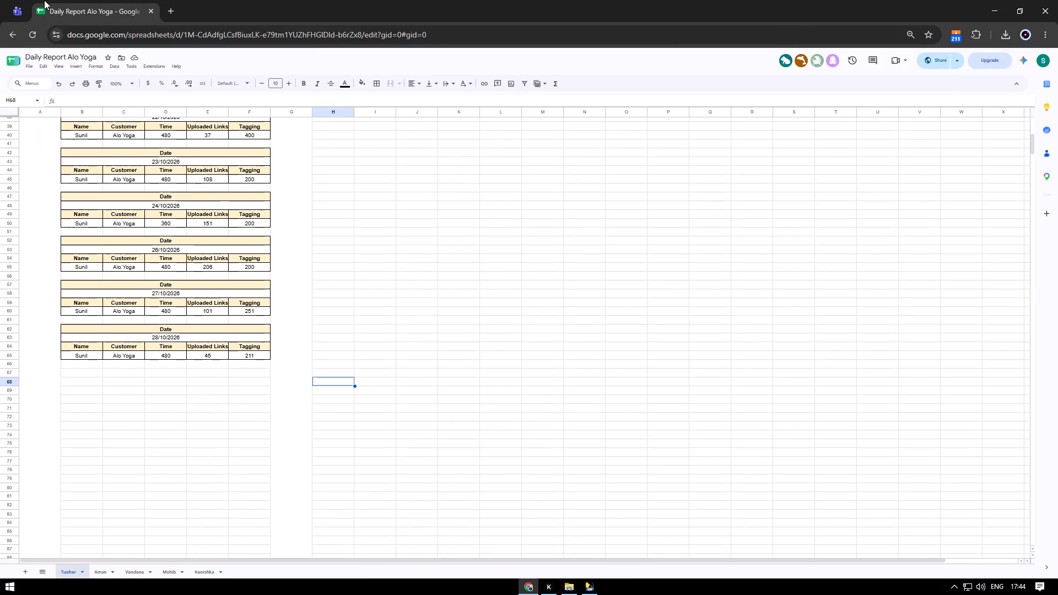